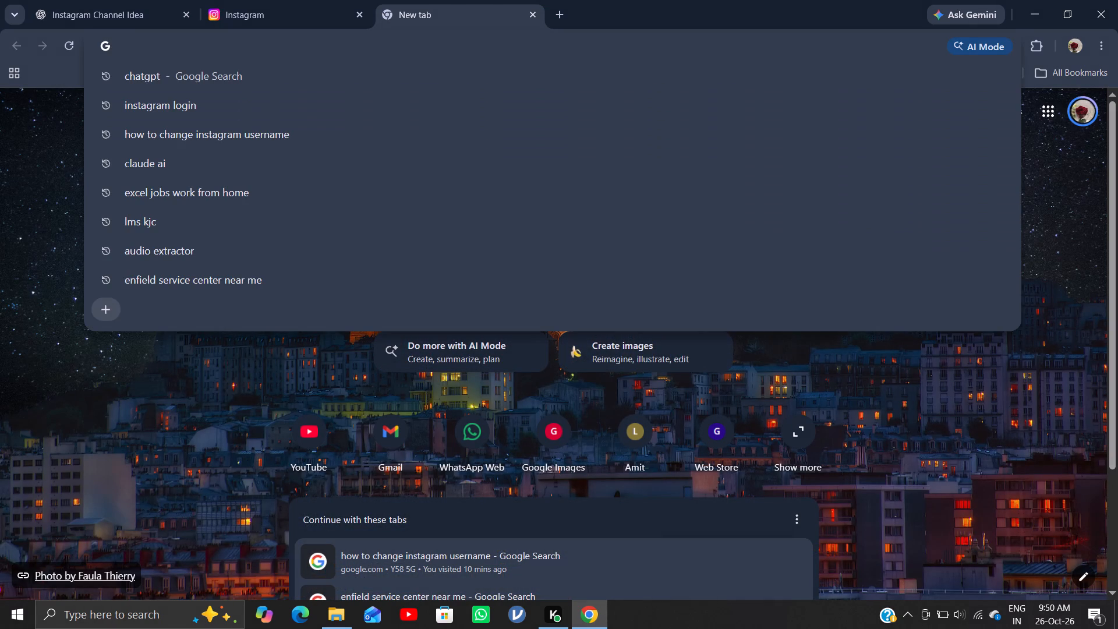
key("c")
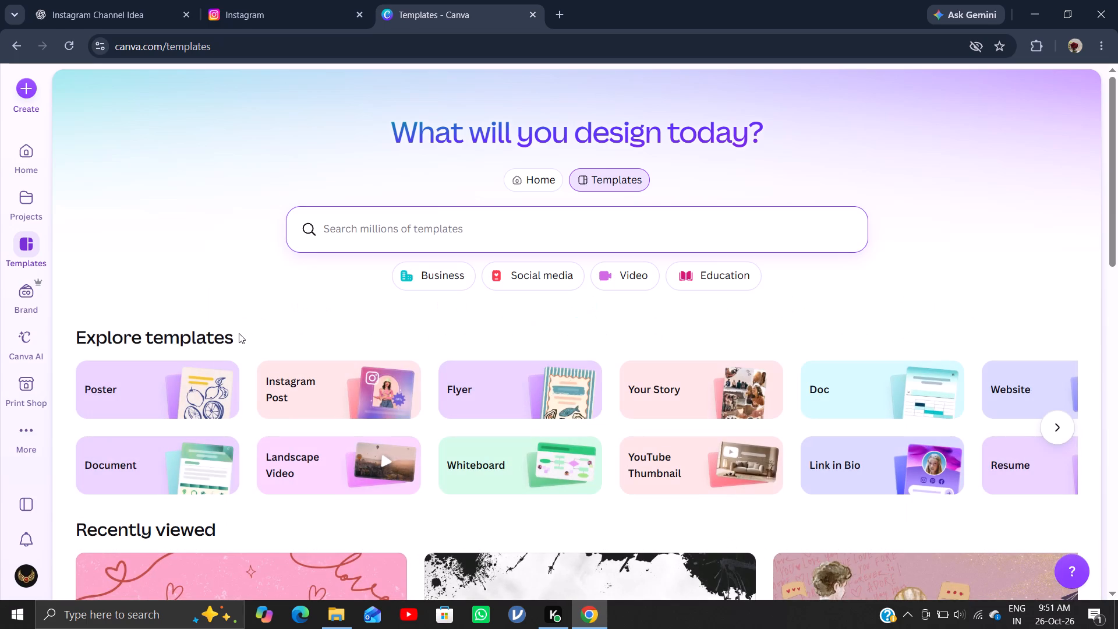
left_click(181, 394)
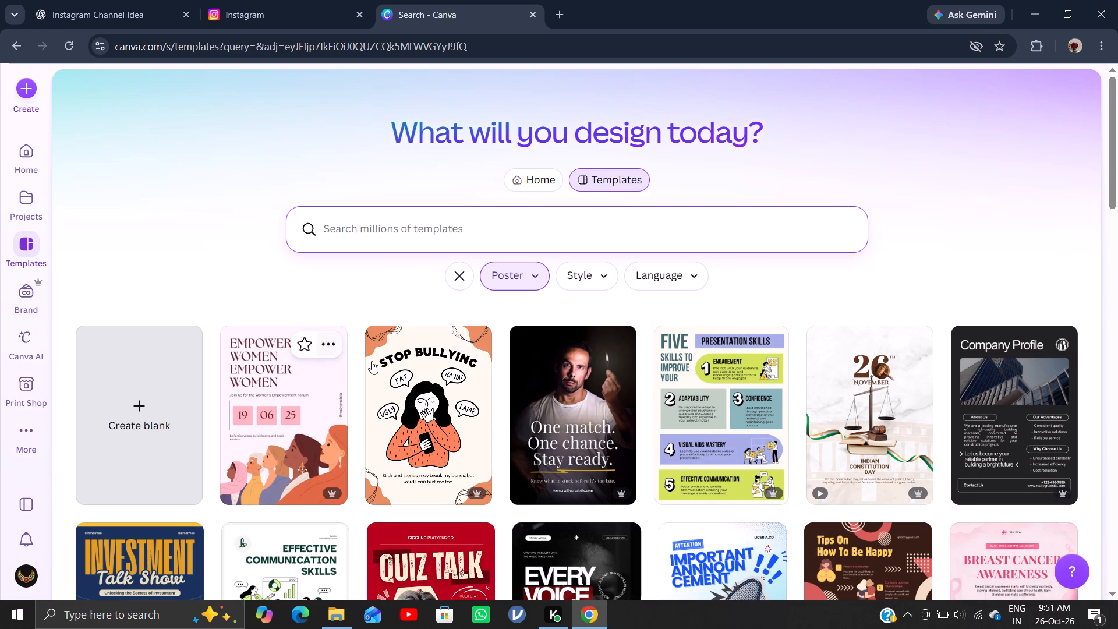
scroll(372, 361, "down", 4)
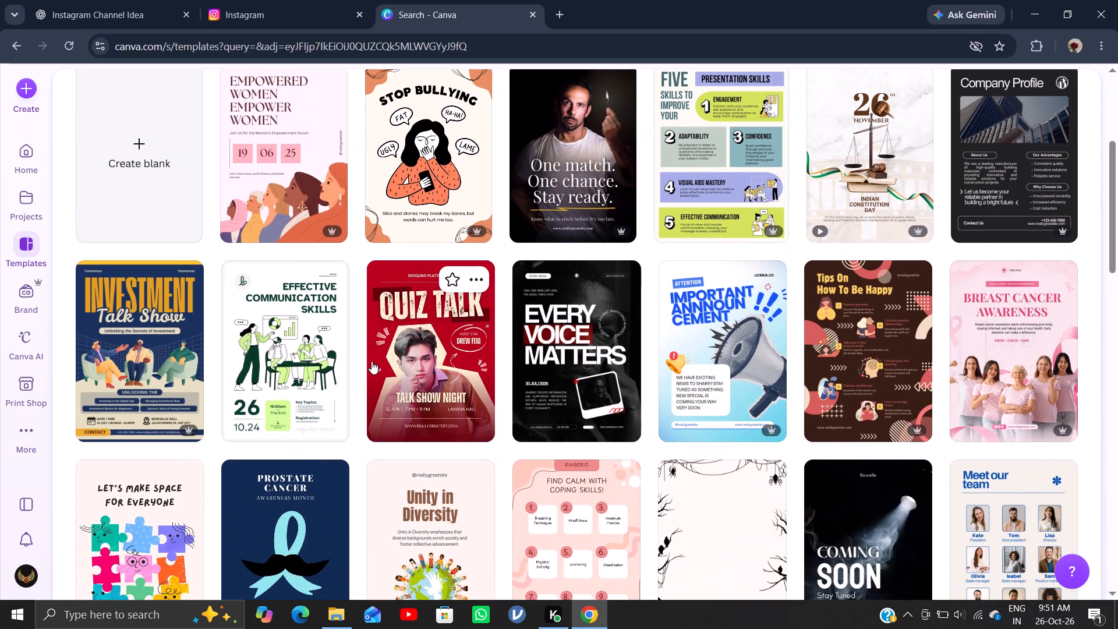
scroll(372, 347, "up", 2)
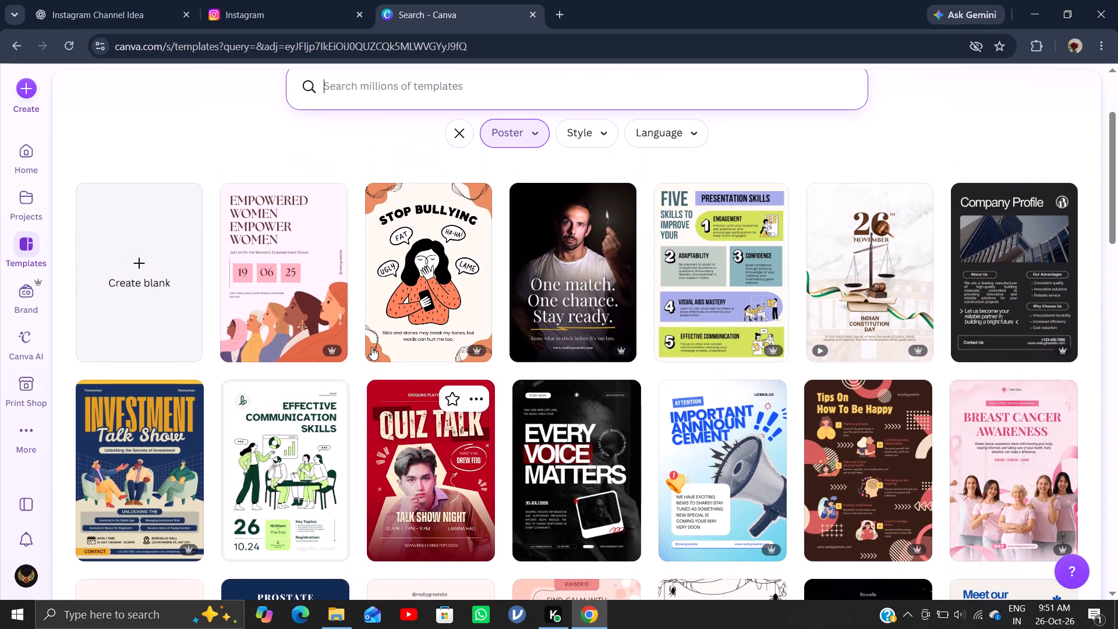
left_click(145, 314)
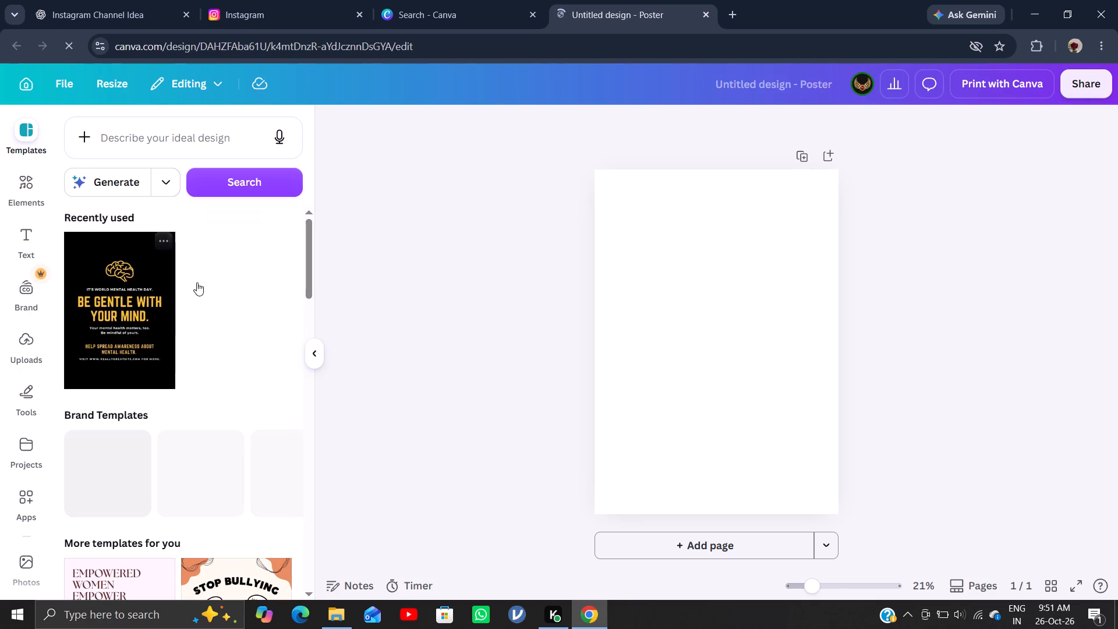
Look through the recently used and suggested poster templates for a suitable design.
scroll(278, 272, "up", 1)
scroll(278, 272, "down", 2)
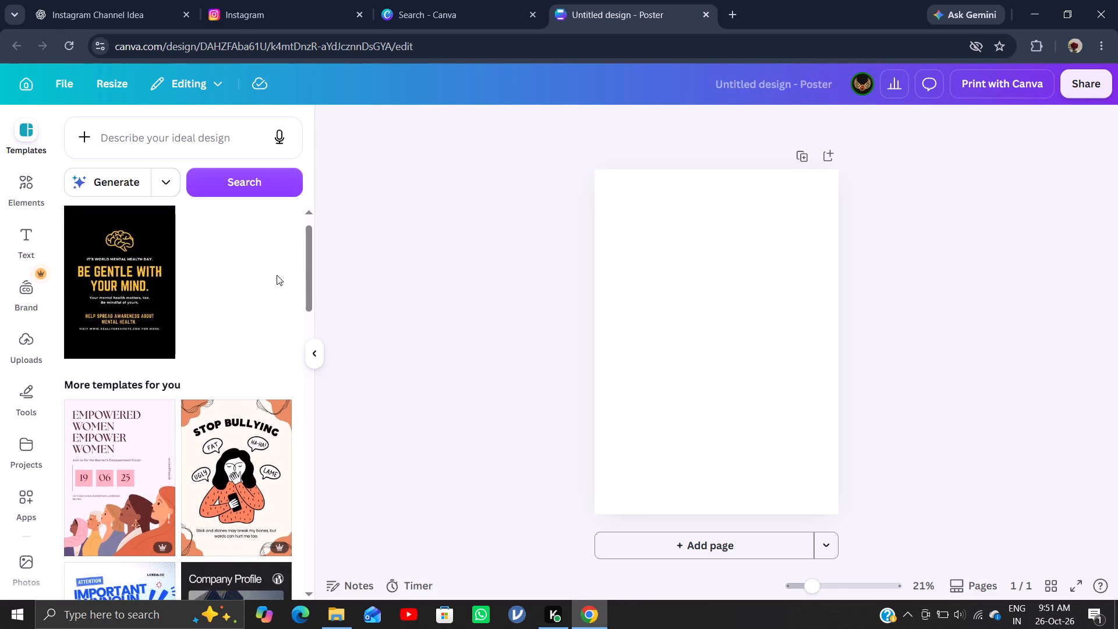
scroll(277, 275, "down", 1)
scroll(277, 275, "up", 1)
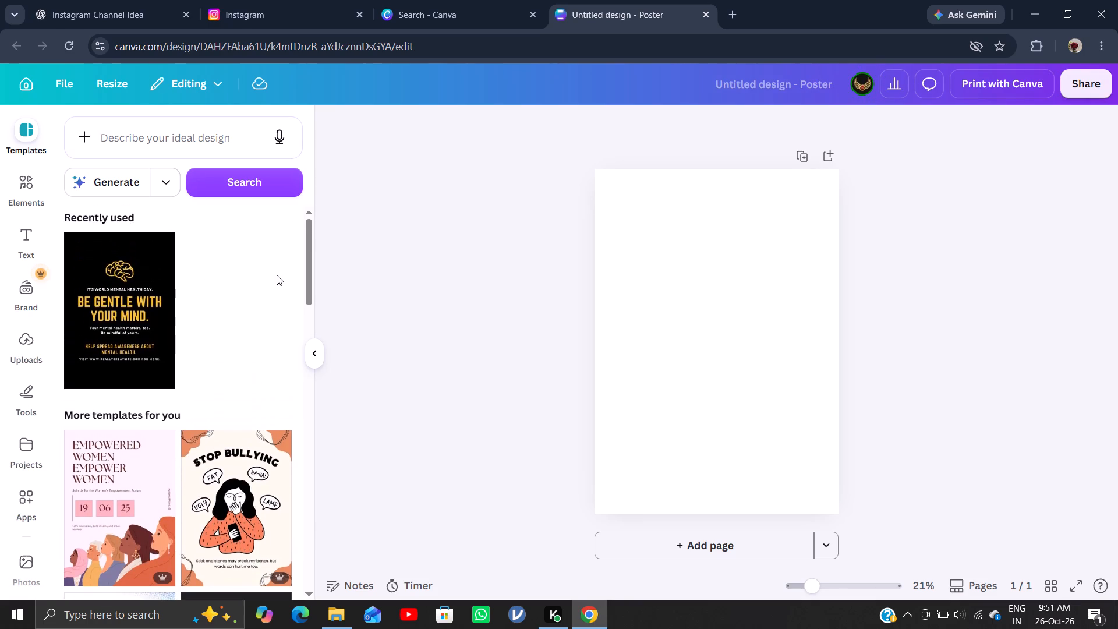
scroll(277, 275, "up", 1)
scroll(277, 275, "down", 3)
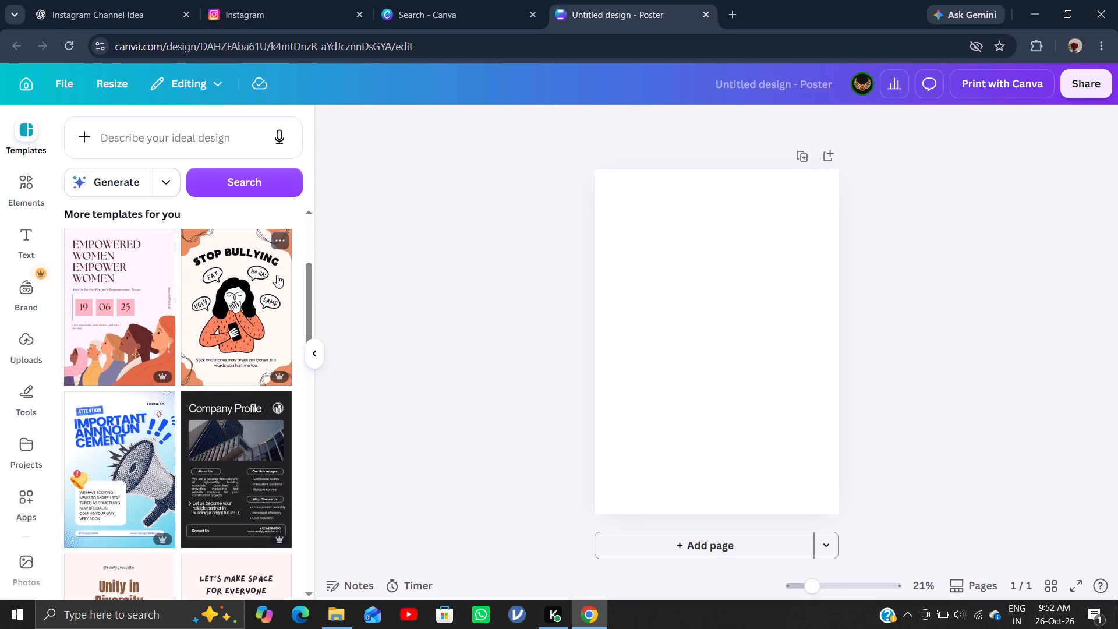
scroll(272, 274, "left", 1)
scroll(272, 274, "right", 1)
scroll(142, 324, "down", 1)
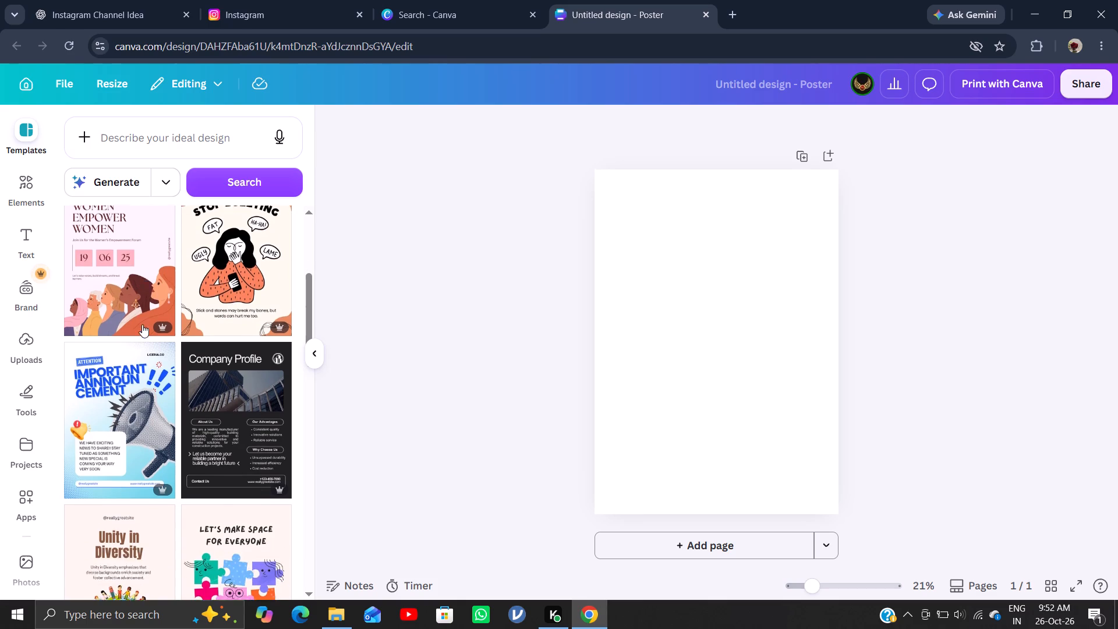
scroll(142, 324, "down", 7)
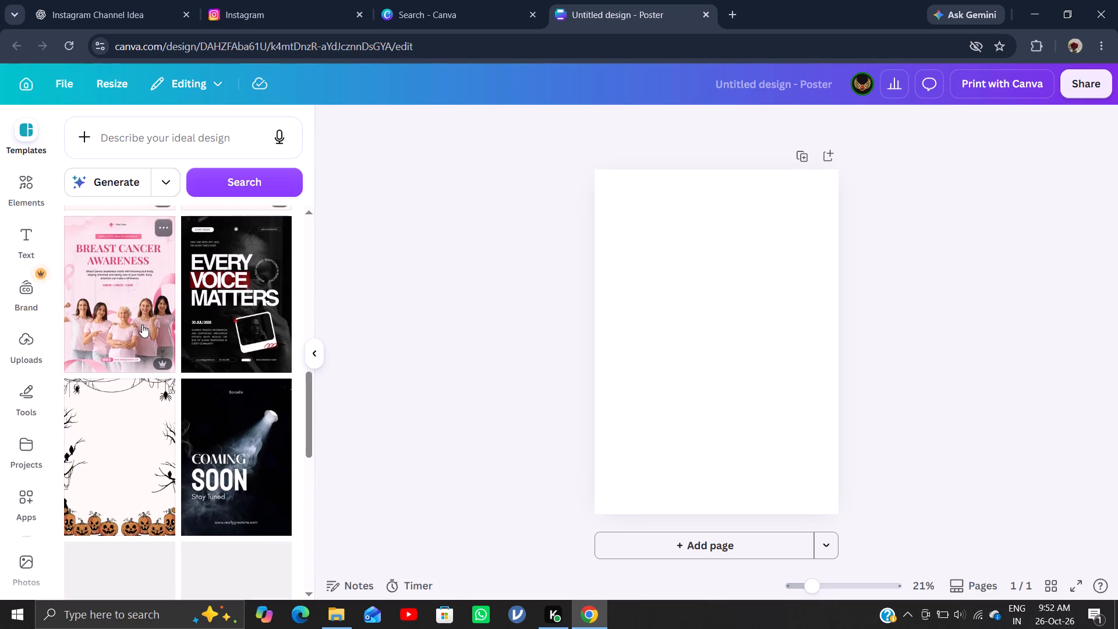
scroll(142, 324, "down", 2)
scroll(142, 324, "up", 2)
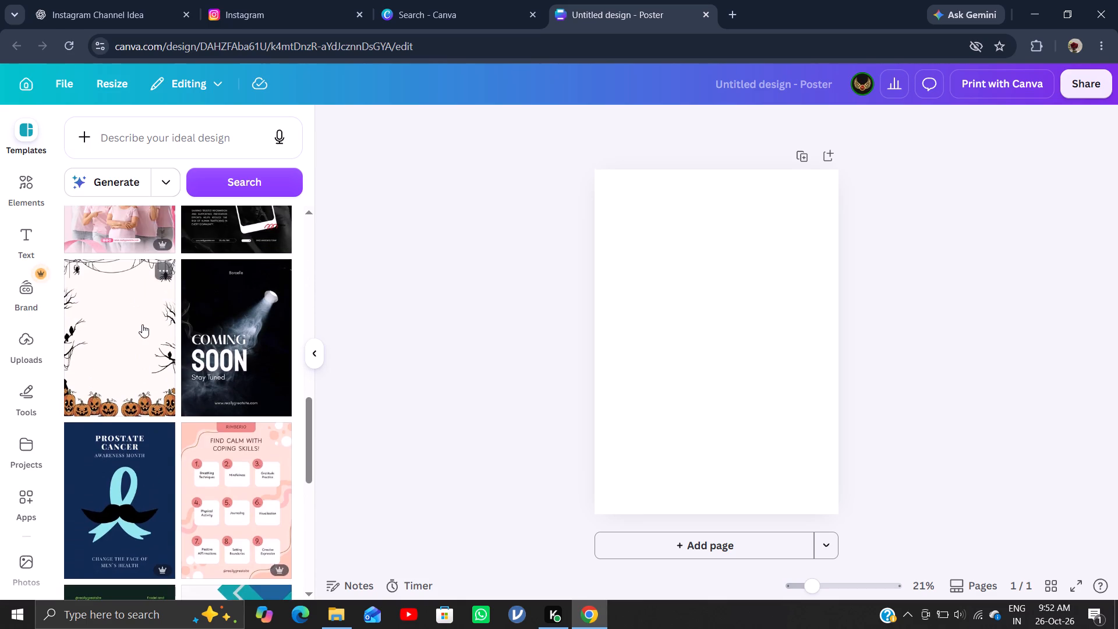
scroll(142, 324, "down", 5)
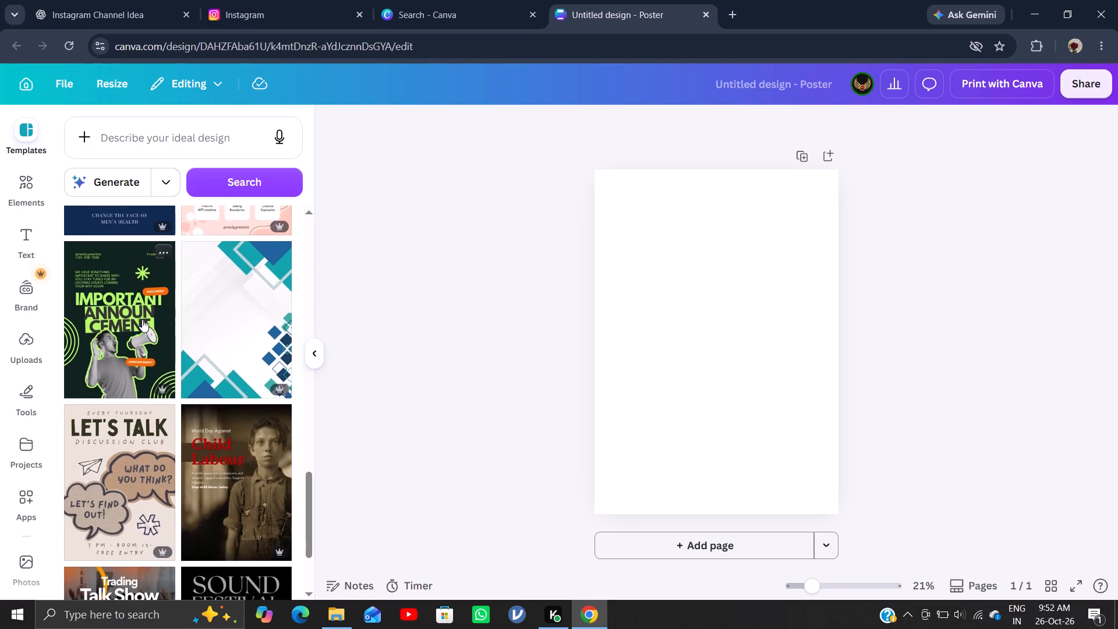
scroll(142, 319, "down", 8)
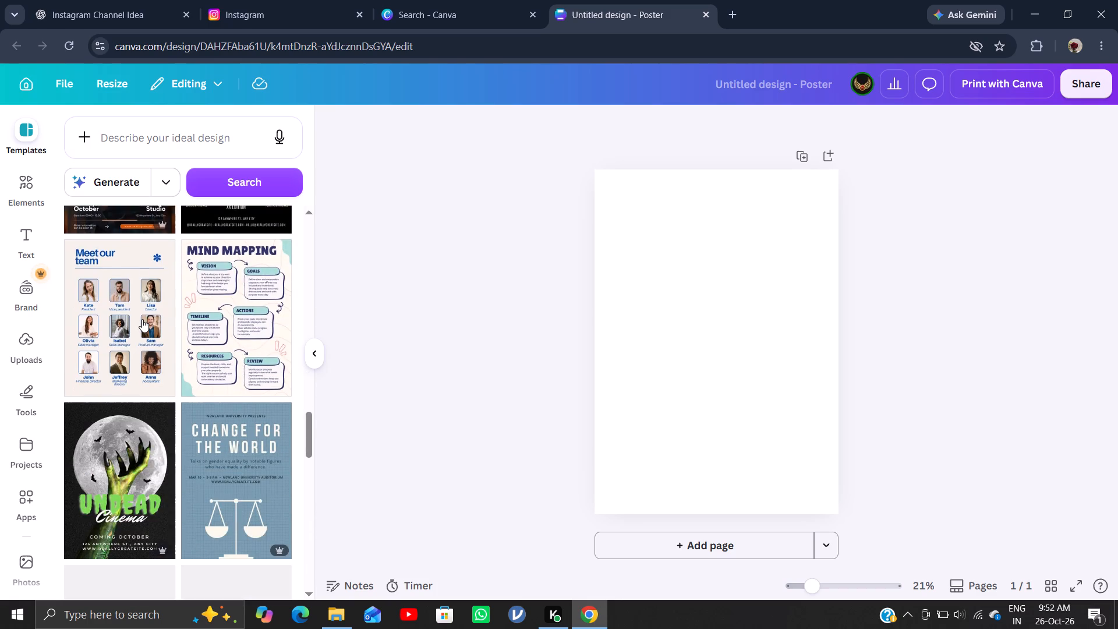
scroll(142, 319, "down", 3)
scroll(142, 319, "up", 2)
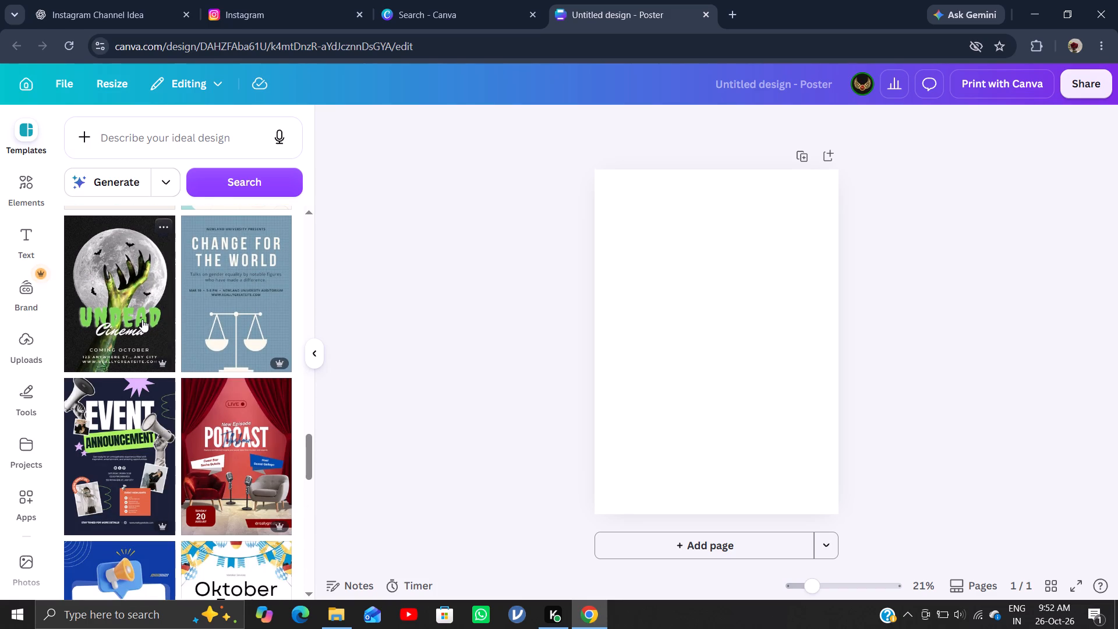
scroll(142, 319, "up", 11)
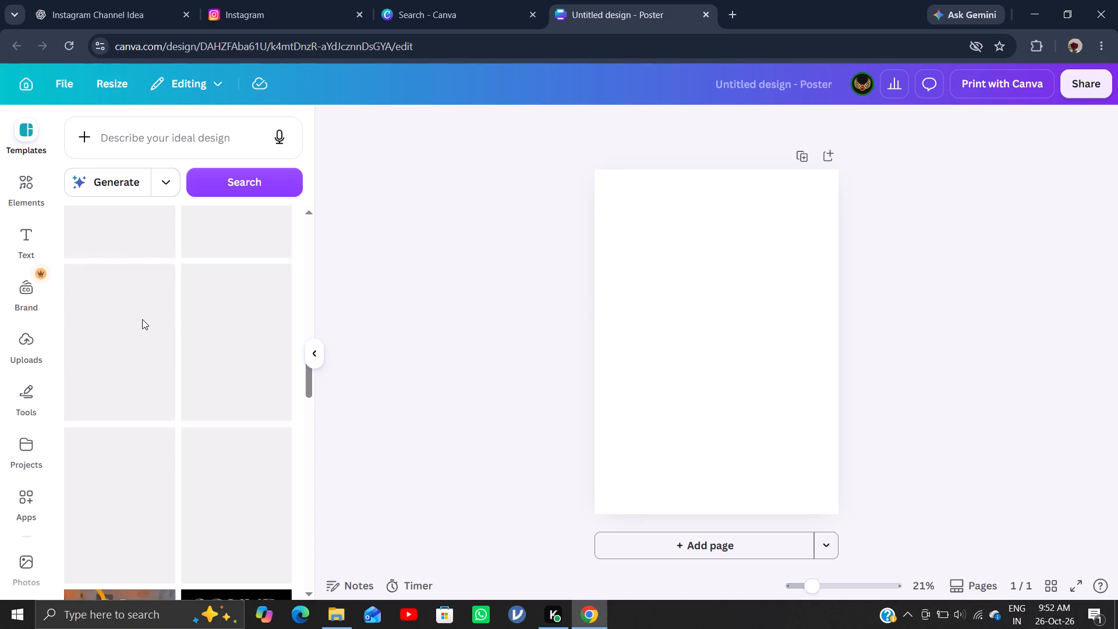
scroll(142, 319, "up", 15)
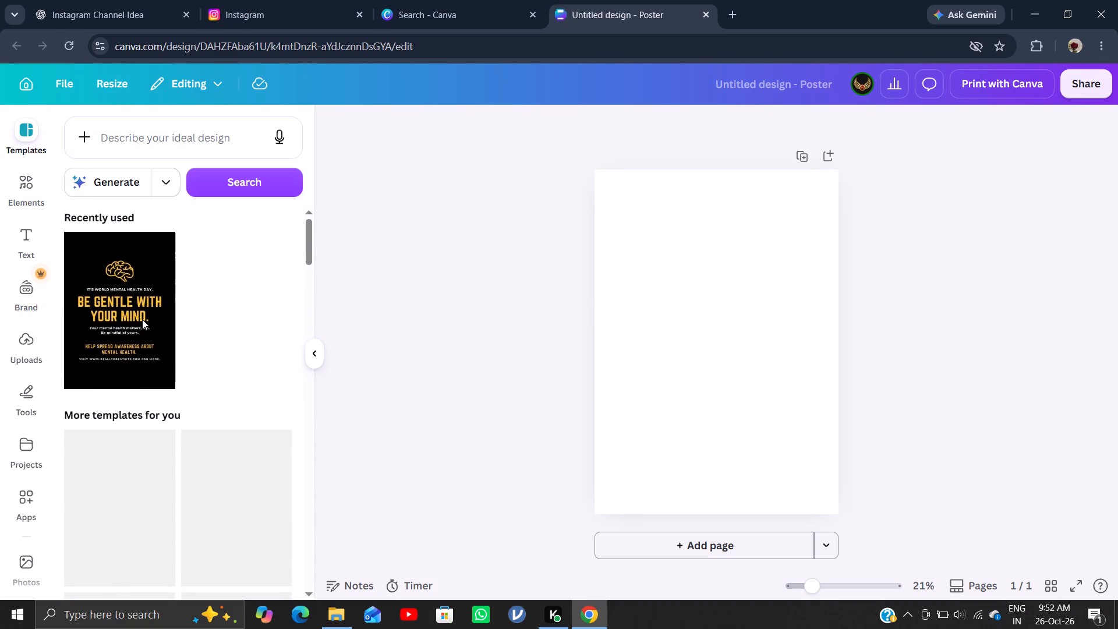
scroll(142, 319, "up", 15)
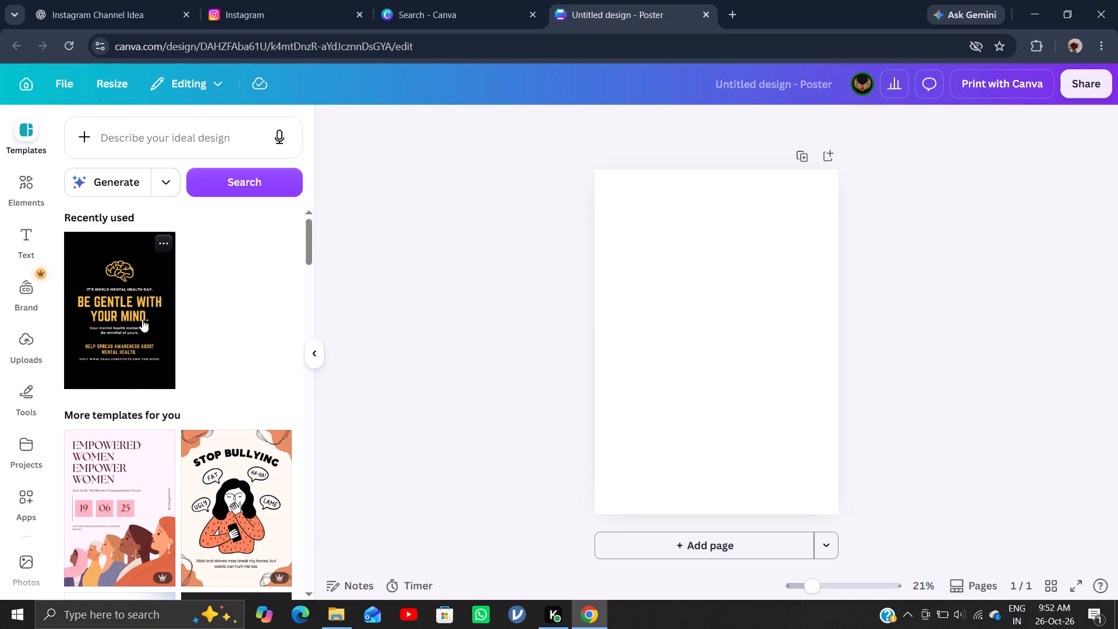
scroll(142, 319, "up", 3)
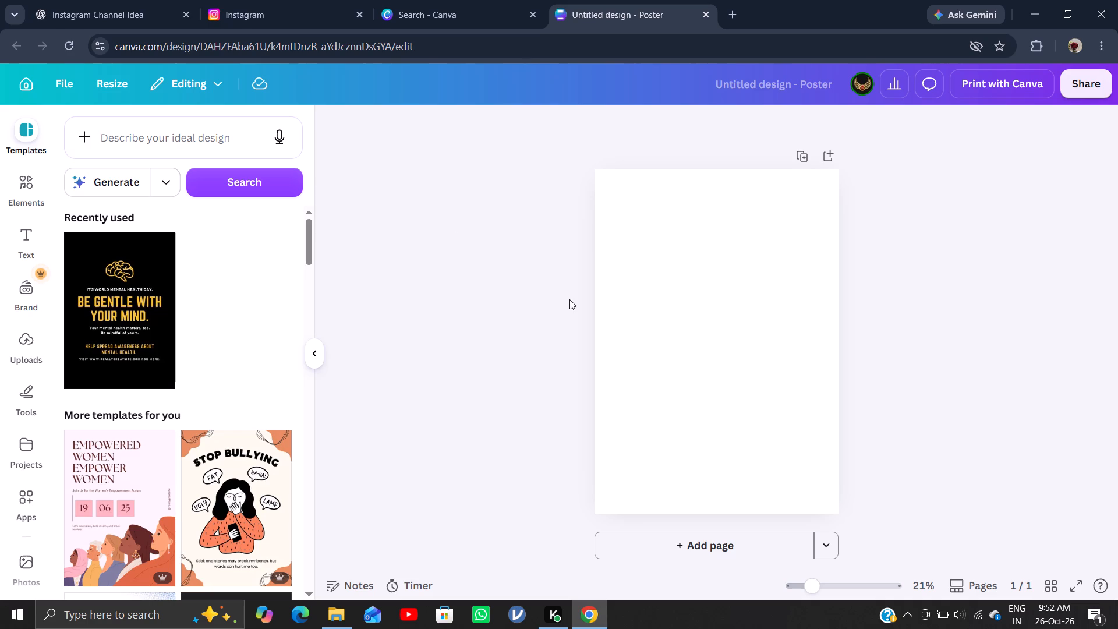
Set the blank poster page's background to a custom solid pale cyan, #D5FDFF.
left_click(718, 309)
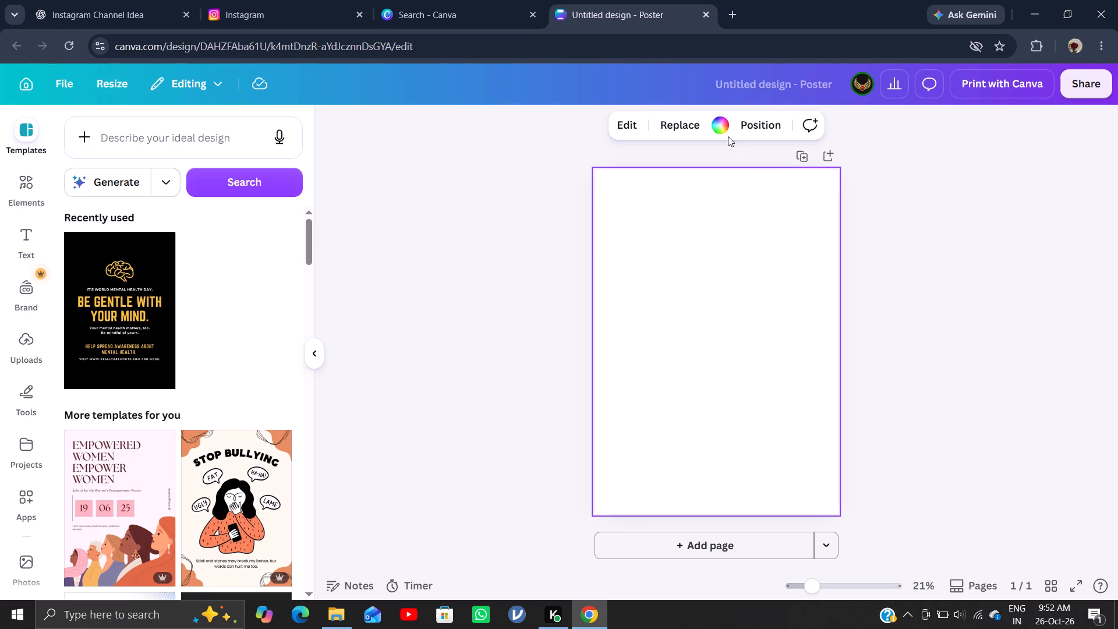
left_click(720, 128)
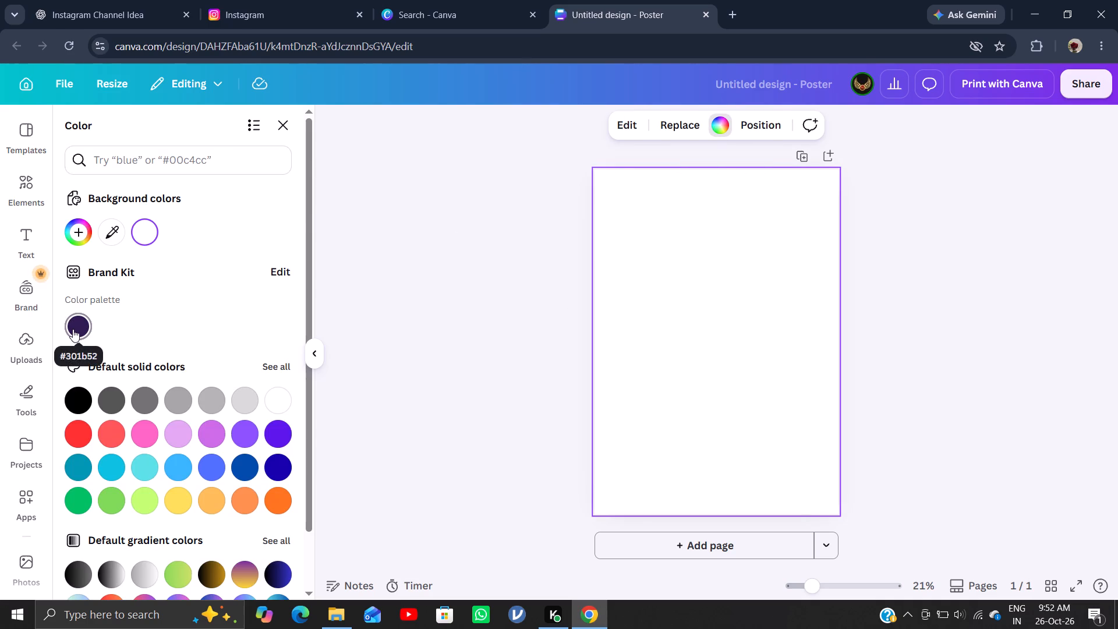
left_click(137, 474)
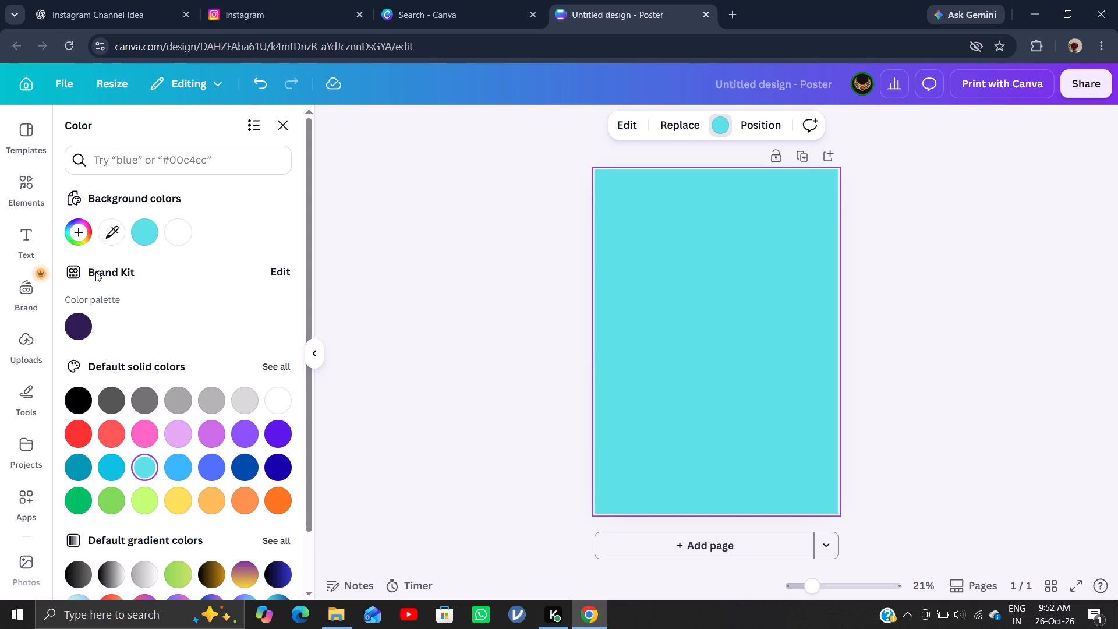
left_click(75, 218)
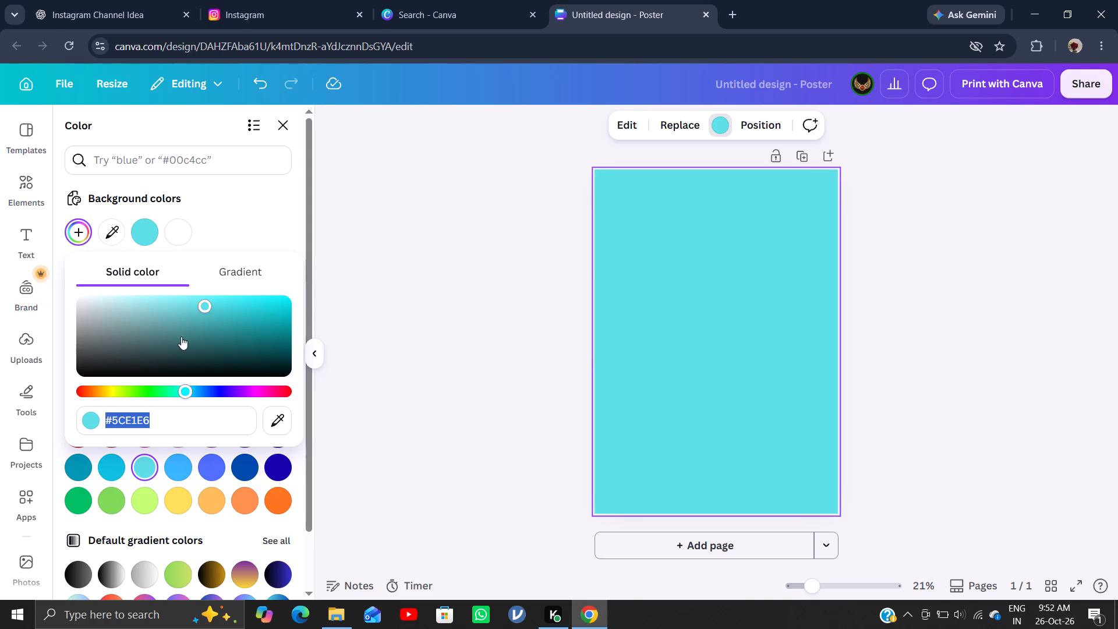
left_click_drag(204, 307, 200, 308)
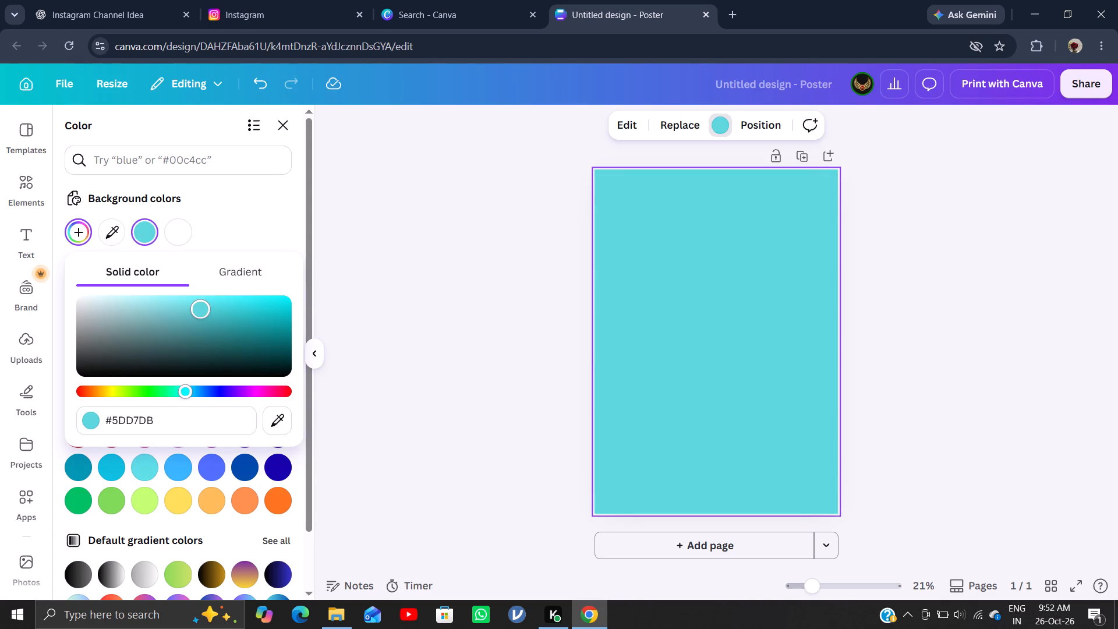
left_click_drag(200, 308, 231, 335)
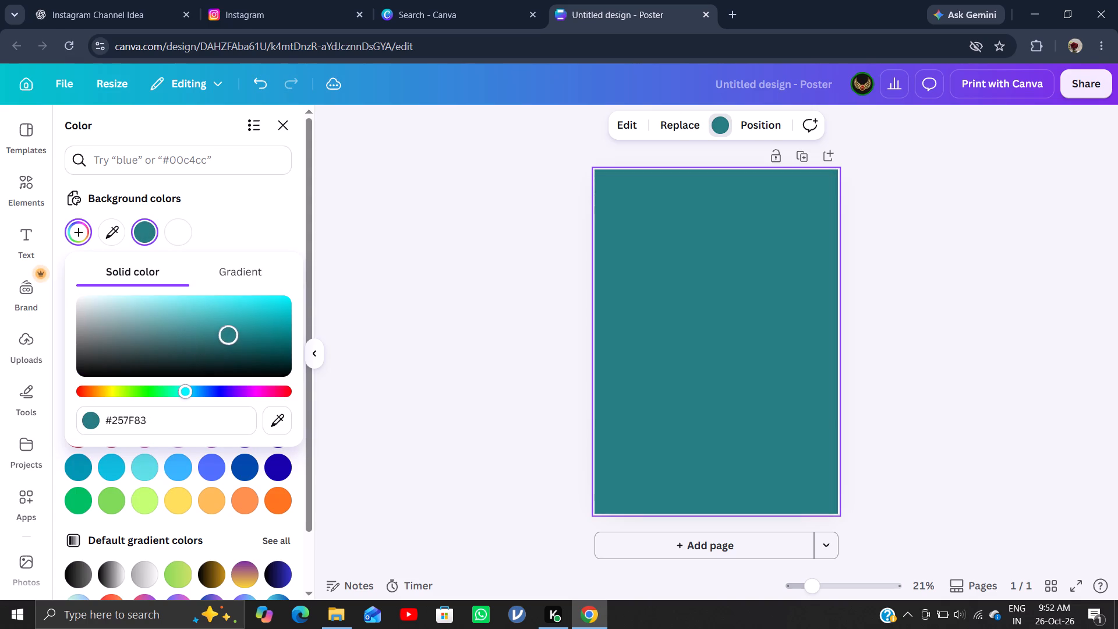
left_click_drag(231, 335, 289, 305)
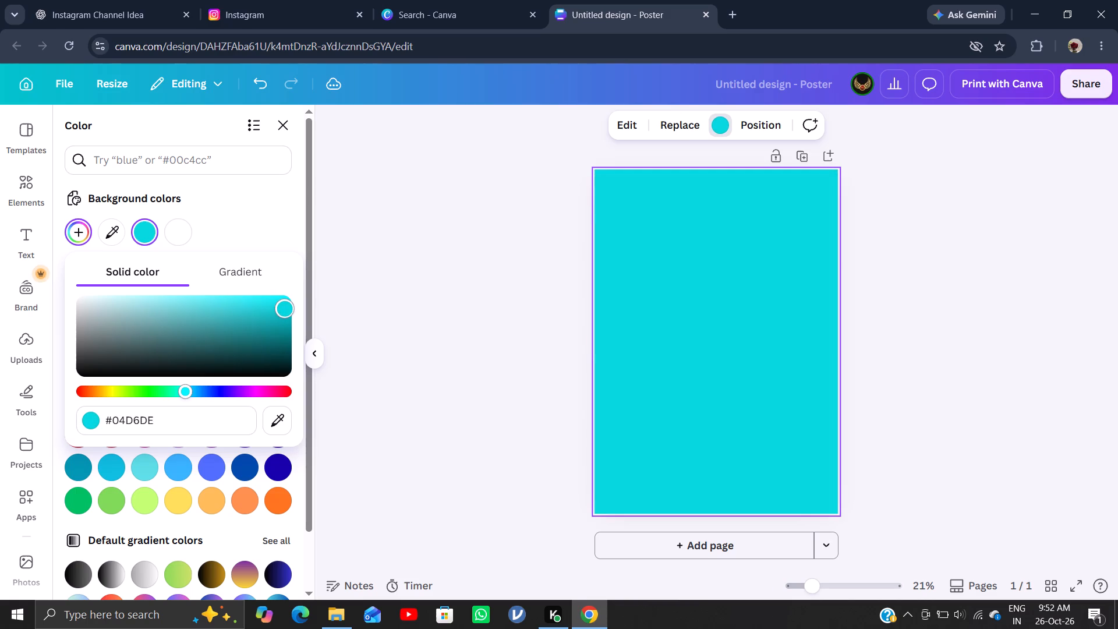
left_click_drag(289, 305, 257, 275)
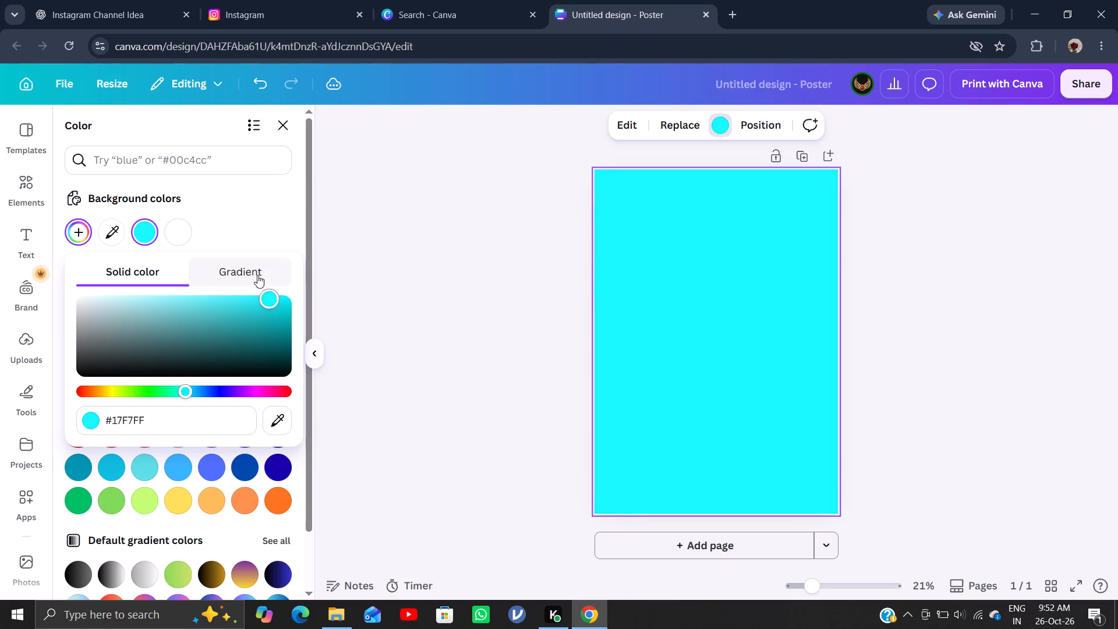
left_click_drag(257, 275, 124, 267)
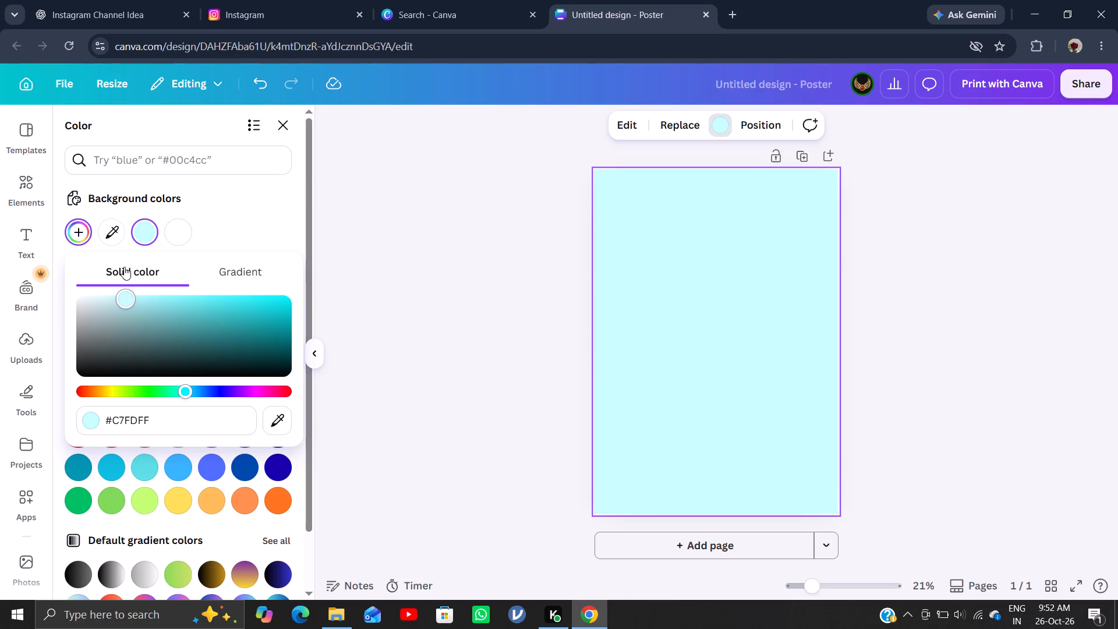
left_click_drag(124, 267, 112, 267)
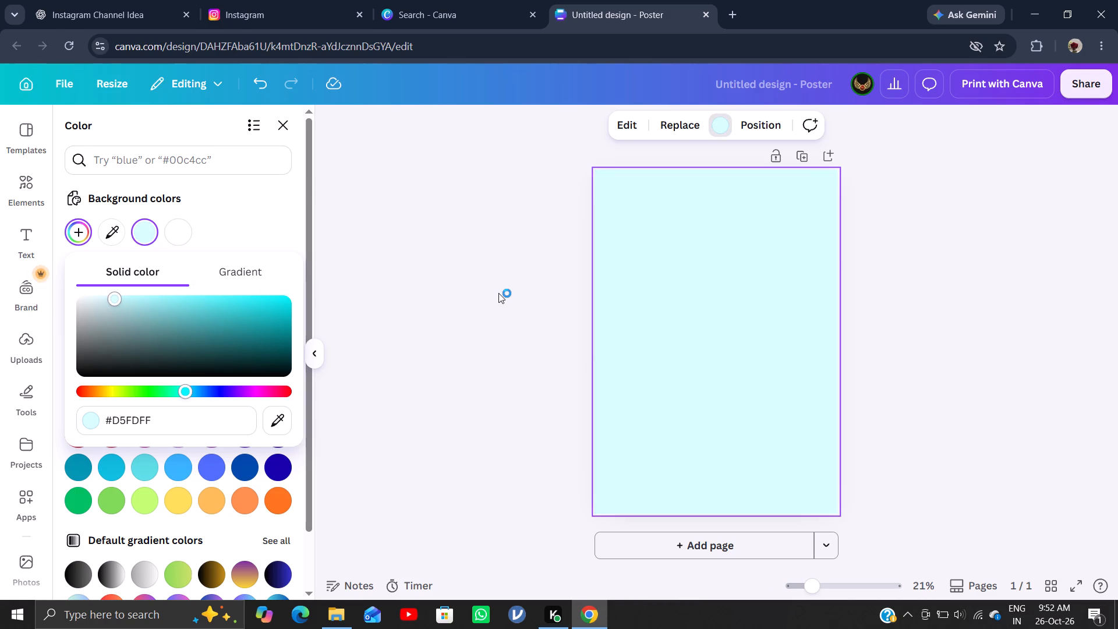
left_click(498, 293)
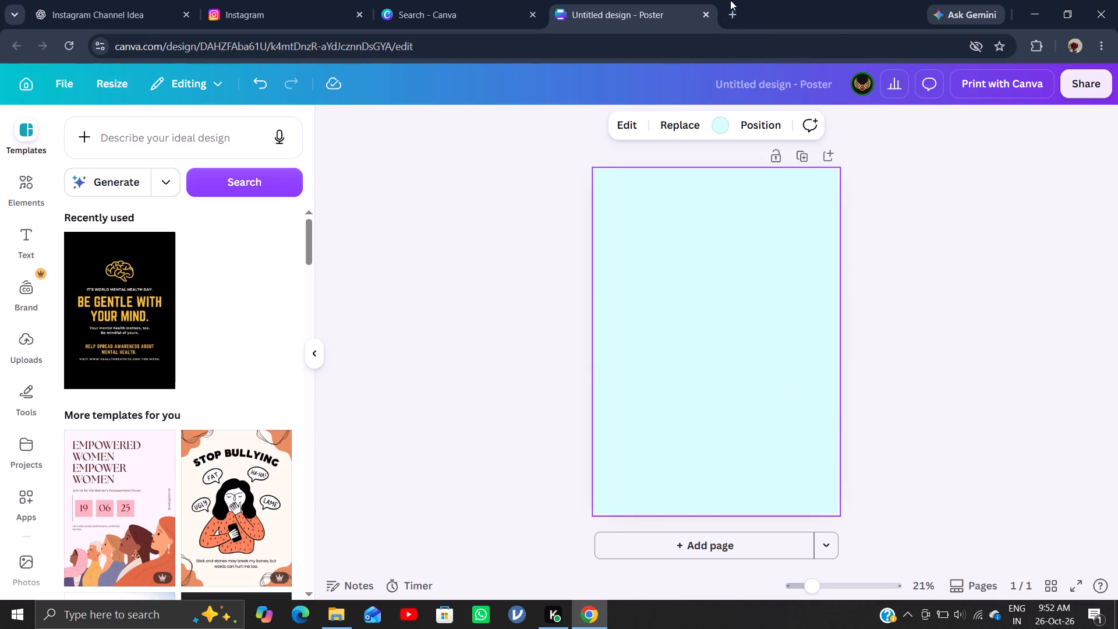
Search Google Images for mental health quotes in a new browser tab.
left_click(731, 16)
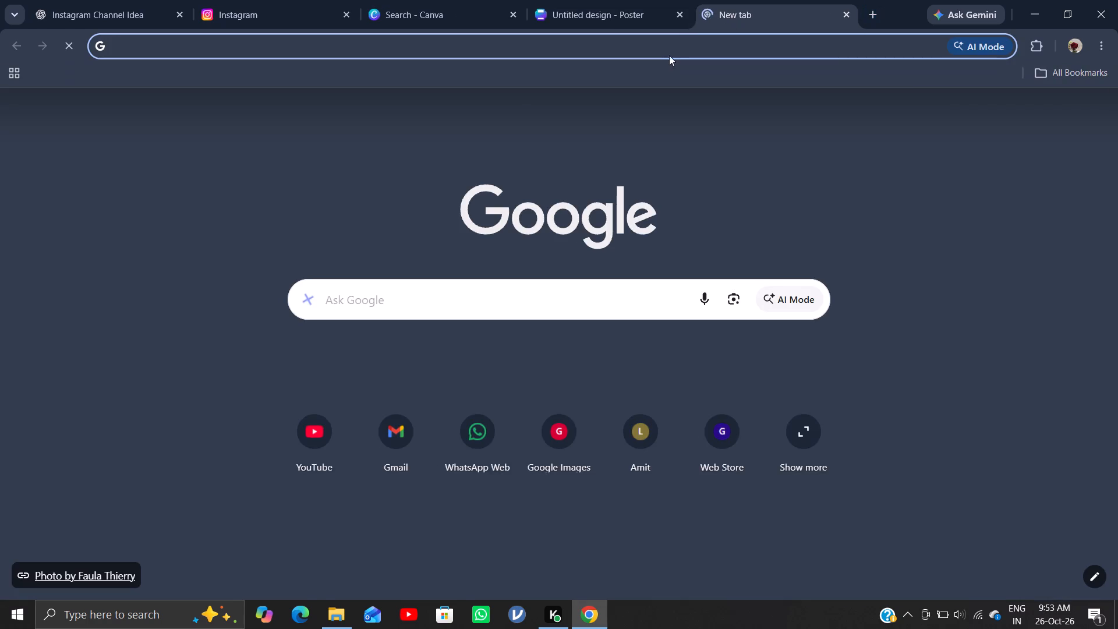
left_click(668, 51)
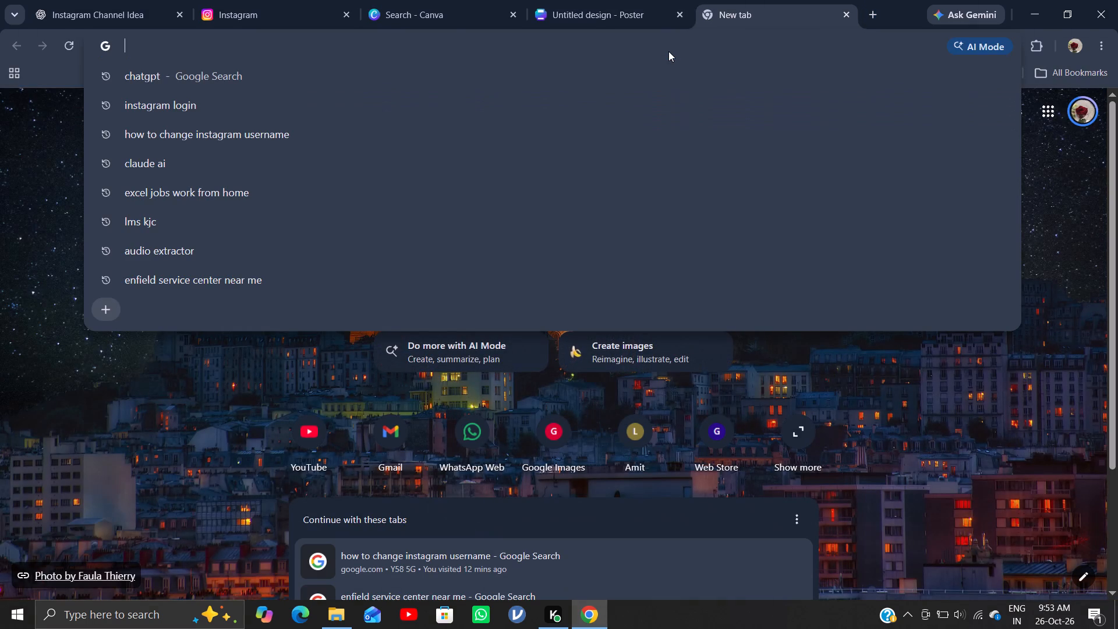
type("men")
type("tal")
key("space")
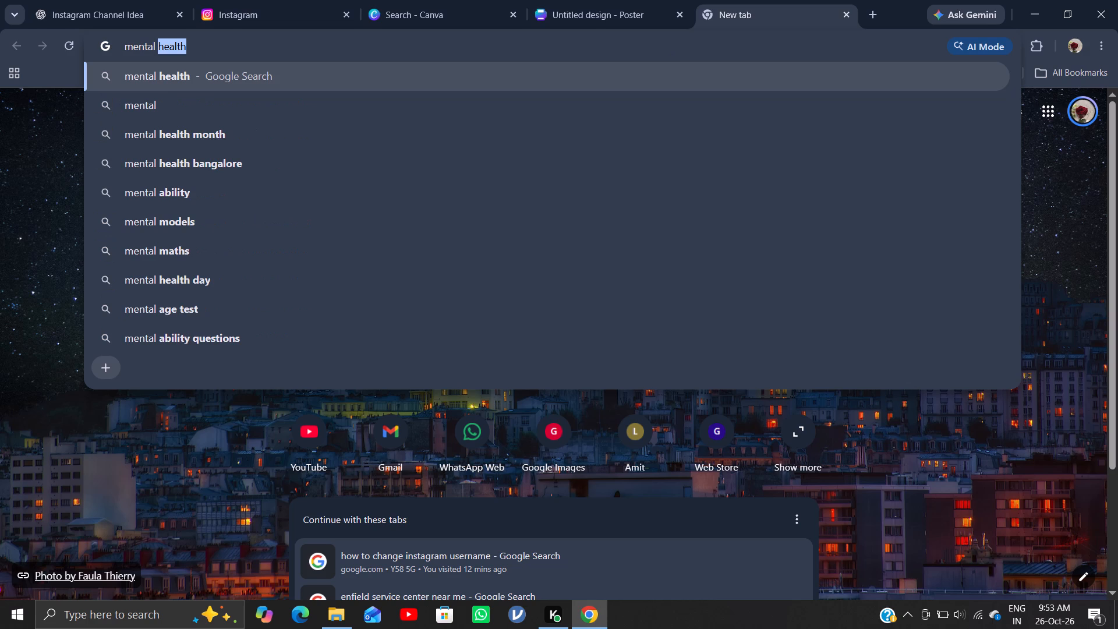
key("Return")
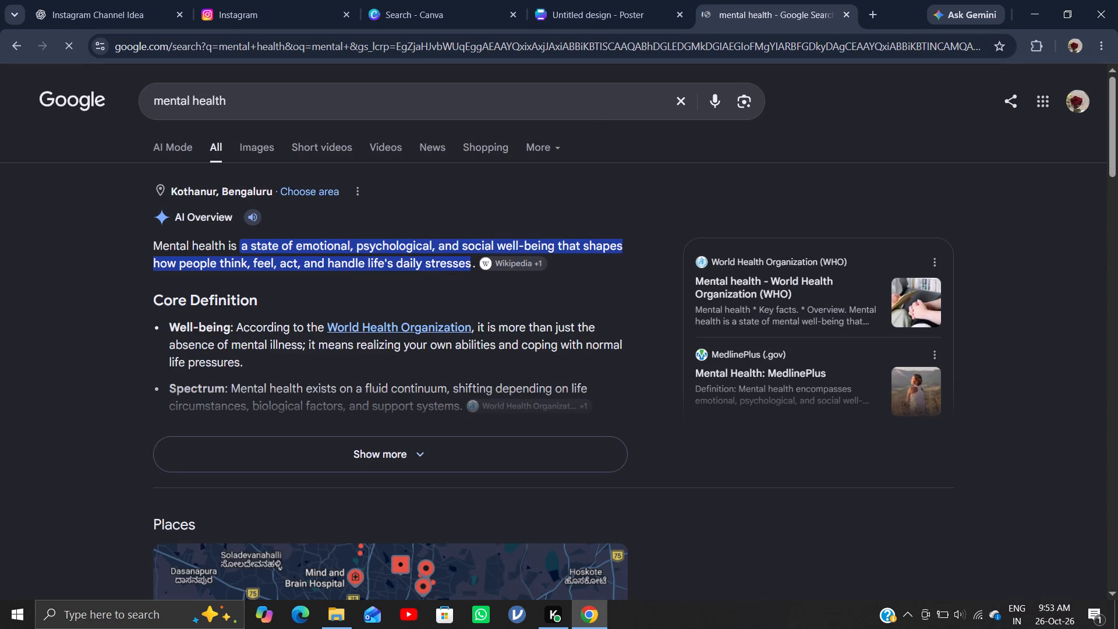
left_click(523, 99)
key("space")
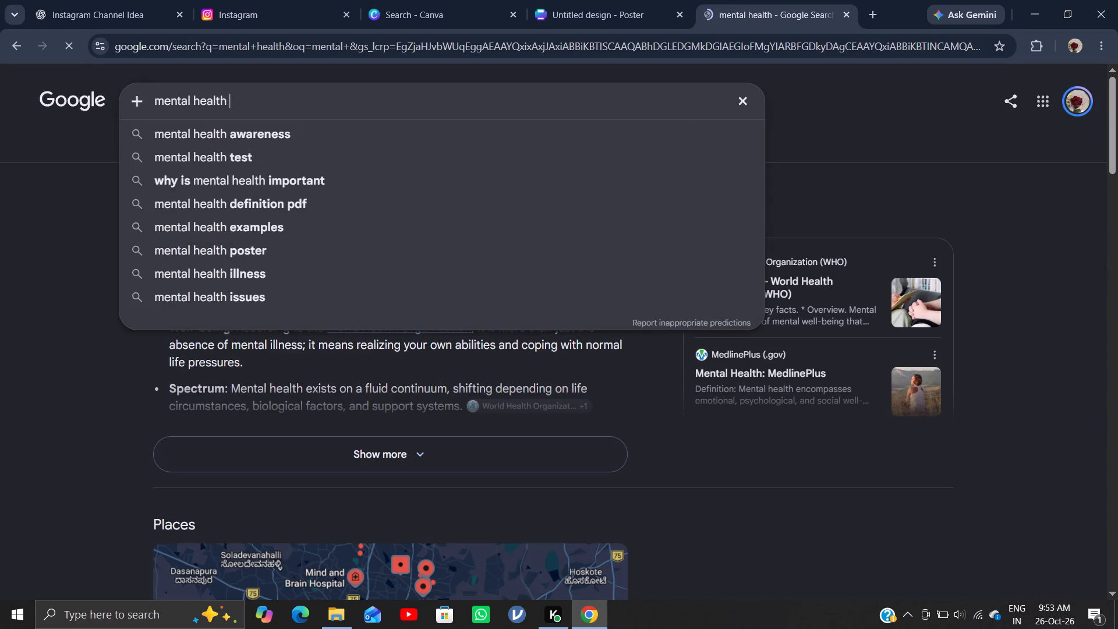
type("qu")
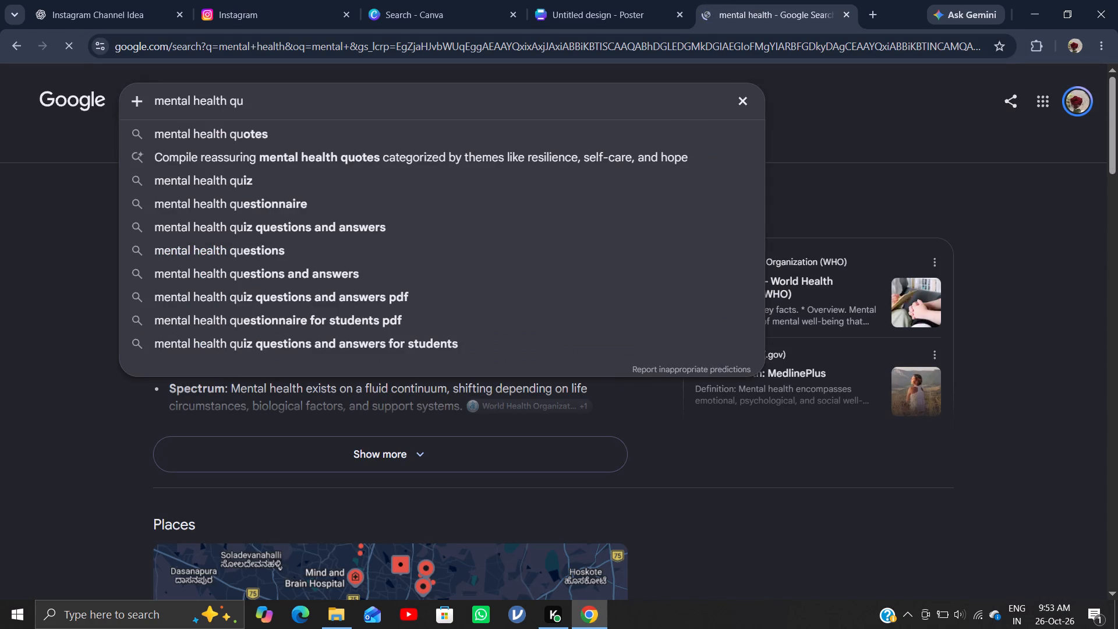
left_click(247, 125)
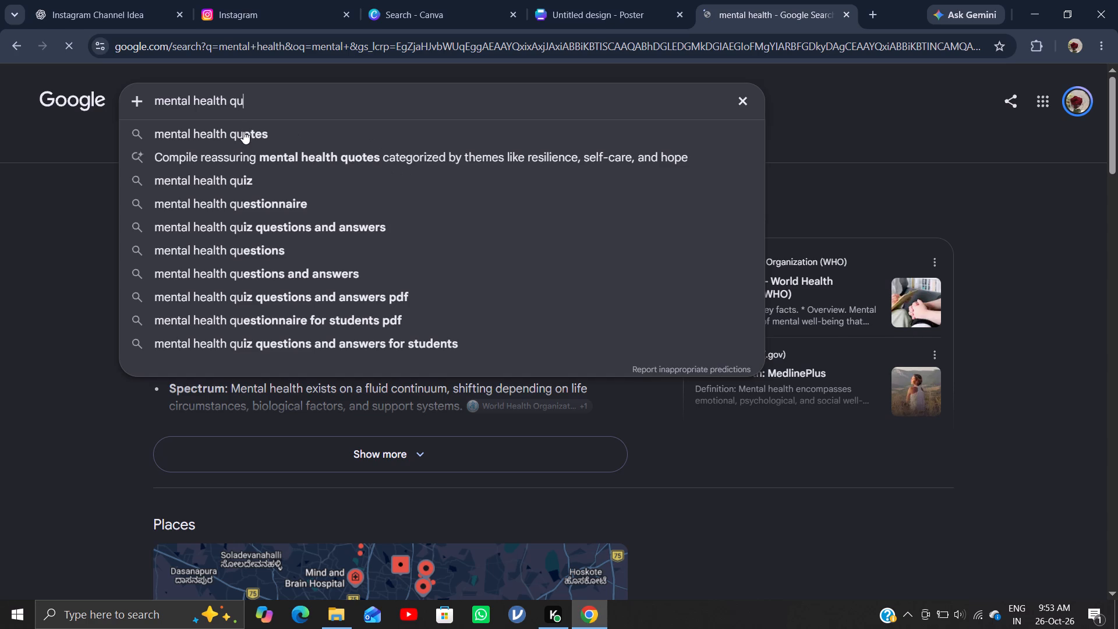
left_click(243, 132)
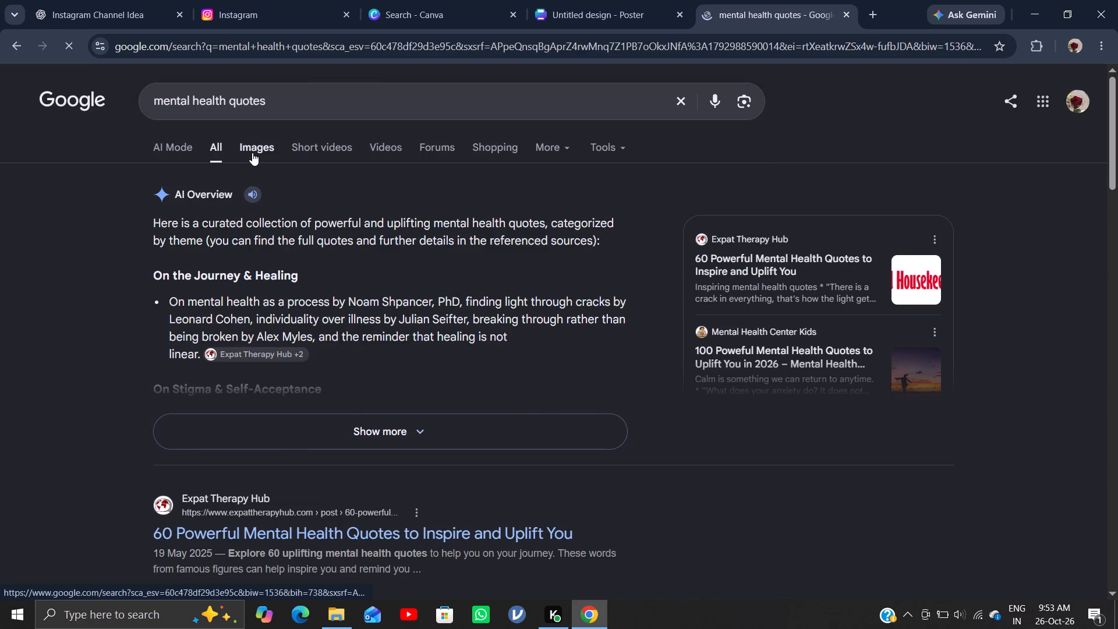
left_click(252, 153)
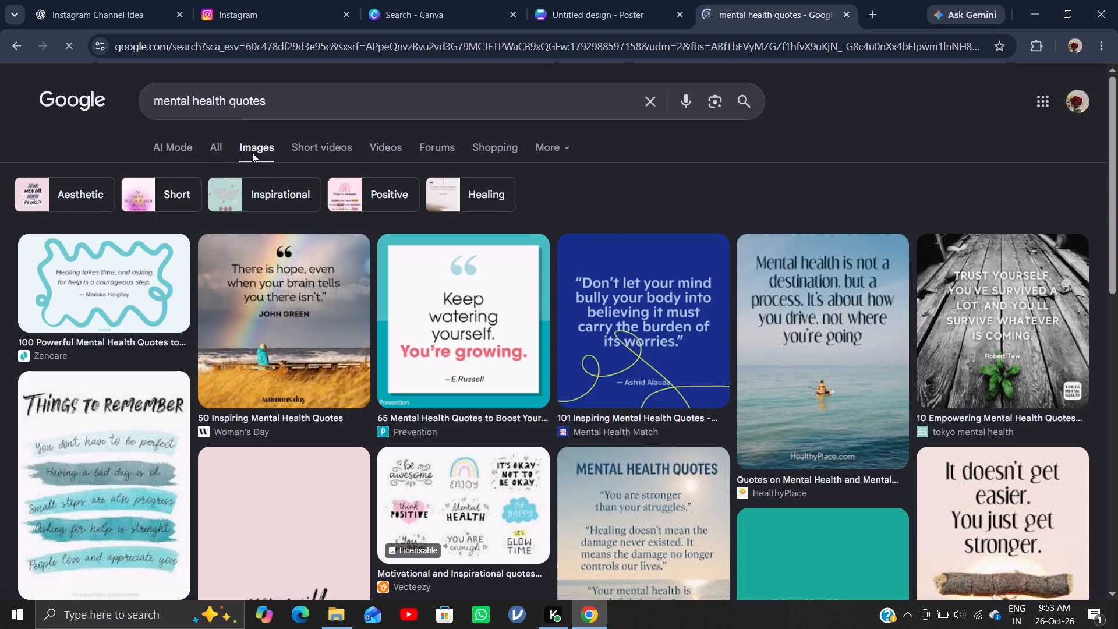
Look through the mental health quote images for wording and design ideas for the poster.
scroll(252, 153, "down", 2)
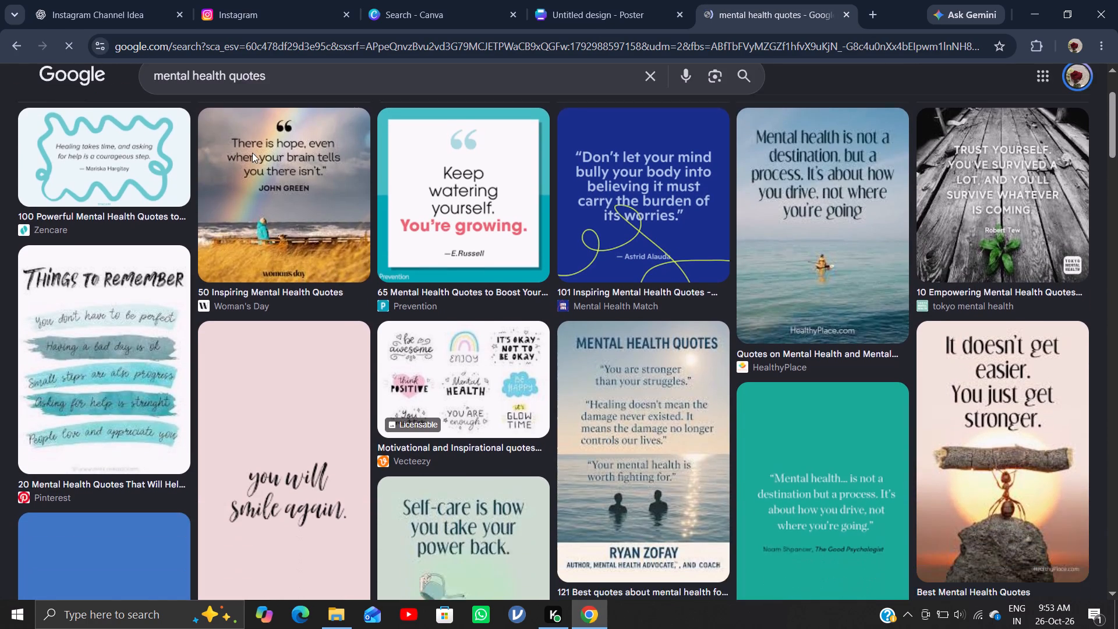
scroll(252, 153, "down", 1)
scroll(252, 153, "up", 1)
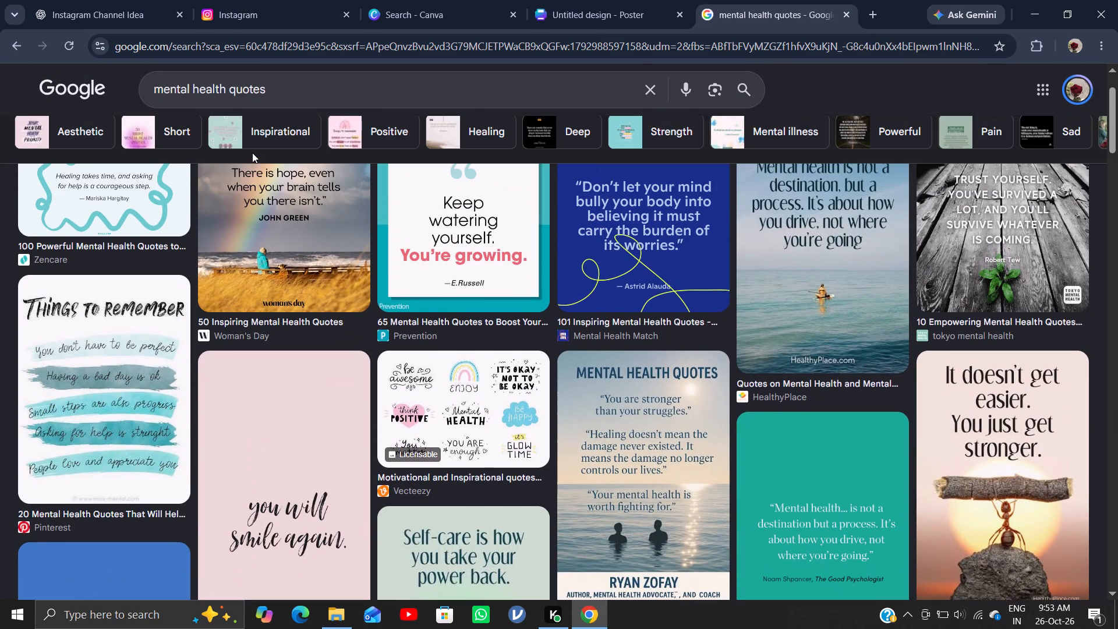
scroll(252, 153, "up", 3)
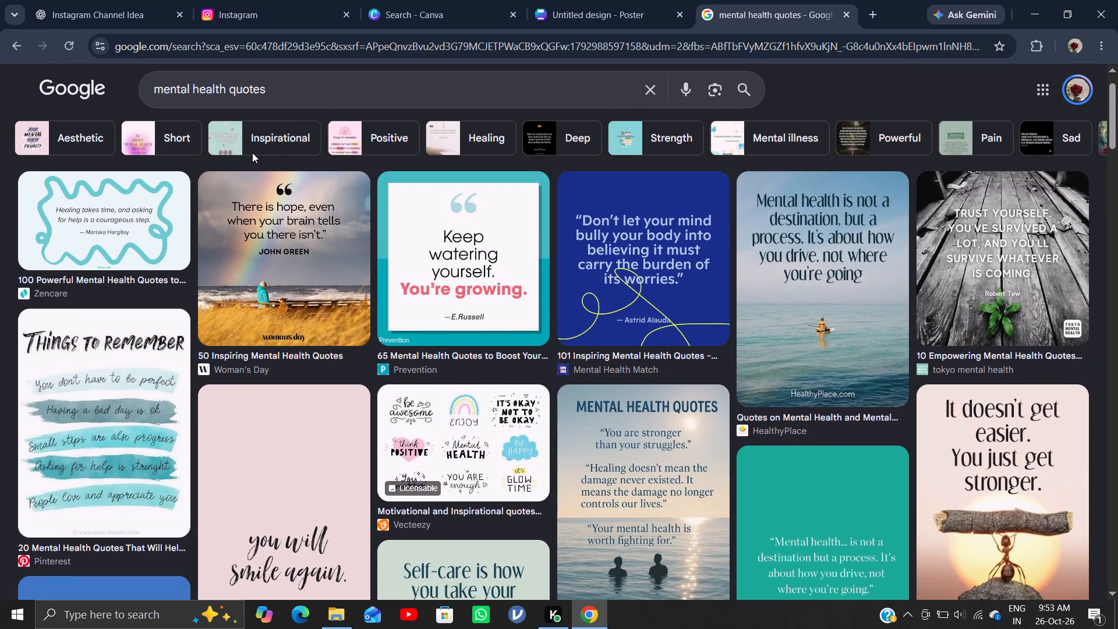
scroll(252, 153, "up", 1)
scroll(252, 153, "down", 2)
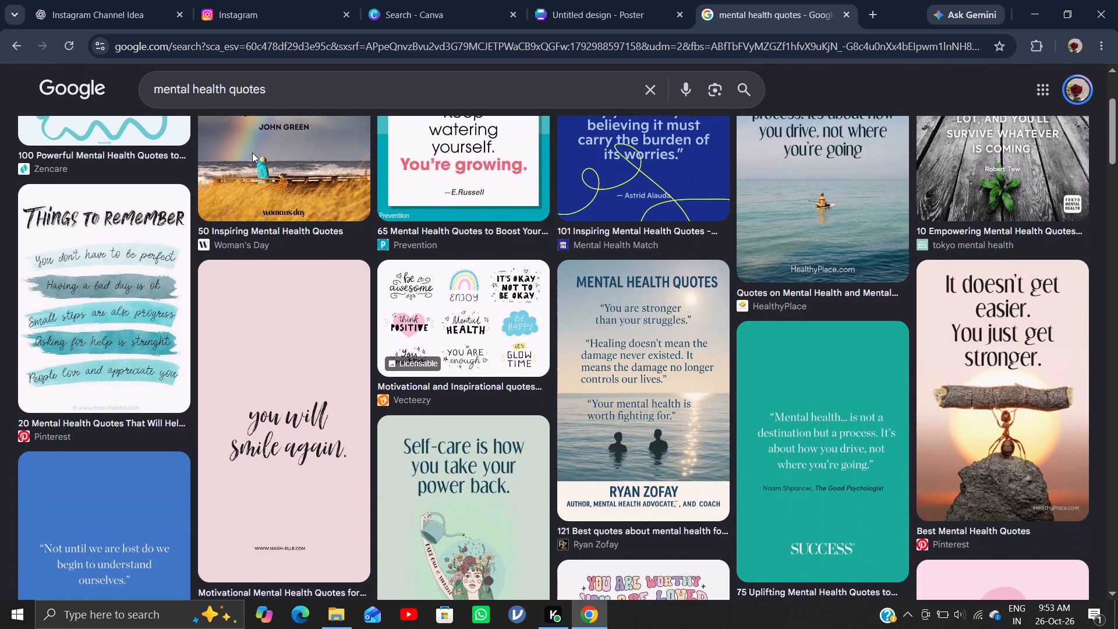
scroll(252, 153, "down", 4)
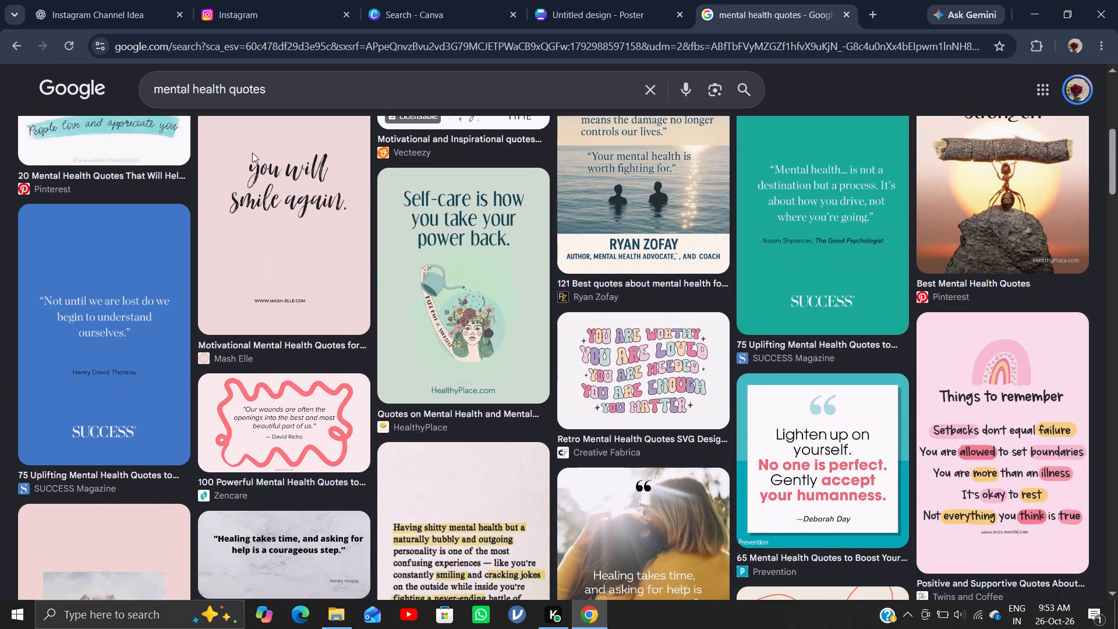
scroll(252, 153, "down", 1)
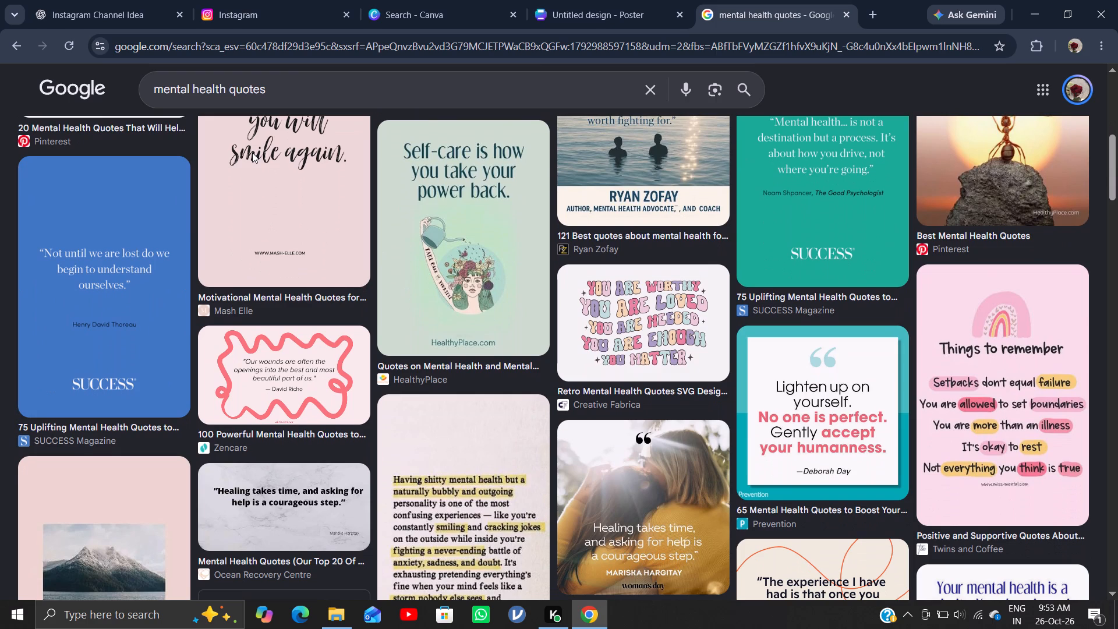
scroll(252, 153, "down", 4)
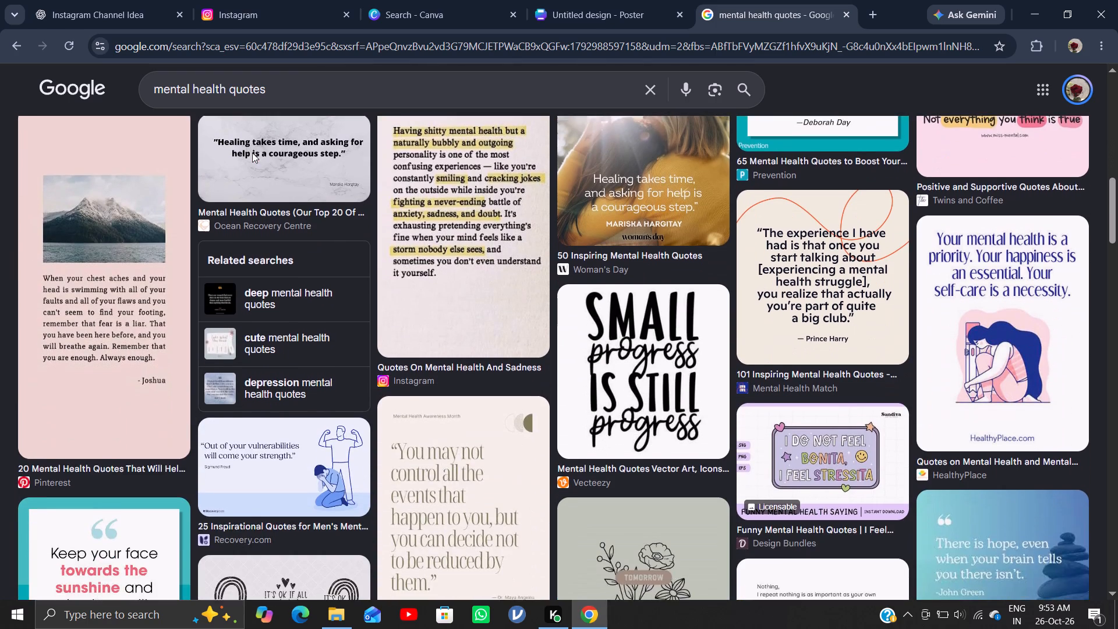
scroll(252, 153, "down", 5)
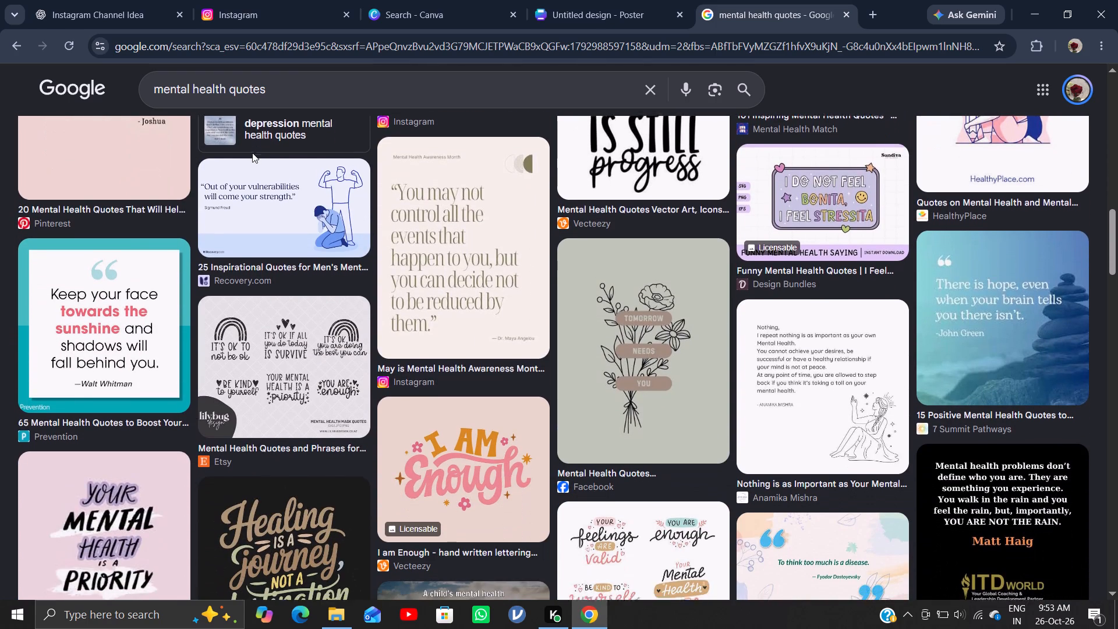
scroll(252, 153, "down", 1)
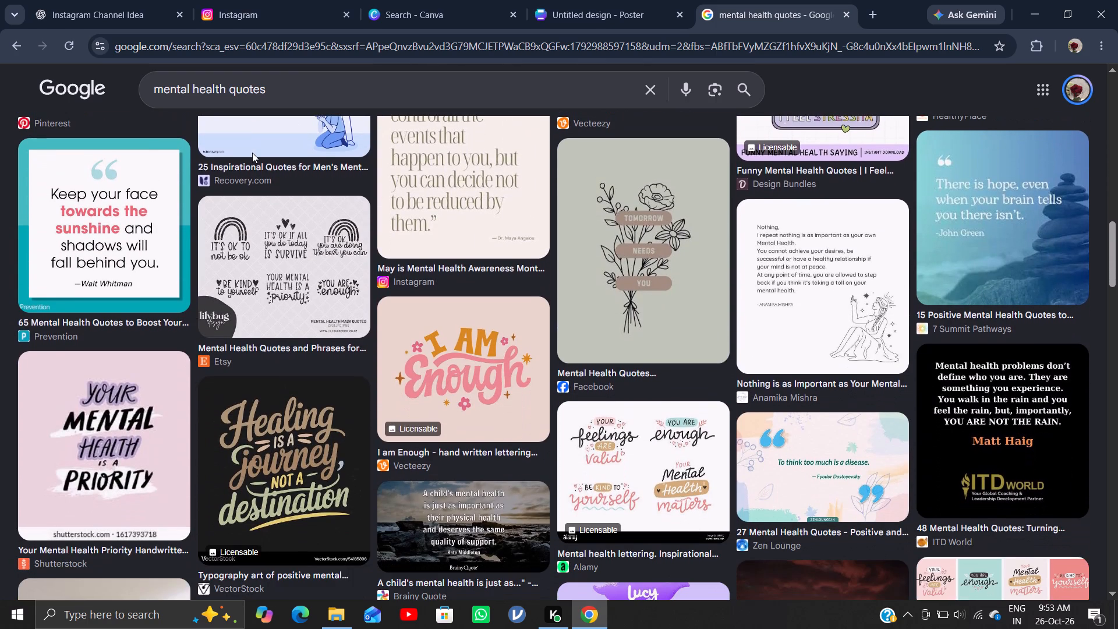
scroll(252, 153, "down", 5)
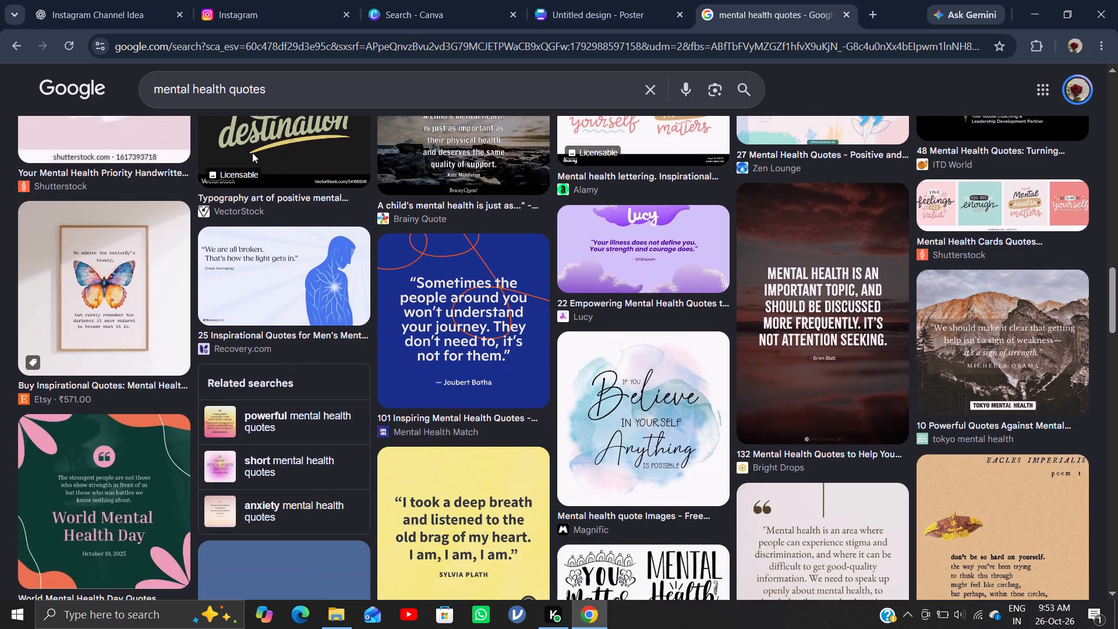
scroll(252, 153, "down", 2)
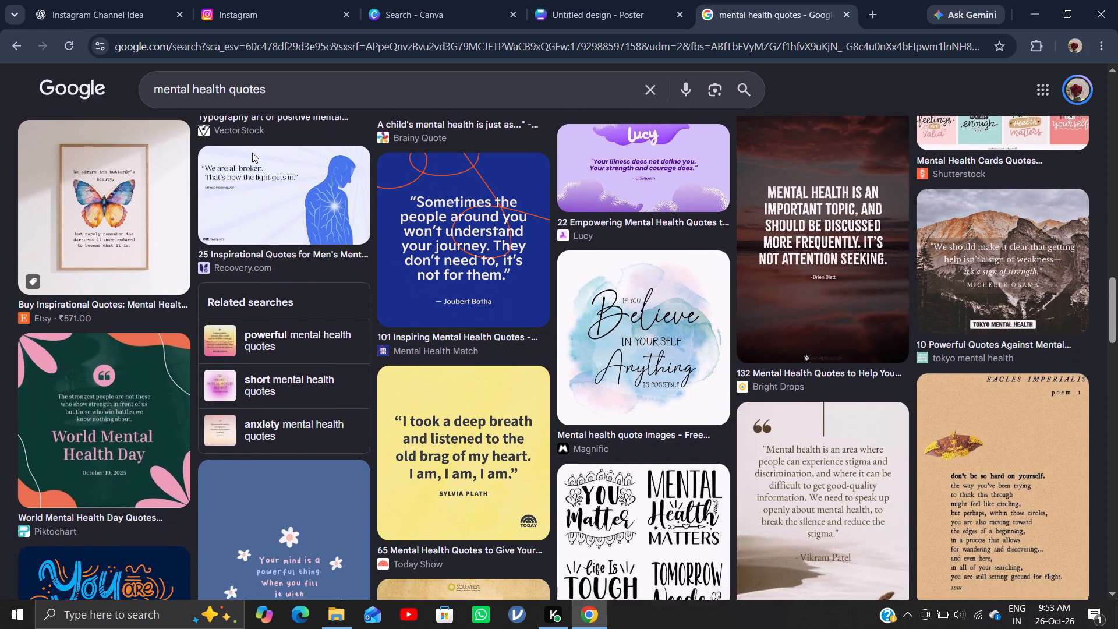
scroll(252, 153, "down", 1)
Preview the Recovery.com image with the Ernest Hemingway quote, and close the preview.
left_click(252, 153)
scroll(252, 153, "down", 2)
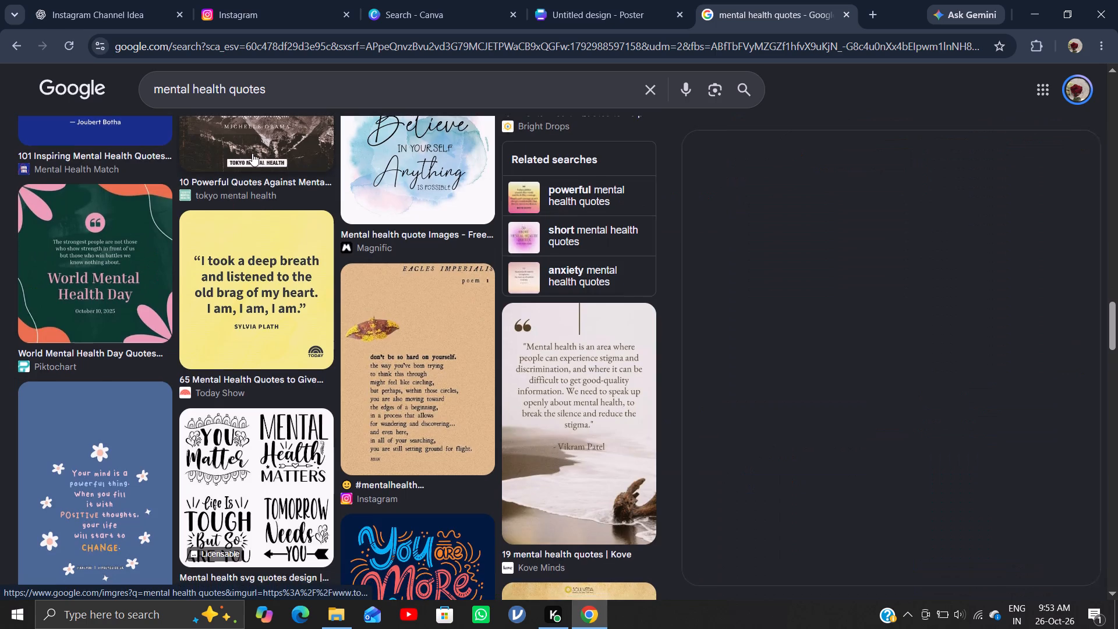
scroll(250, 157, "down", 2)
scroll(250, 157, "up", 1)
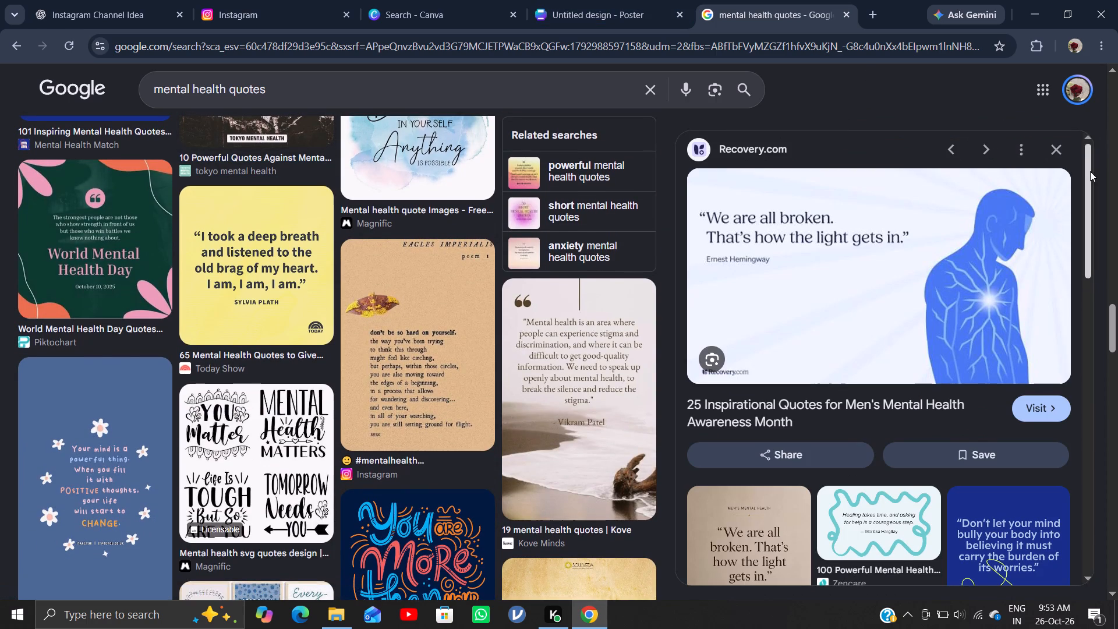
left_click(1066, 157)
Examine more of the mental health quote images further down the results for poster inspiration.
scroll(720, 317, "down", 1)
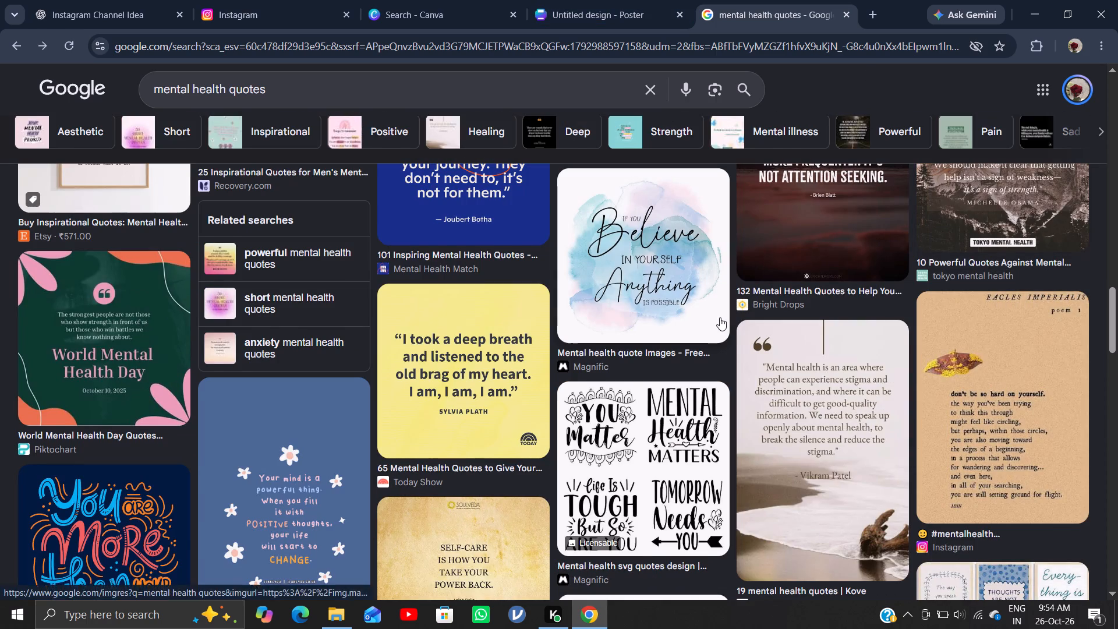
scroll(720, 317, "down", 9)
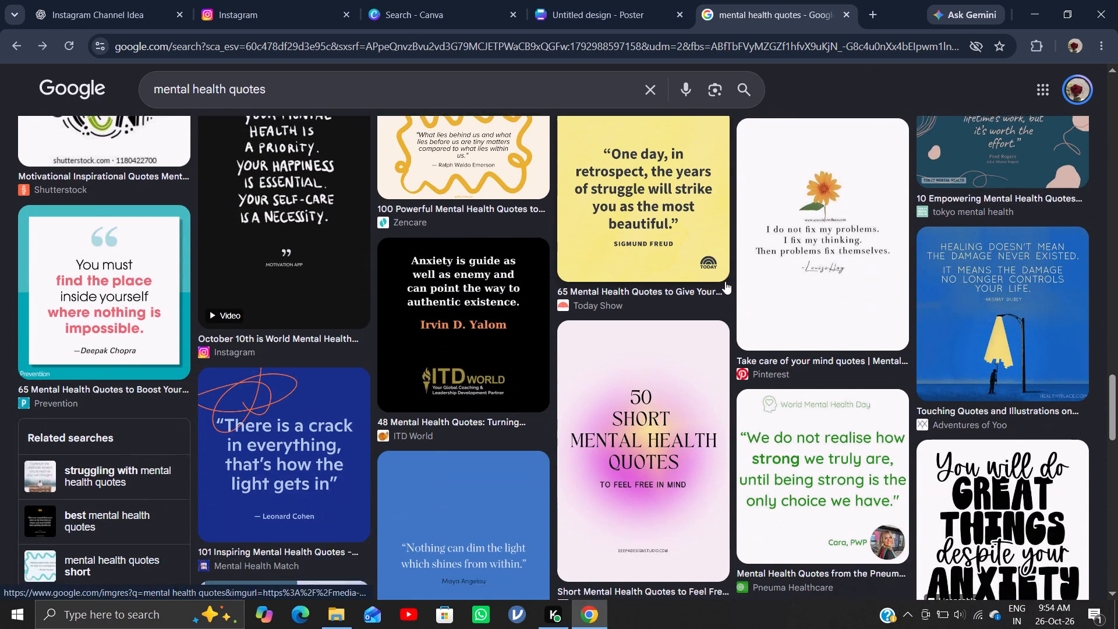
scroll(725, 281, "down", 3)
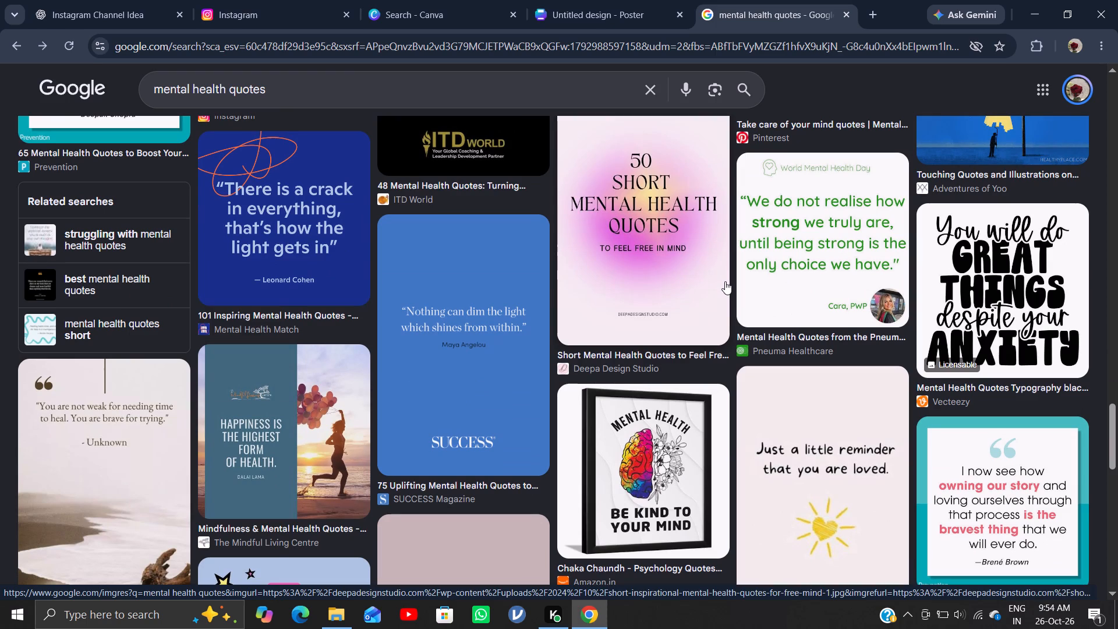
scroll(725, 281, "down", 7)
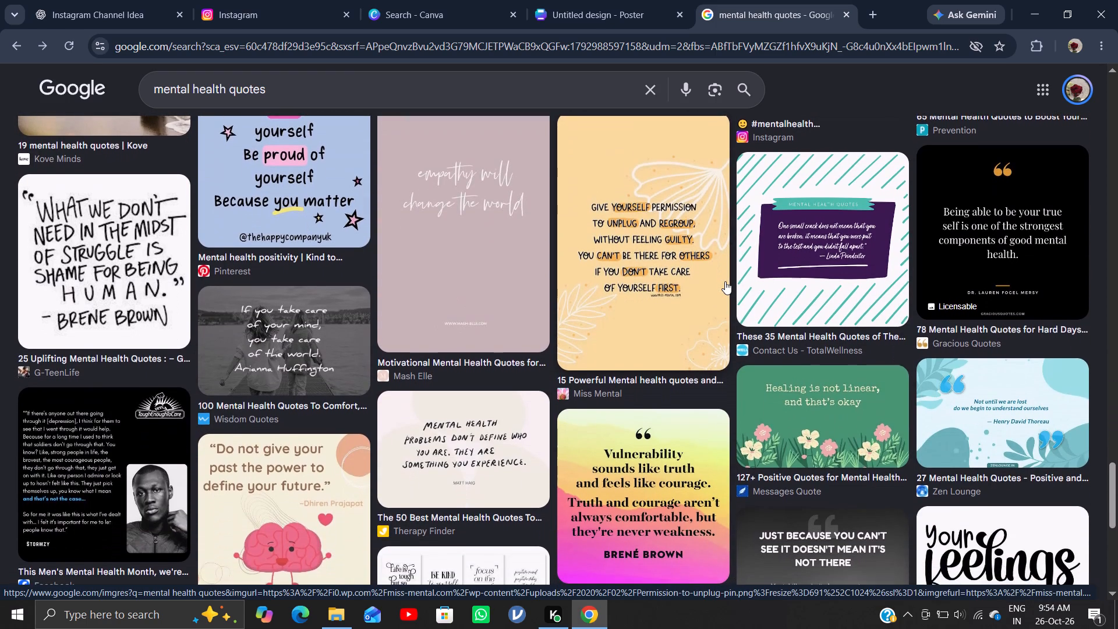
scroll(725, 281, "up", 2)
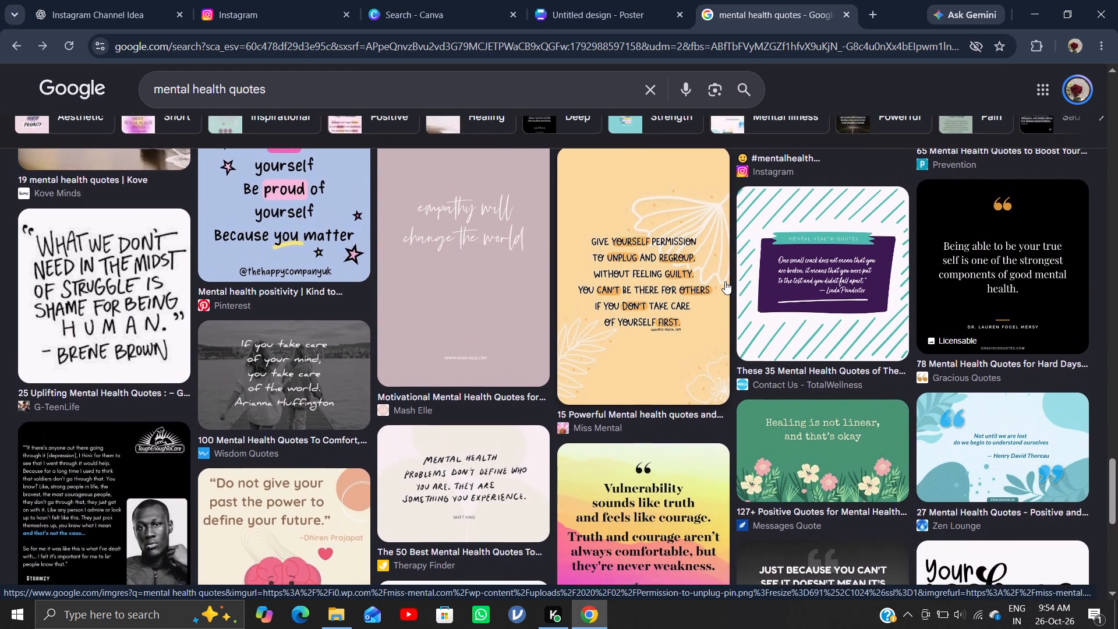
scroll(725, 281, "up", 3)
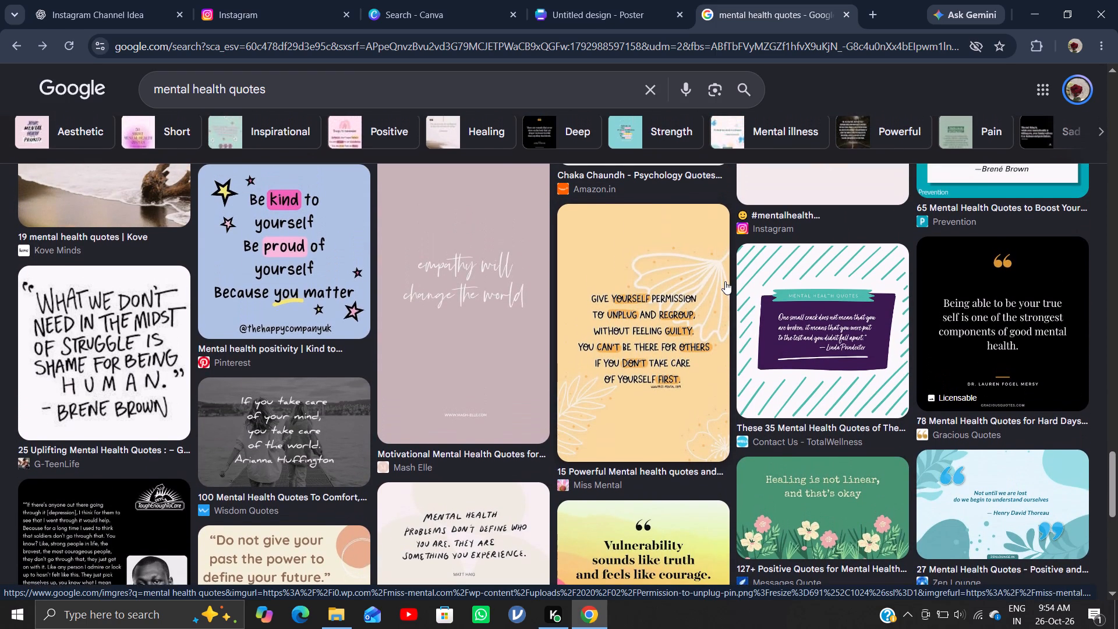
Return to the Canva poster and add the recently used green leafy corner graphic near the page's lower-left corner.
left_click(576, 0)
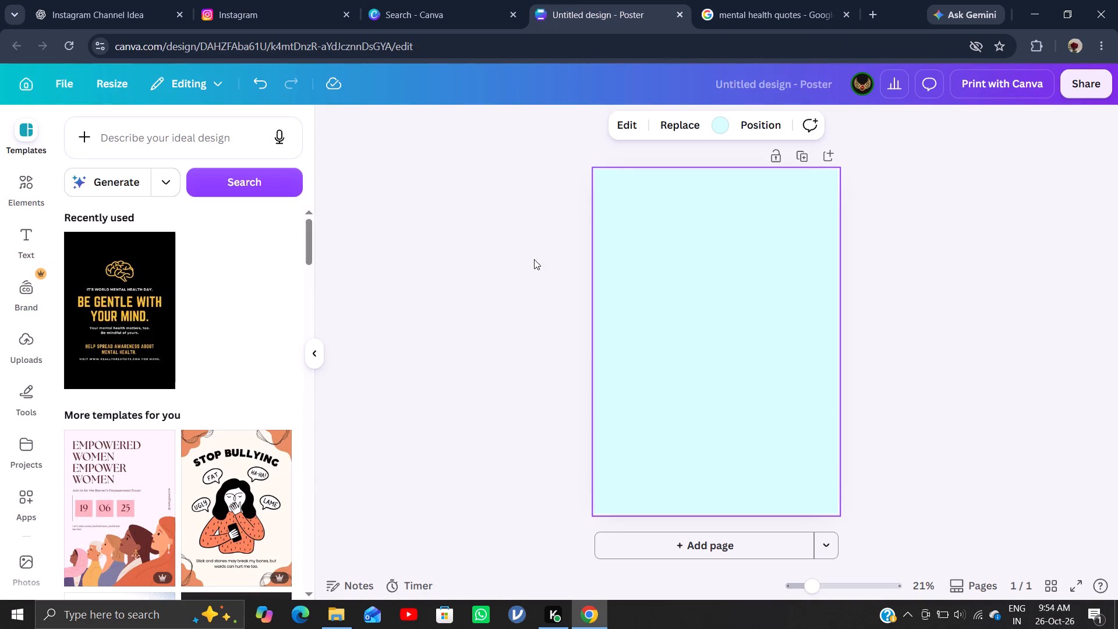
left_click(203, 142)
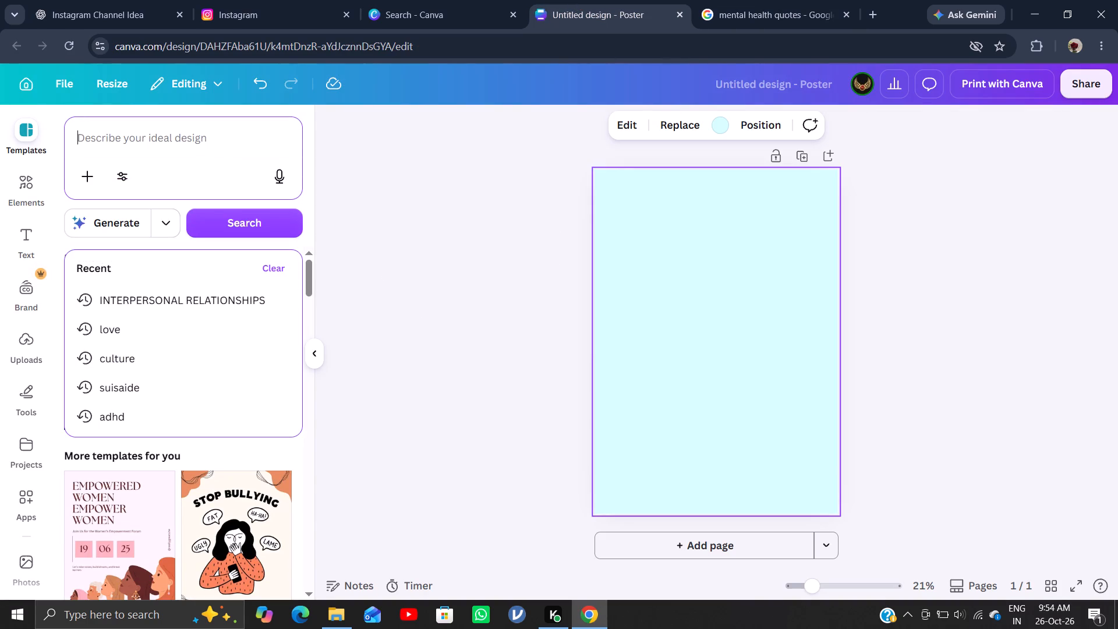
left_click(24, 167)
left_click(104, 153)
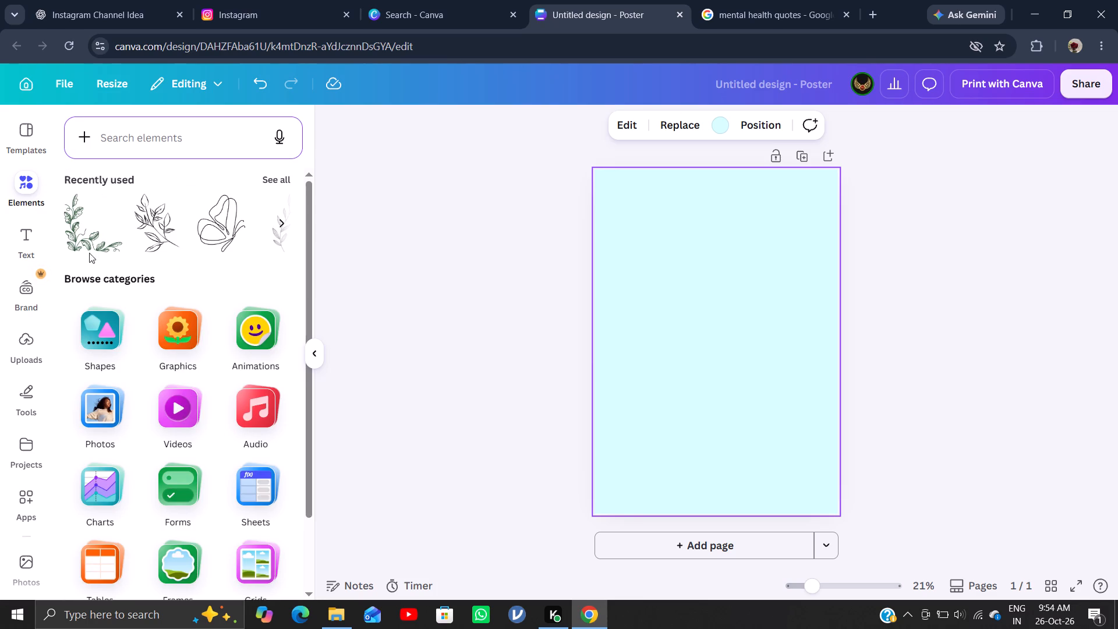
left_click(89, 235)
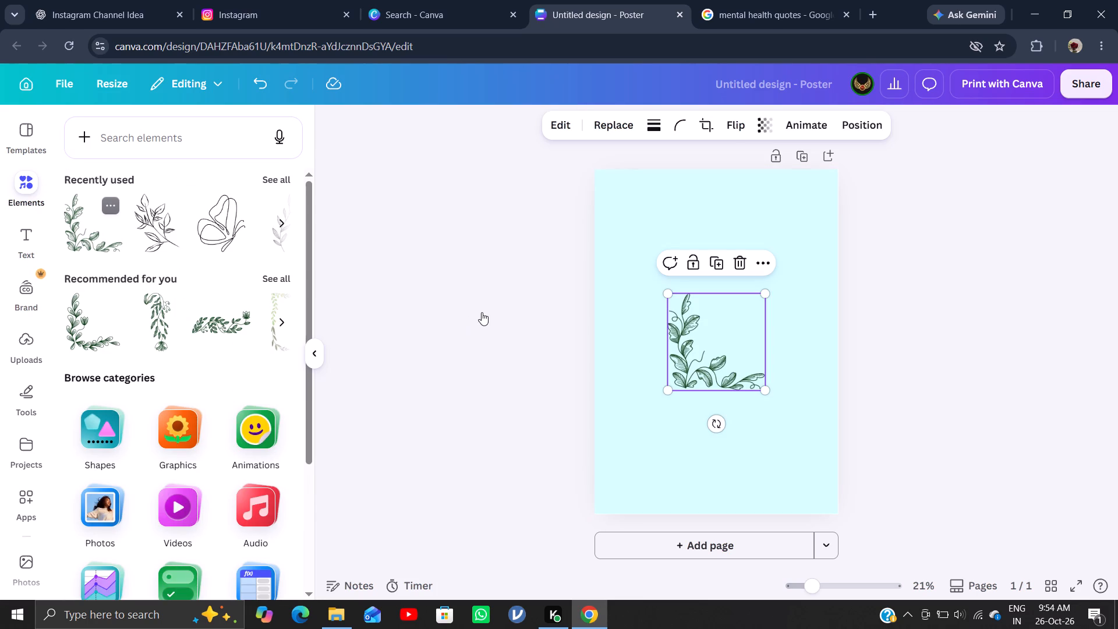
left_click_drag(735, 329, 671, 442)
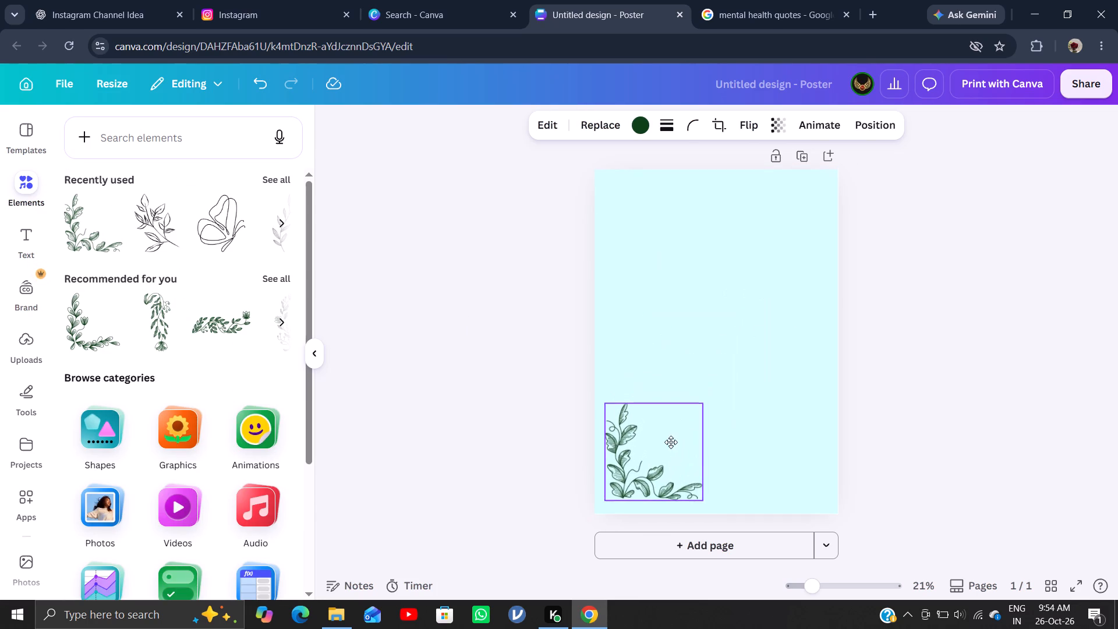
left_click_drag(671, 442, 670, 446)
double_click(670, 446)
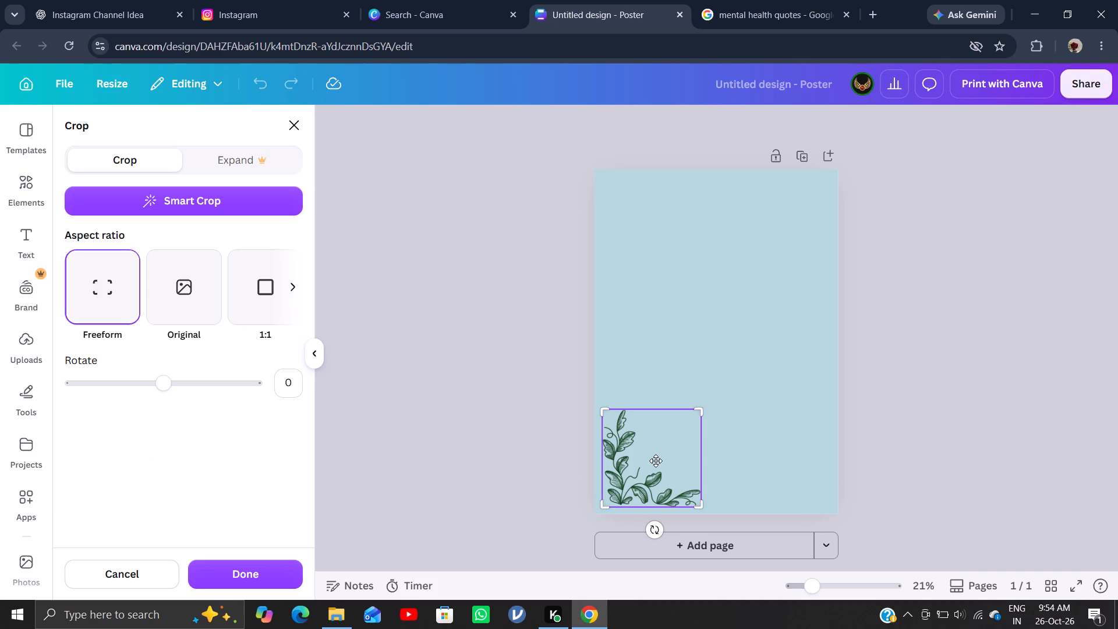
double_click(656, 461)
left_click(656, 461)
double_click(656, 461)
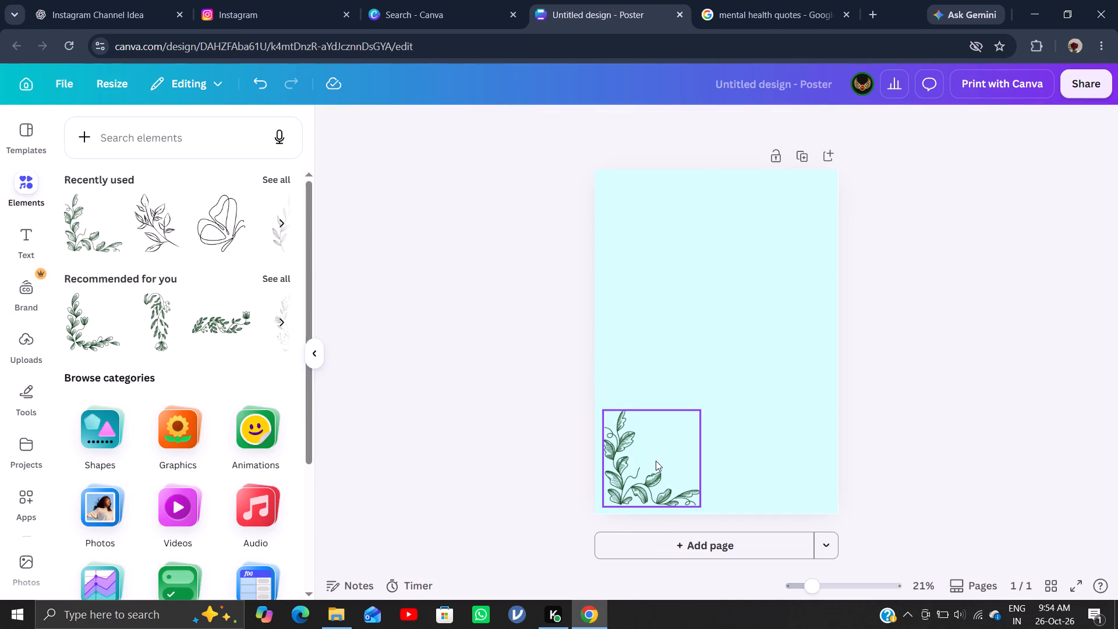
Move the leafy corner graphic flush against the page's left and bottom edges.
left_click_drag(656, 461, 648, 470)
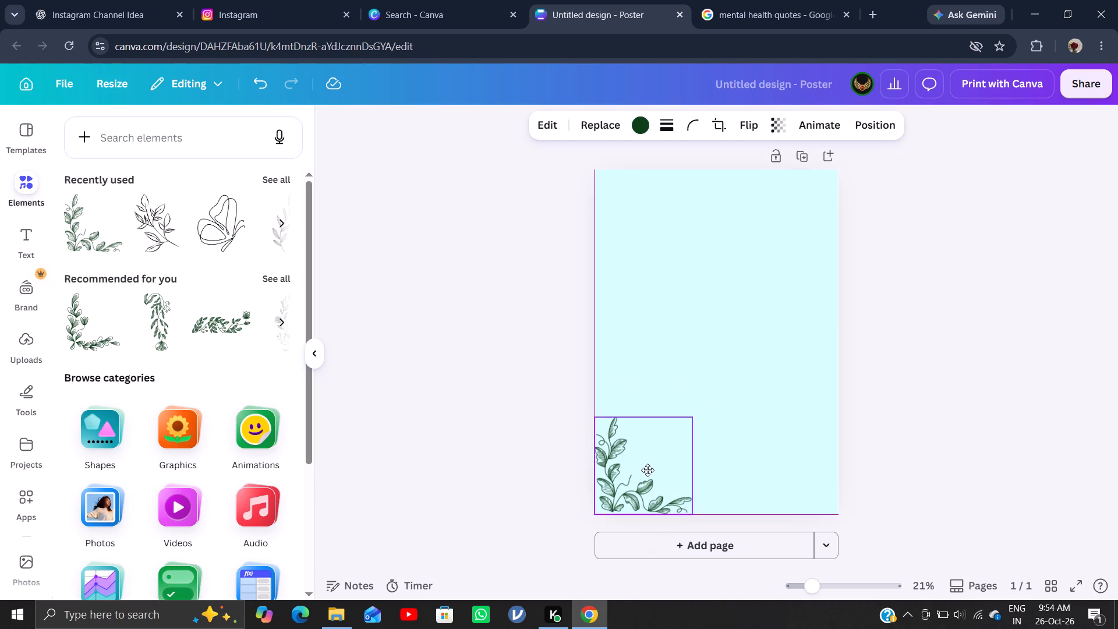
left_click_drag(648, 470, 647, 470)
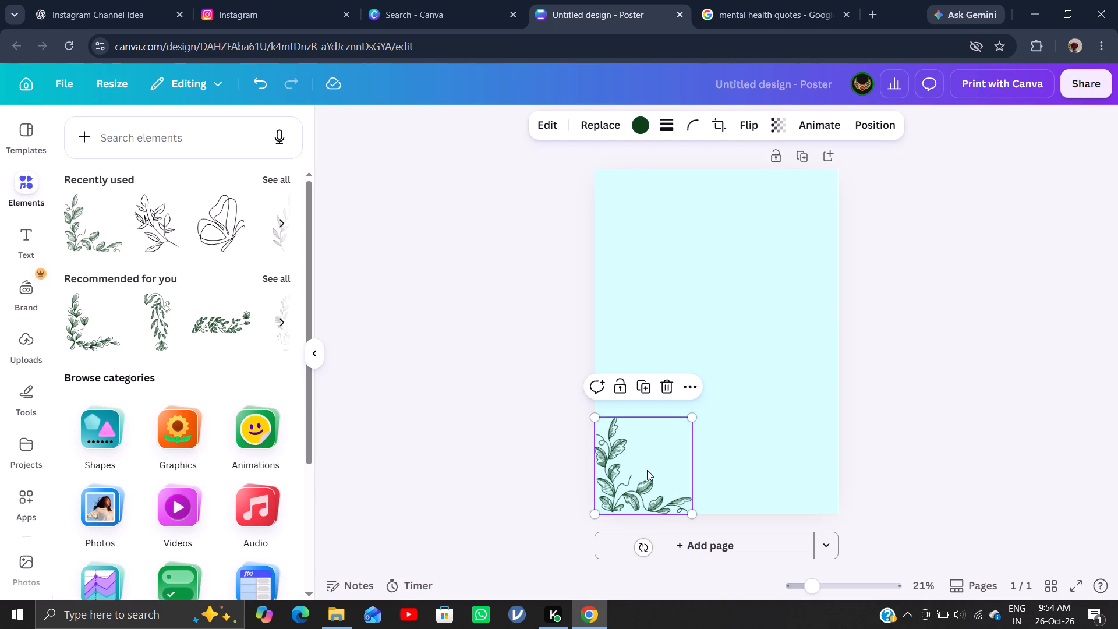
left_click(758, 427)
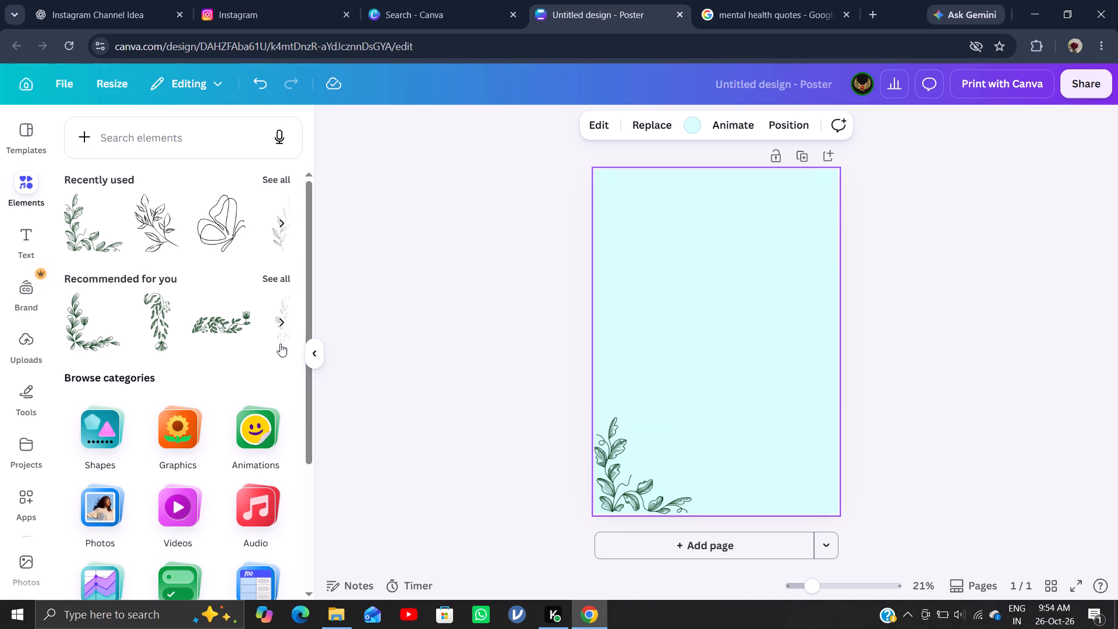
Add the recommended horizontal leafy vine with a flower, rotate it 90°, and fit it into the page's upper-left corner.
left_click(228, 313)
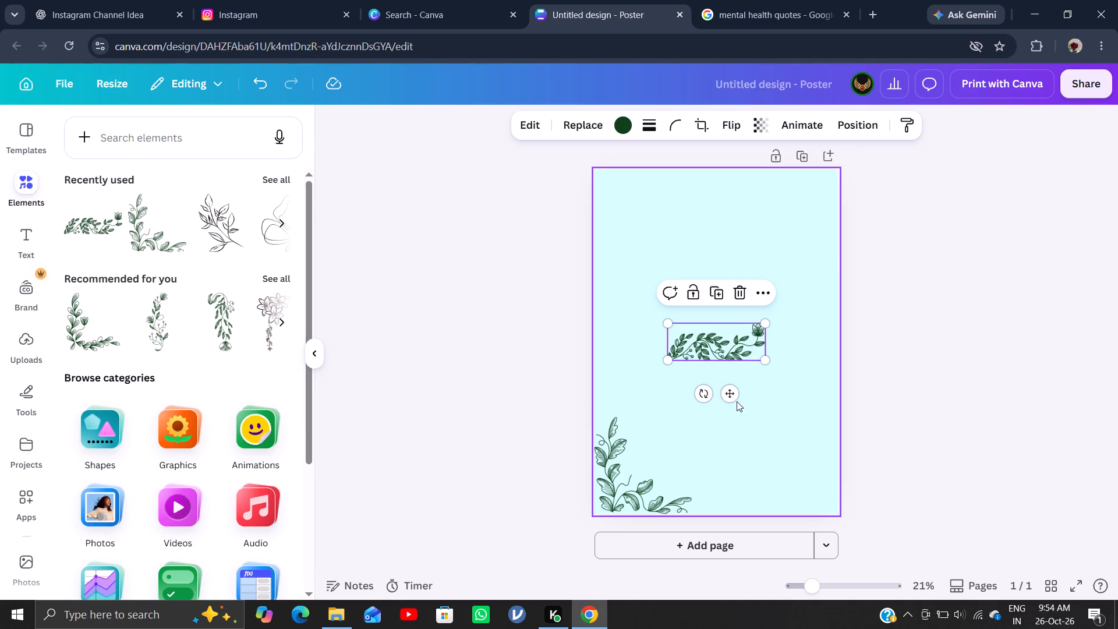
left_click_drag(686, 350, 688, 263)
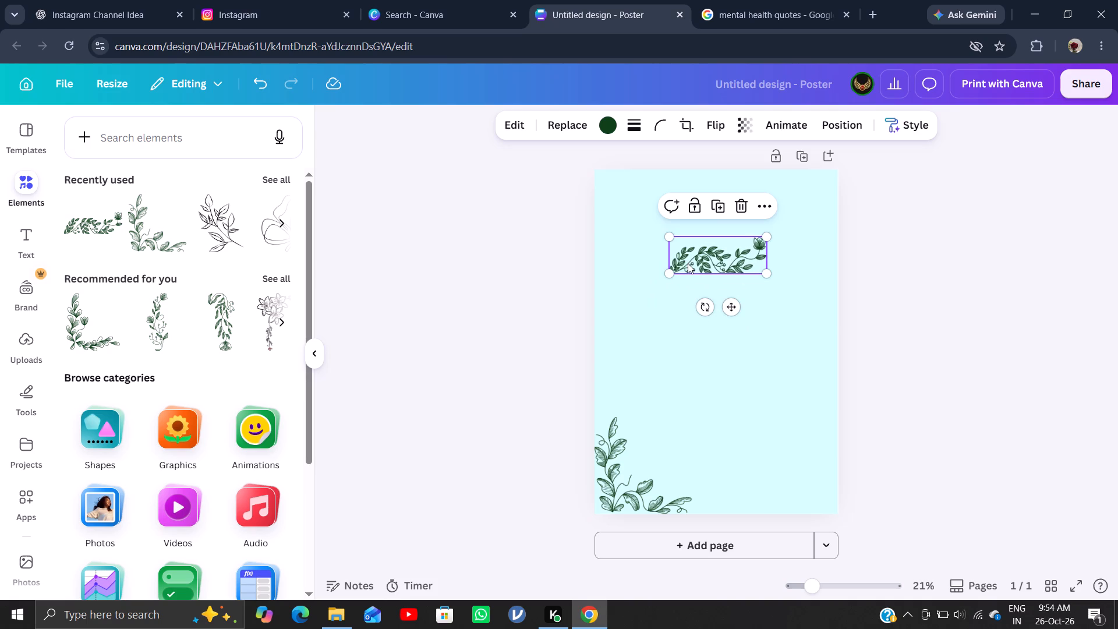
left_click_drag(730, 305, 674, 296)
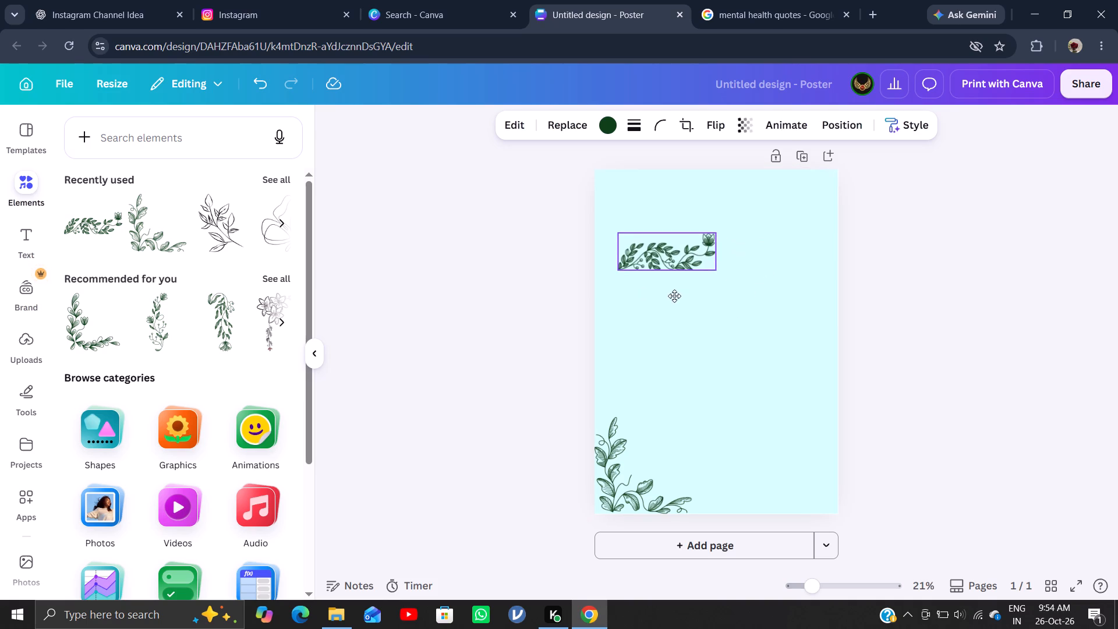
left_click_drag(674, 296, 668, 285)
left_click_drag(641, 291, 629, 273)
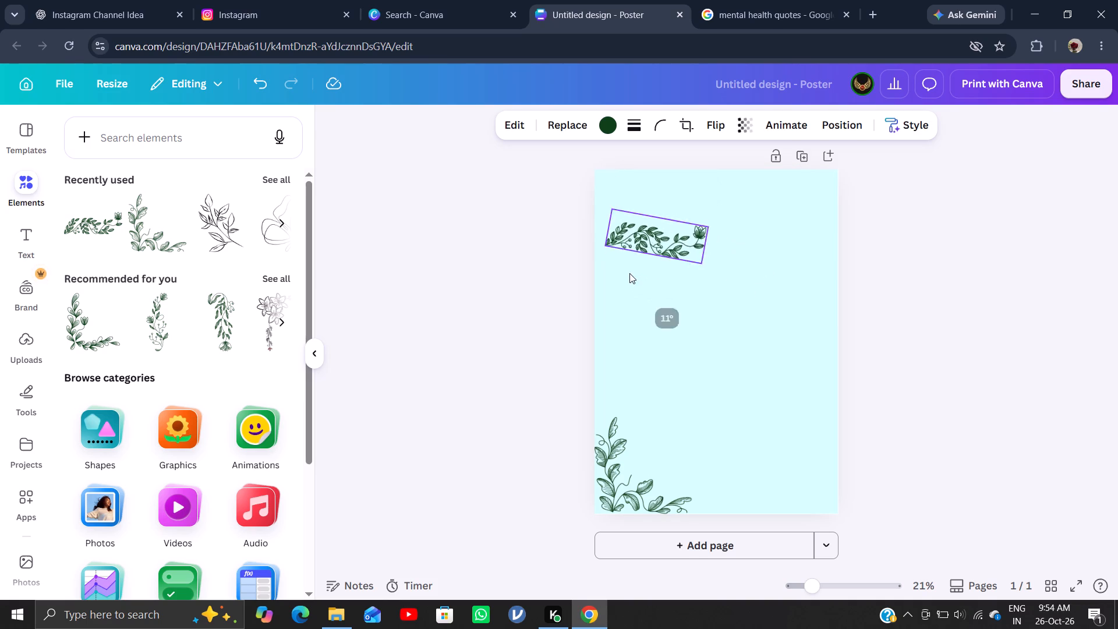
left_click_drag(629, 273, 636, 236)
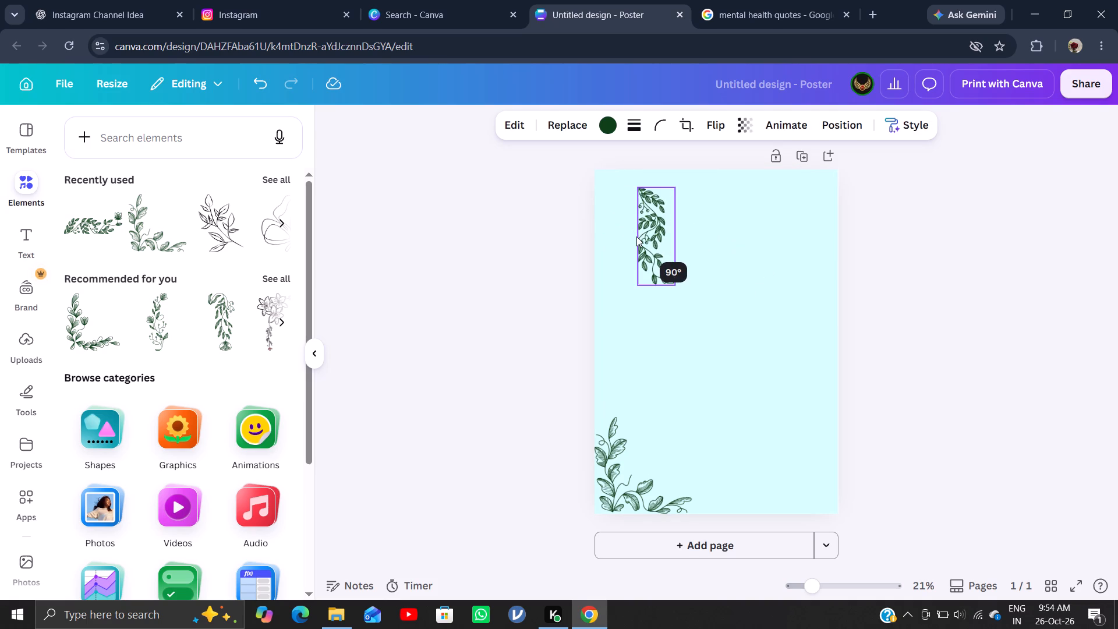
left_click_drag(656, 236, 619, 222)
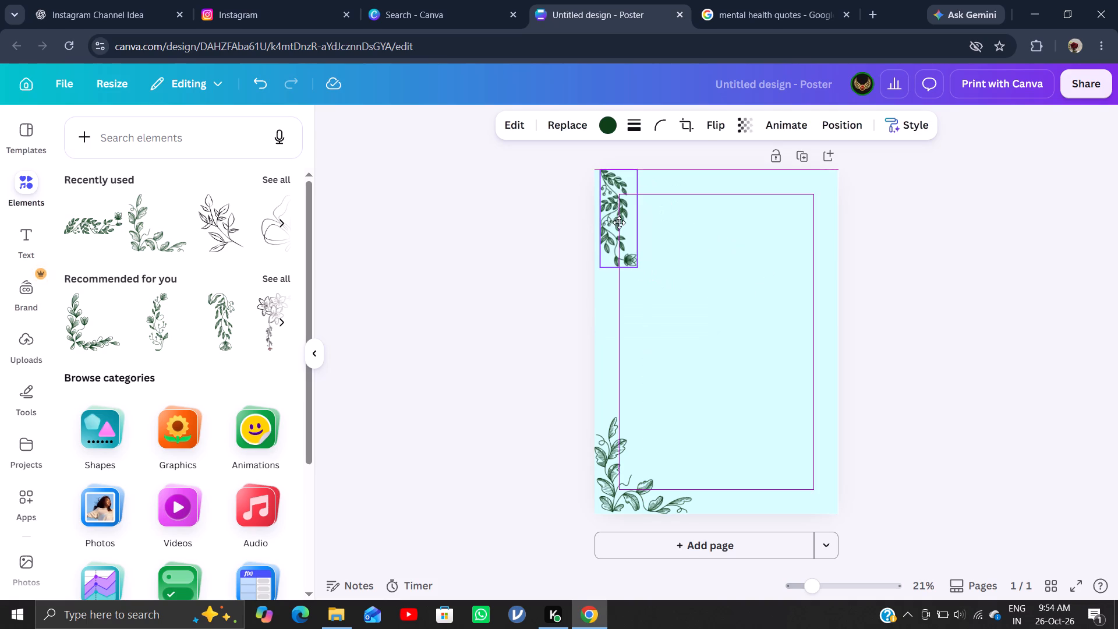
left_click_drag(619, 222, 614, 221)
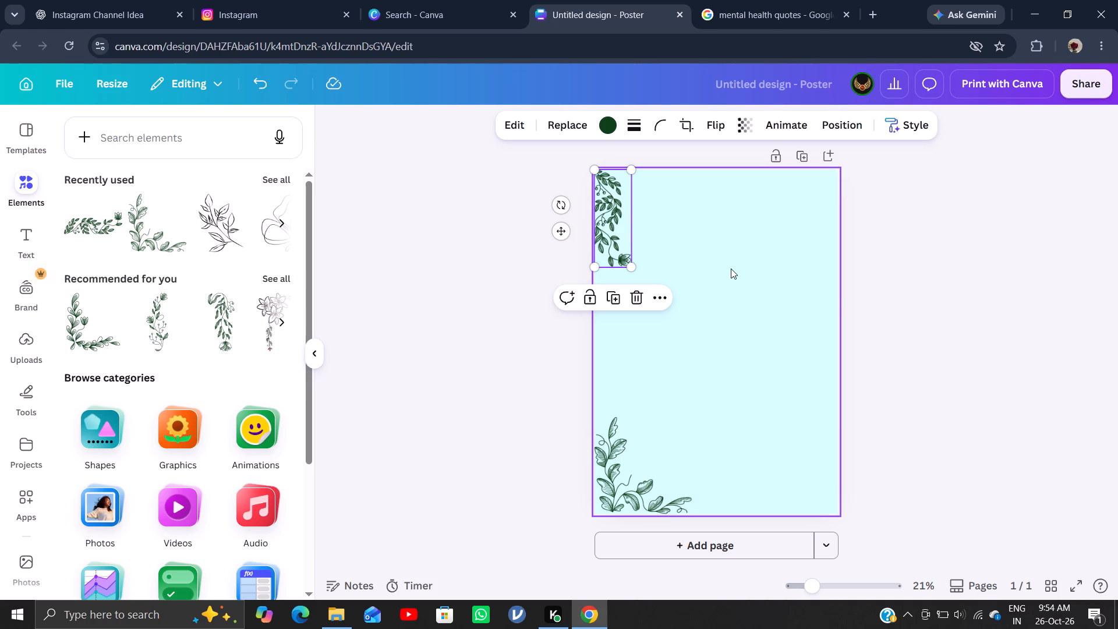
left_click(731, 268)
left_click(603, 241)
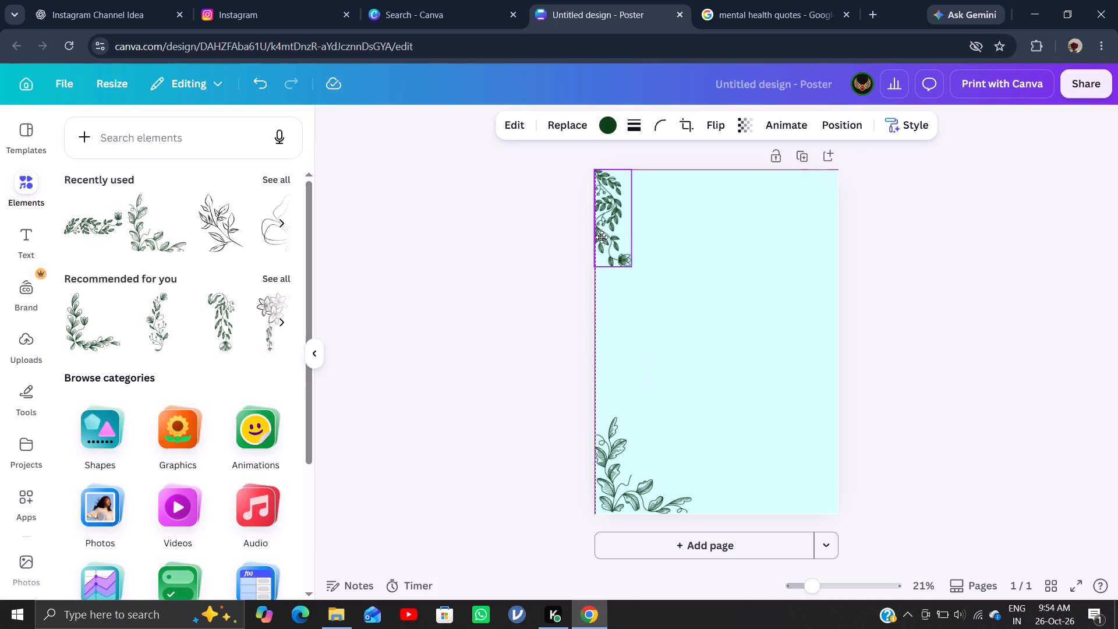
left_click(674, 250)
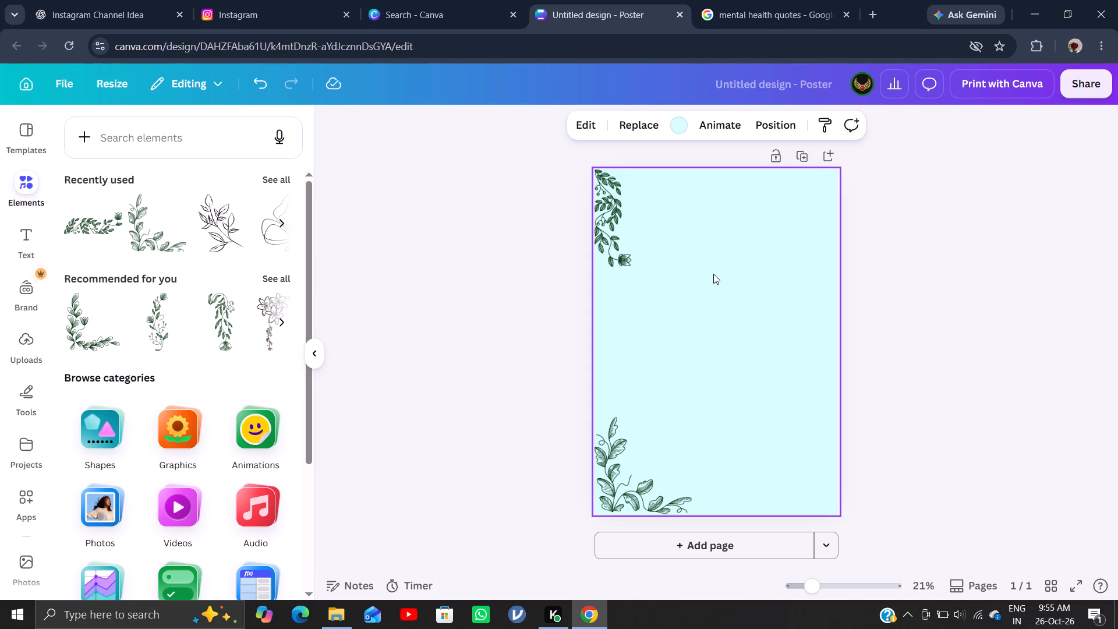
Recolour the vine in the page's upper-left corner from the design's pale cyan to a dark teal, #1C878C.
left_click(614, 224)
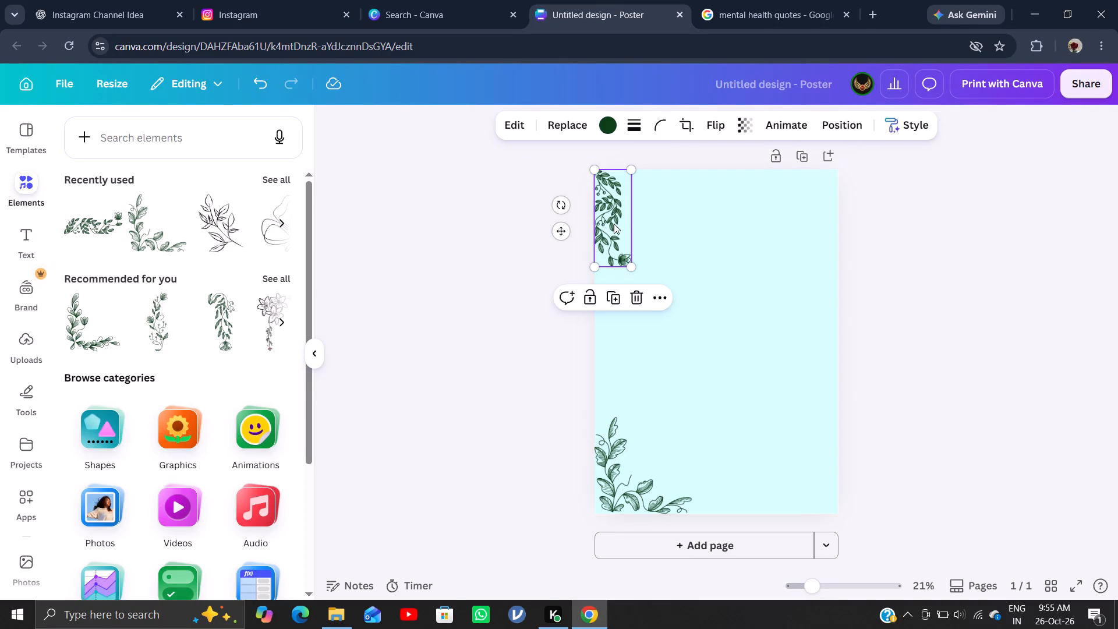
left_click(607, 128)
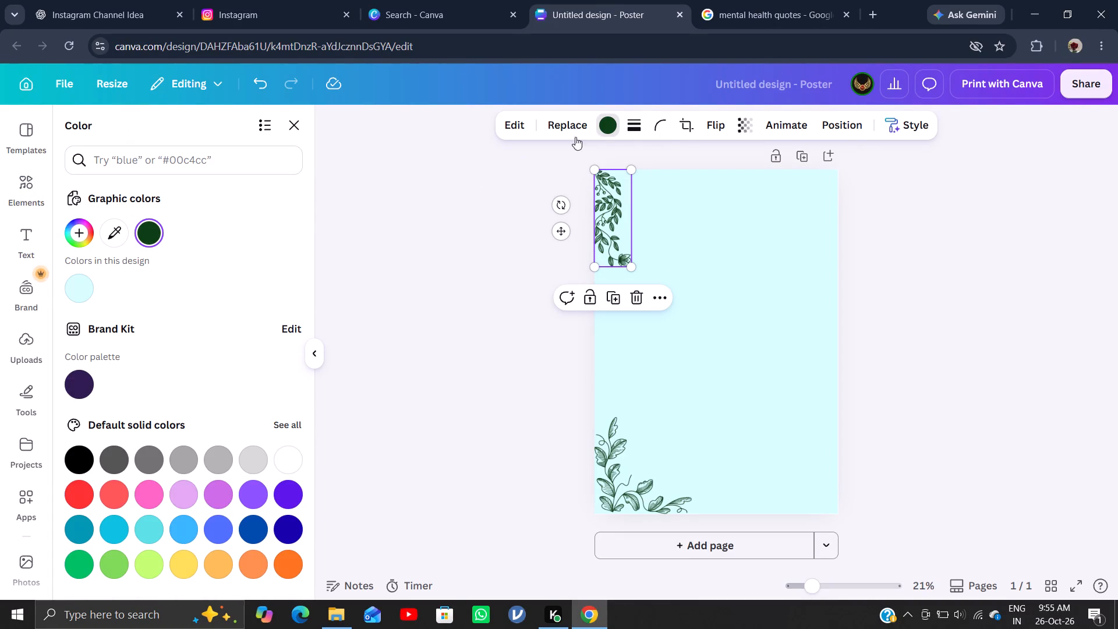
left_click(57, 300)
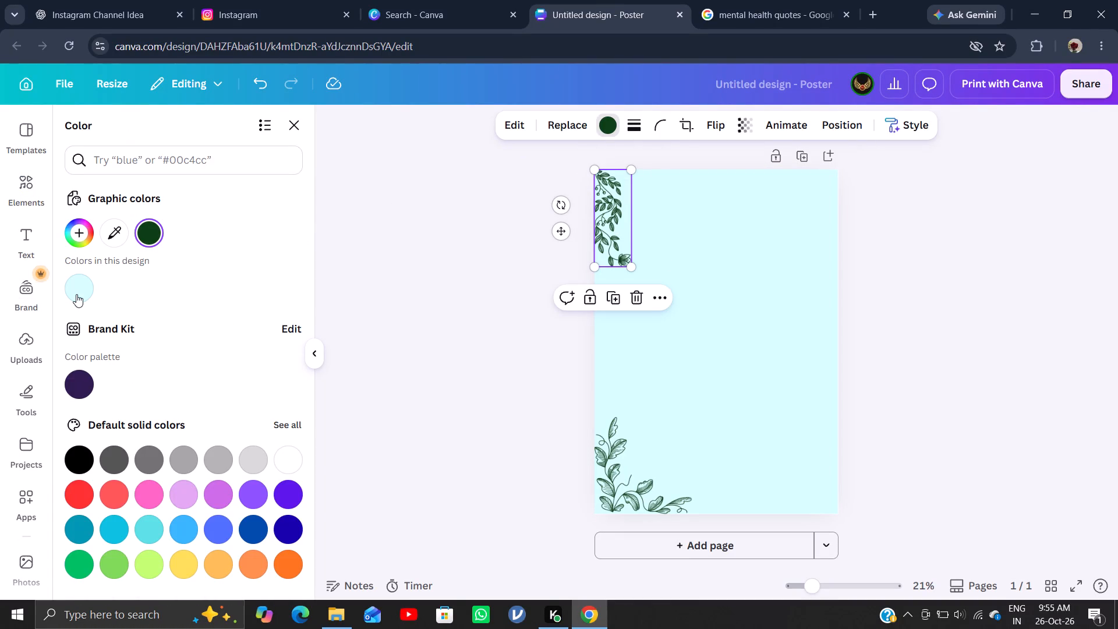
left_click(76, 294)
left_click(76, 294)
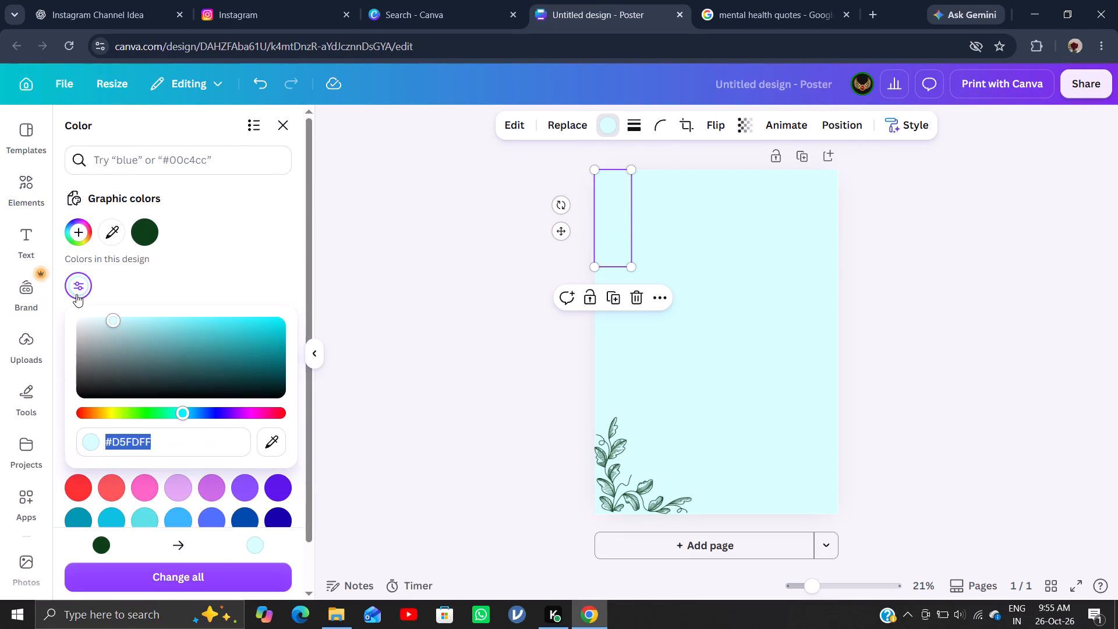
left_click_drag(115, 317, 148, 315)
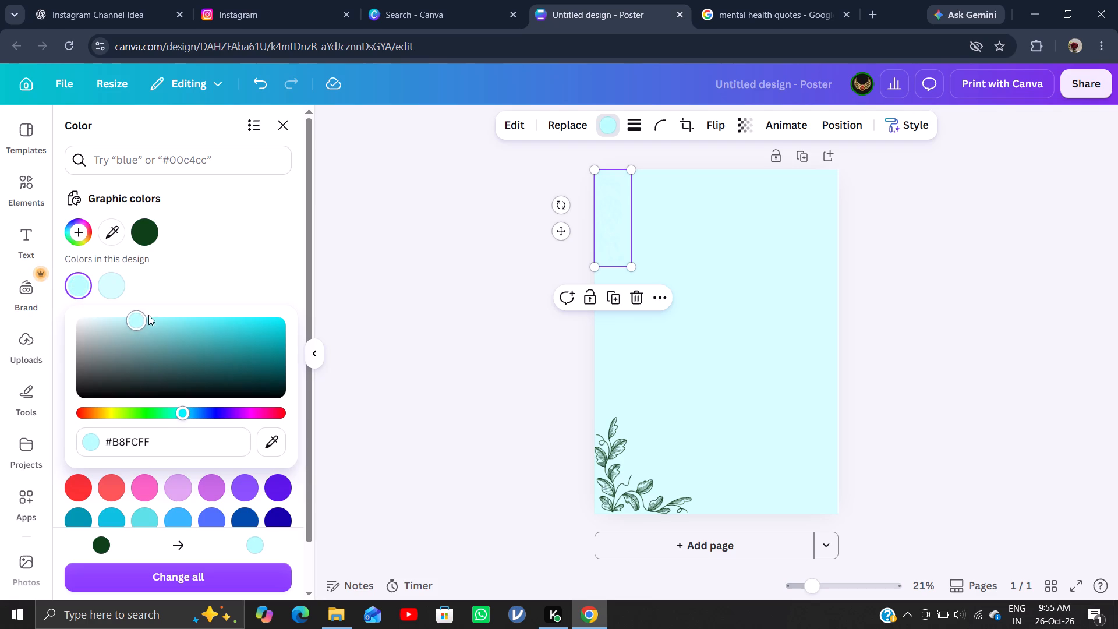
left_click_drag(148, 315, 227, 308)
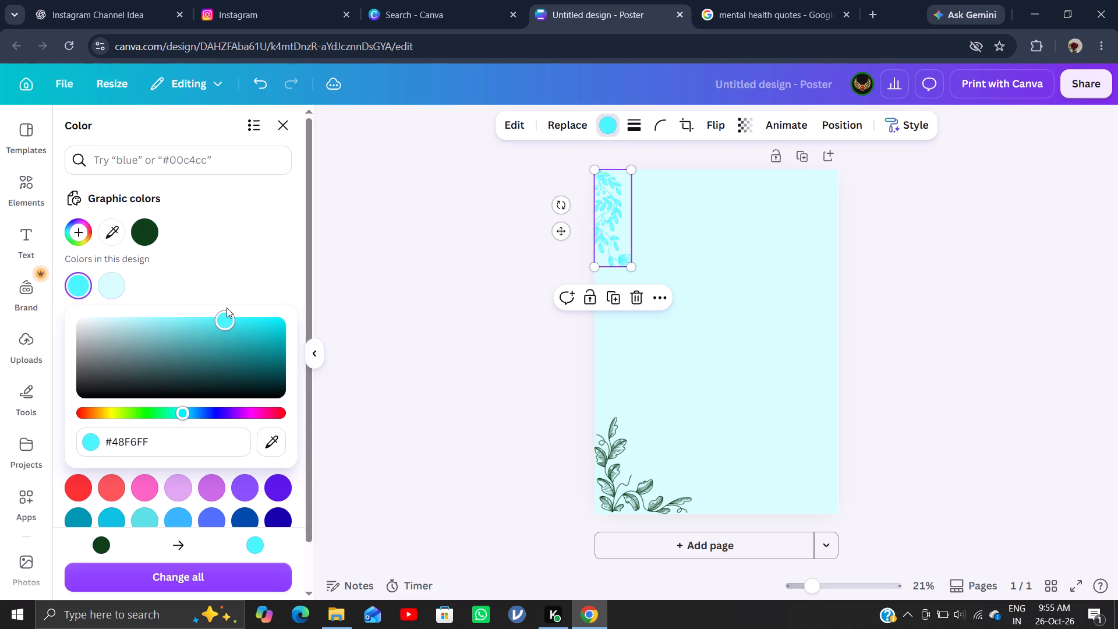
left_click_drag(227, 308, 240, 306)
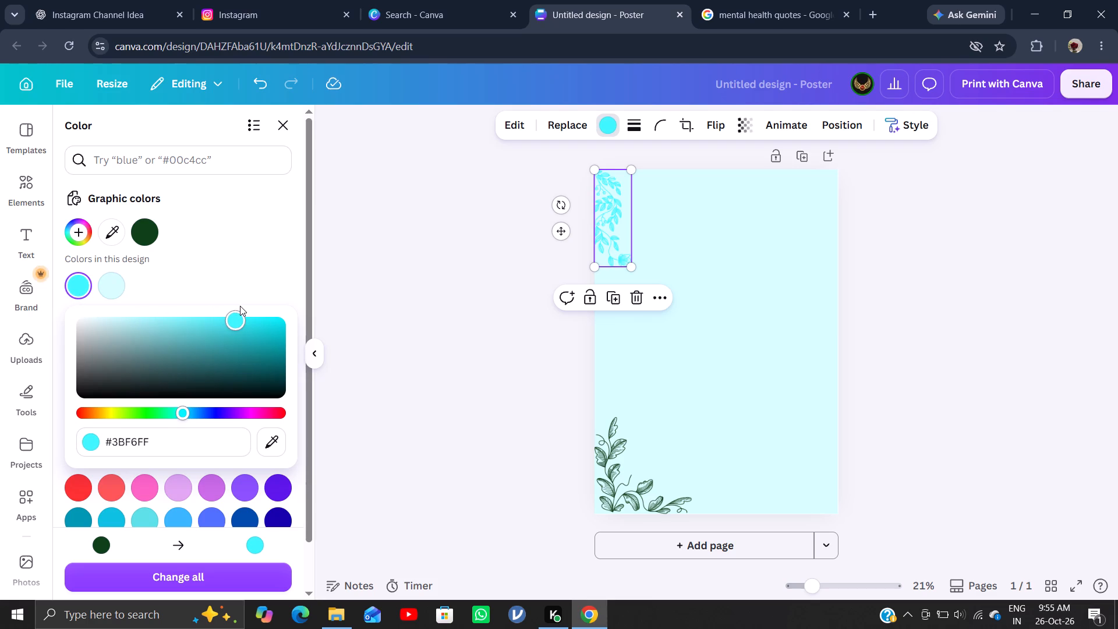
left_click_drag(240, 306, 245, 306)
key("Down")
key("Down")
key("Down")
key("Down")
key("Down")
key("Down")
key("Down")
key("Down")
key("Down")
key("Down")
key("Down")
key("Down")
key("Down")
key("Down")
key("Down")
key("Down")
key("Down")
key("Down")
key("Down")
key("Down")
key("Down")
key("Down")
key("Down")
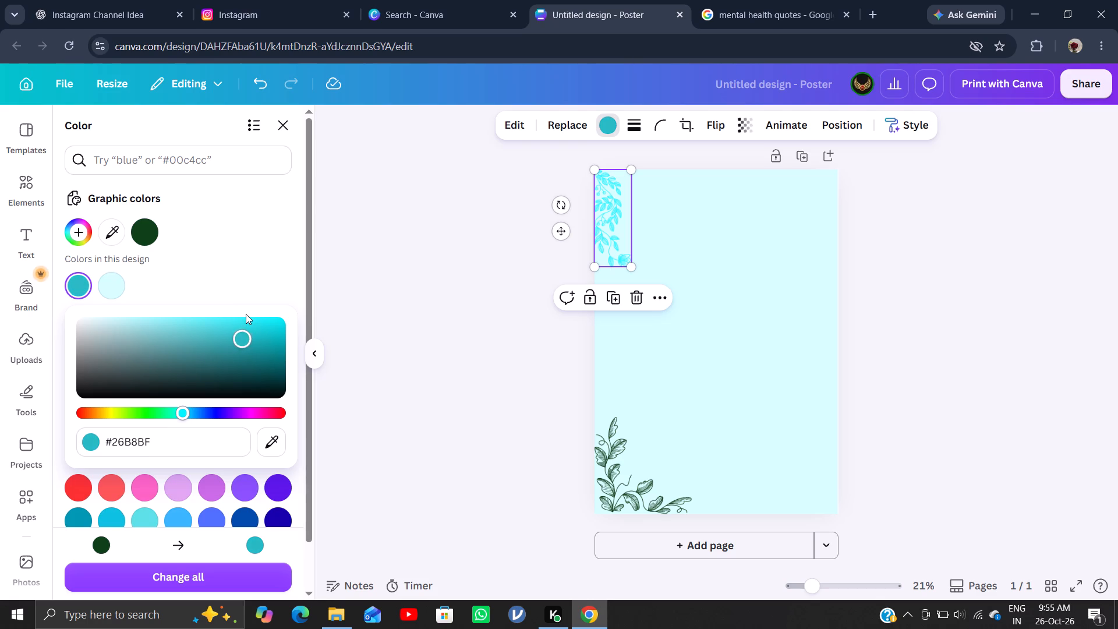
key("Down")
key("Down")
key("Down")
key("Down")
key("Down")
key("Down")
key("Down")
key("Down")
key("Down")
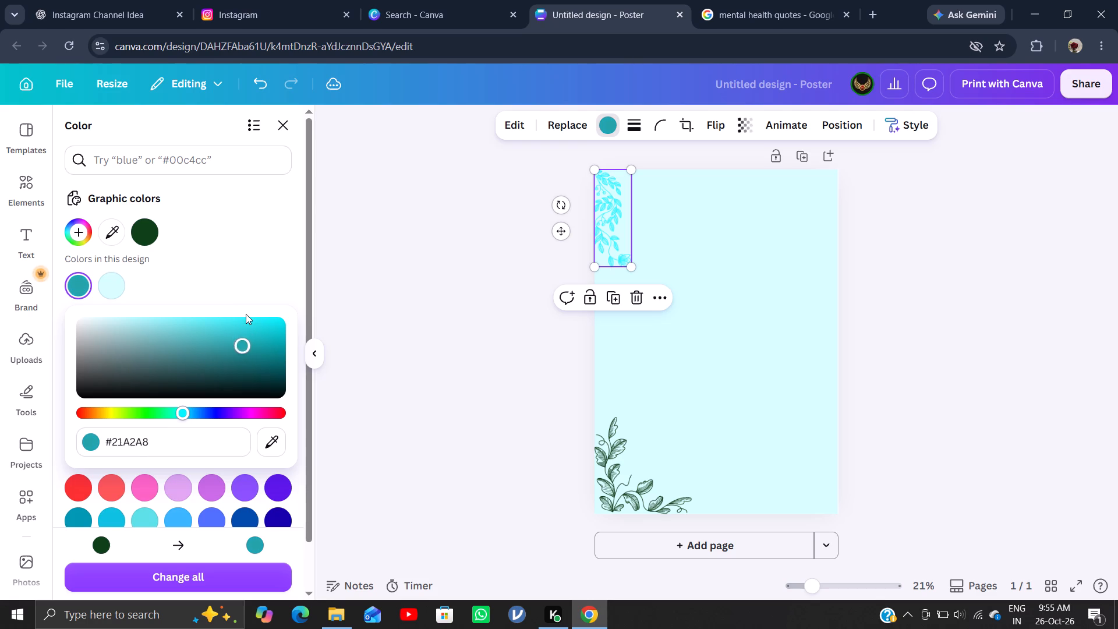
key("Down")
key("Down")
key("Down")
key("Down")
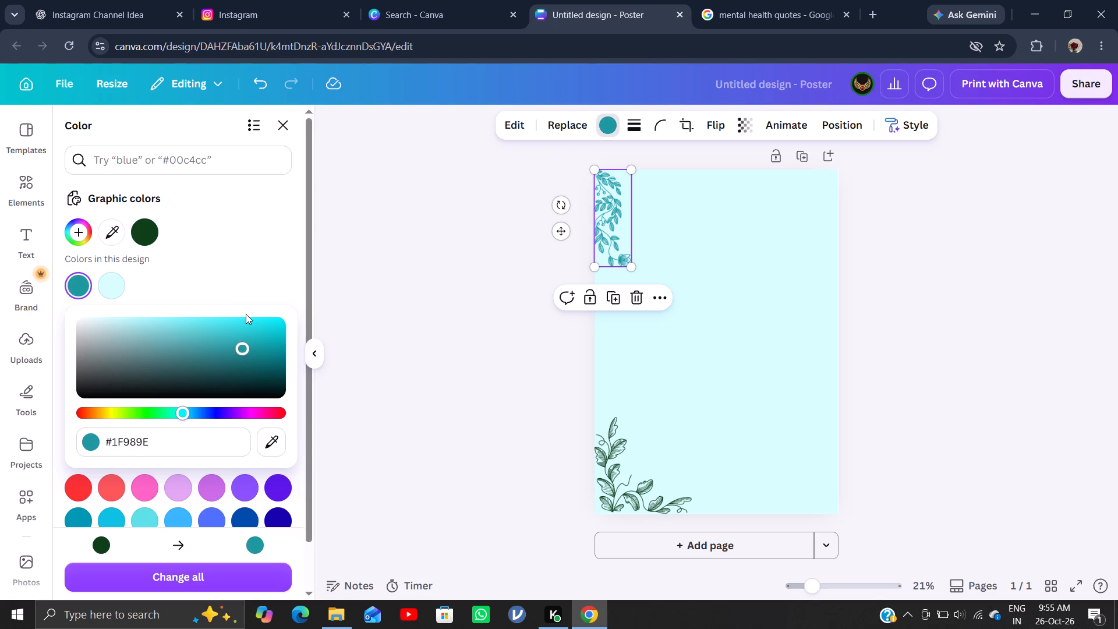
key("Down")
key("Down")
key("Down")
key("Down")
key("Down")
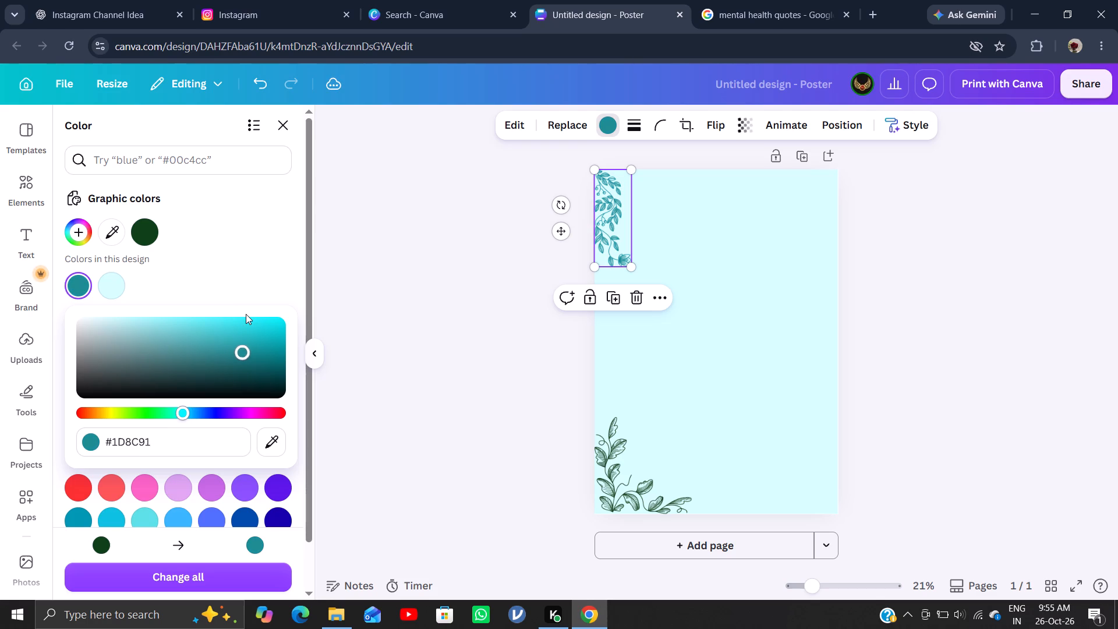
key("Down")
key("Down")
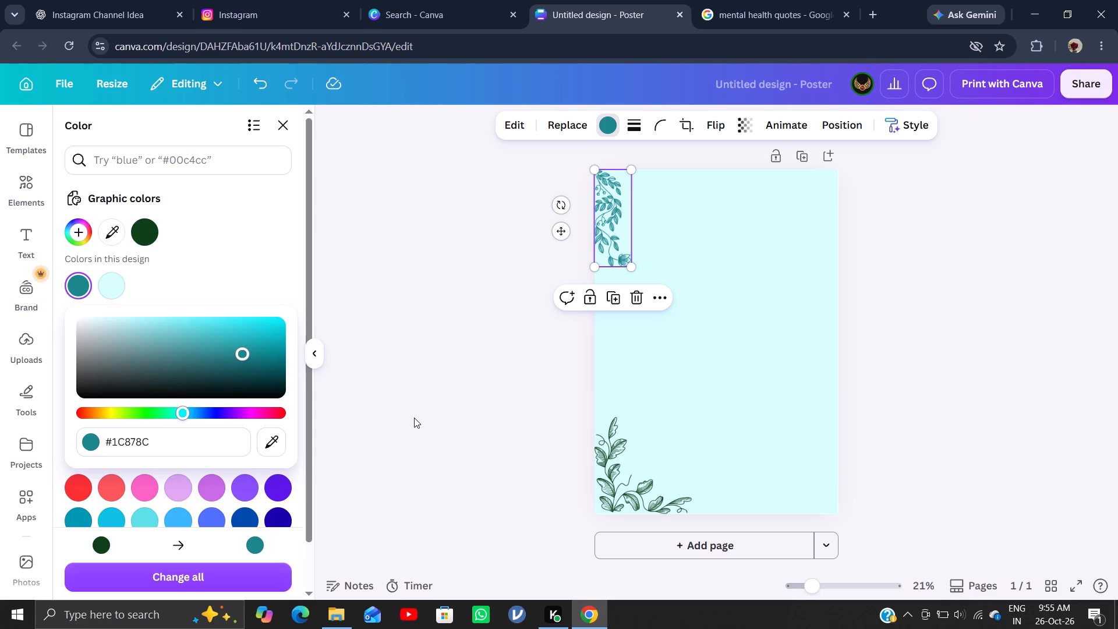
left_click(414, 418)
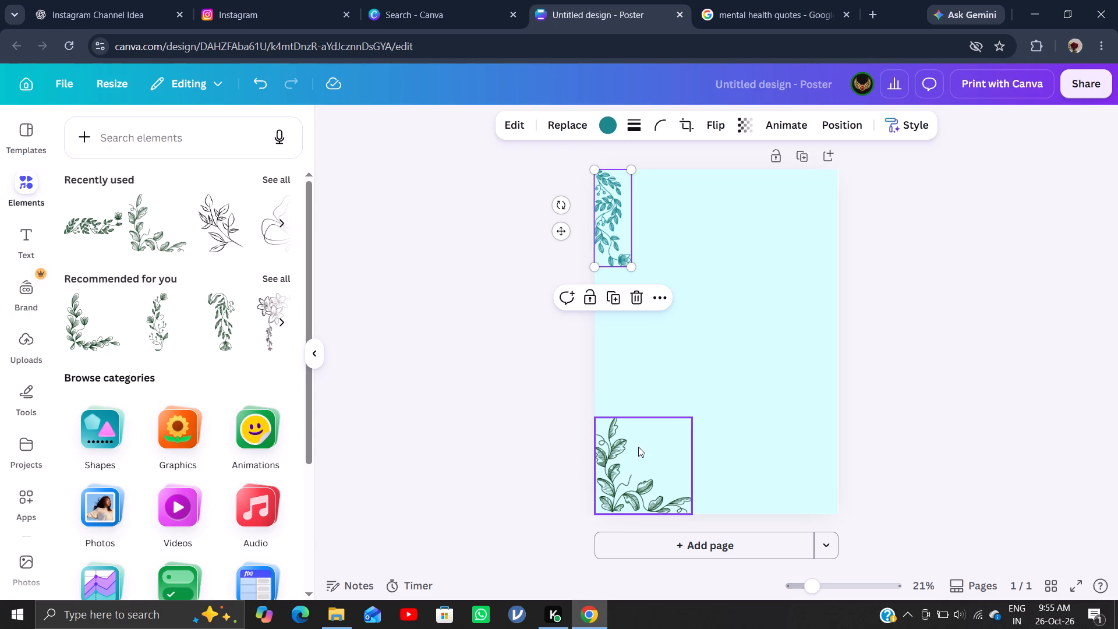
Recolour the leafy graphic in the page's lower-left corner with the same teal, #1C878C.
left_click(638, 447)
left_click(598, 124)
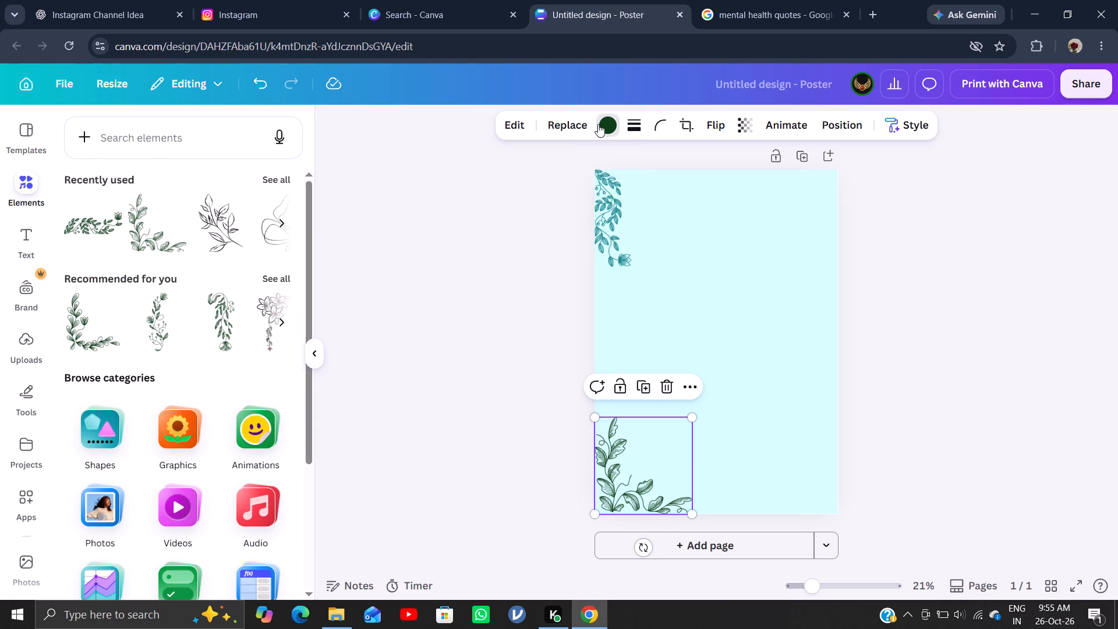
left_click(155, 235)
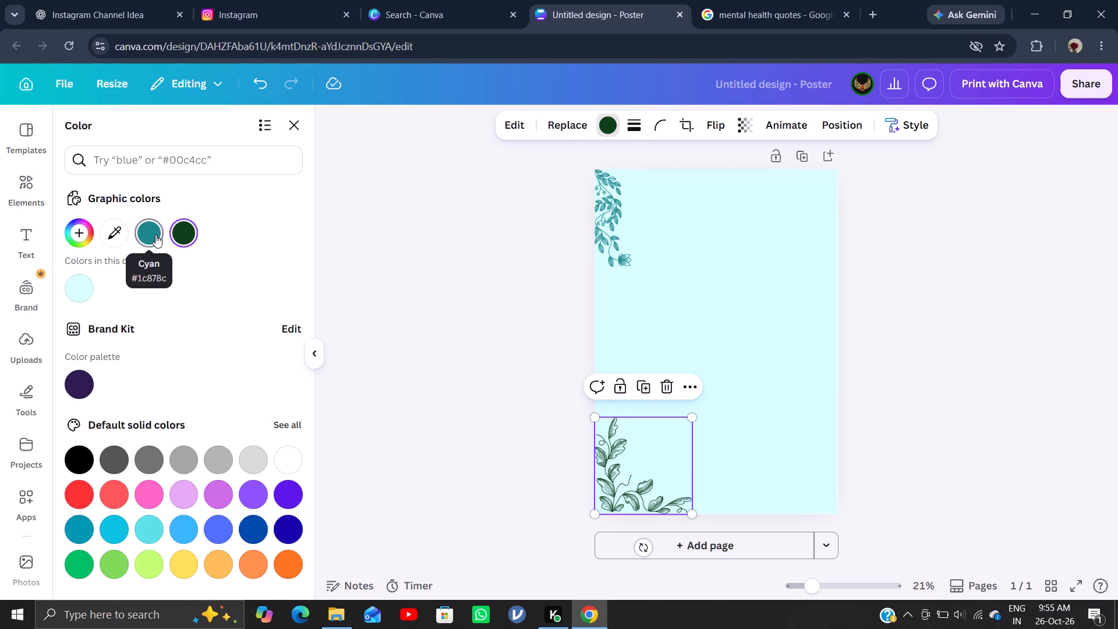
left_click(504, 341)
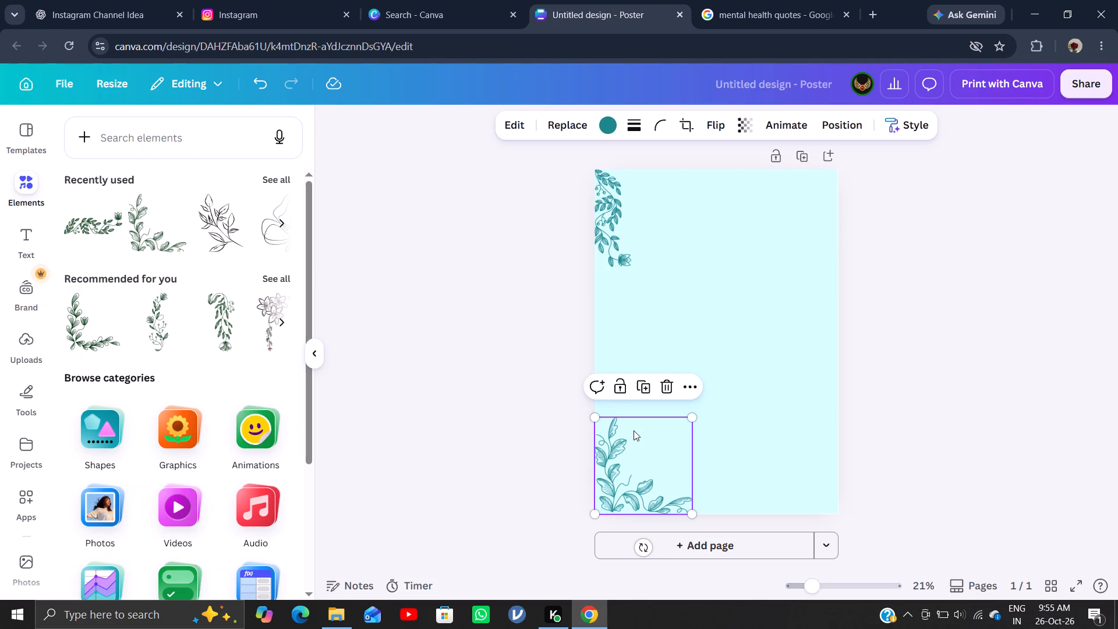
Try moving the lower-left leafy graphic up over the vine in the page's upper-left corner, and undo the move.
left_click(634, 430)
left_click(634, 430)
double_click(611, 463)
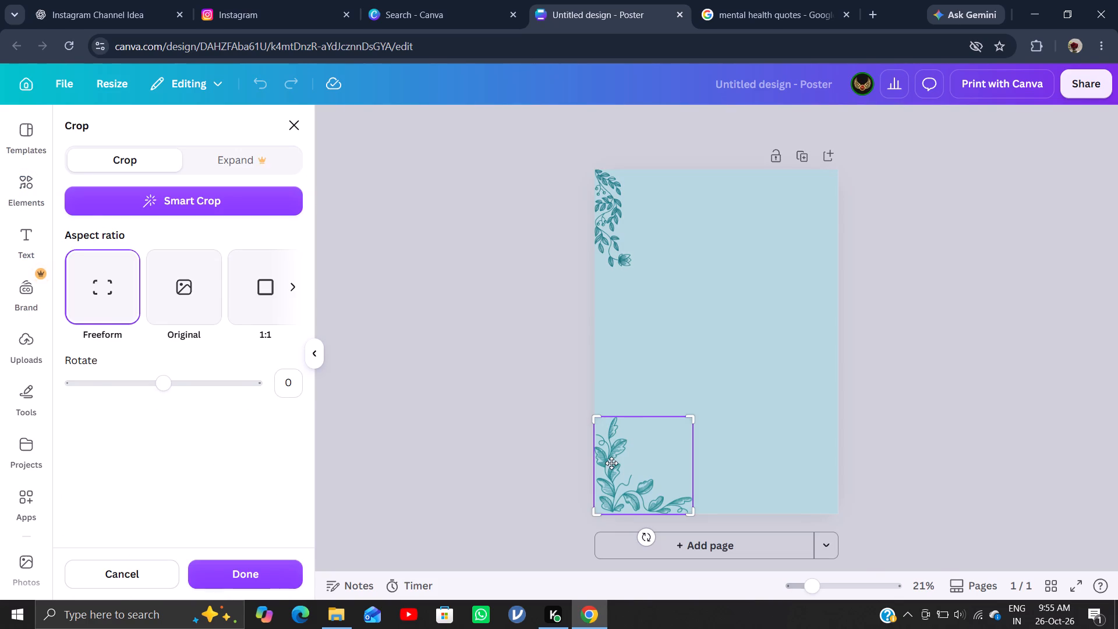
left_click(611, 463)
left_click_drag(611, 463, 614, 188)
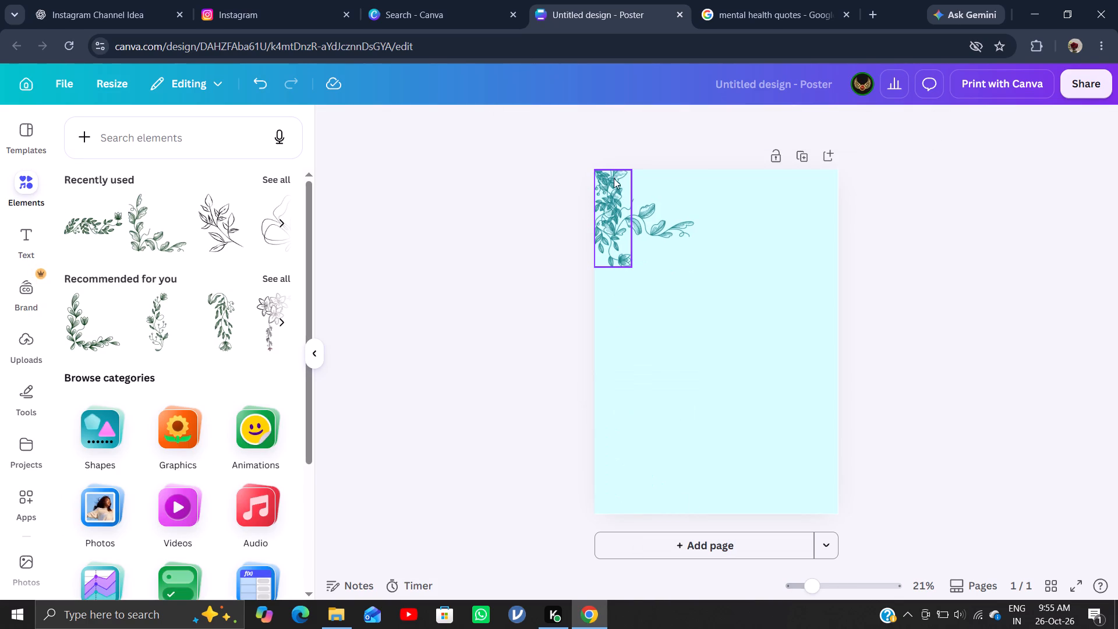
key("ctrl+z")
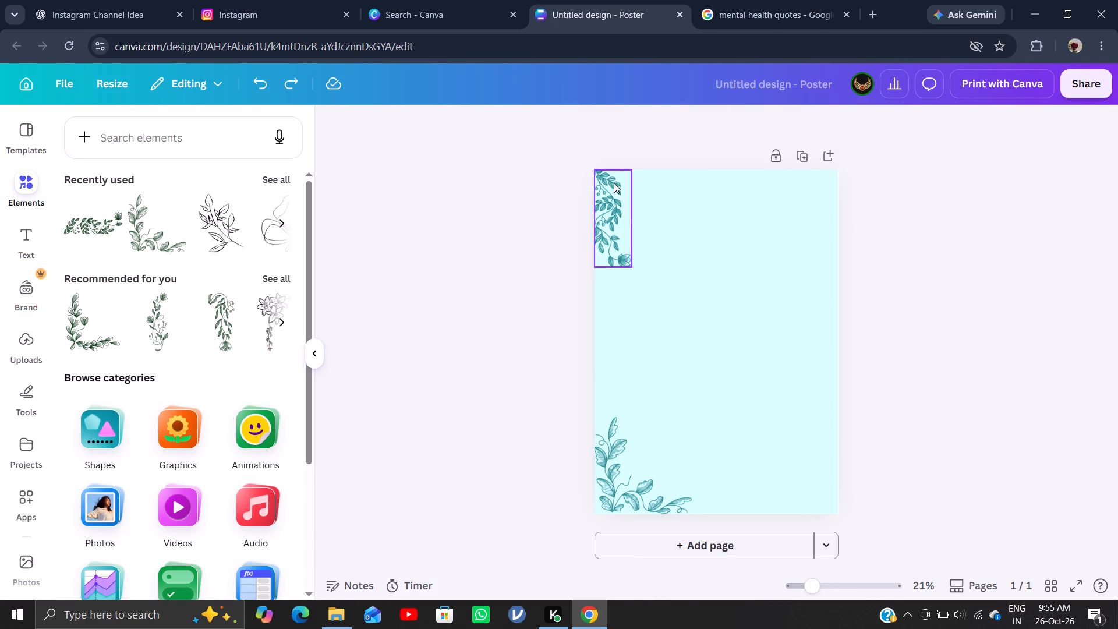
Darken the leafy graphic in the page's lower-left corner to a deeper teal, #1B6467.
left_click(602, 489)
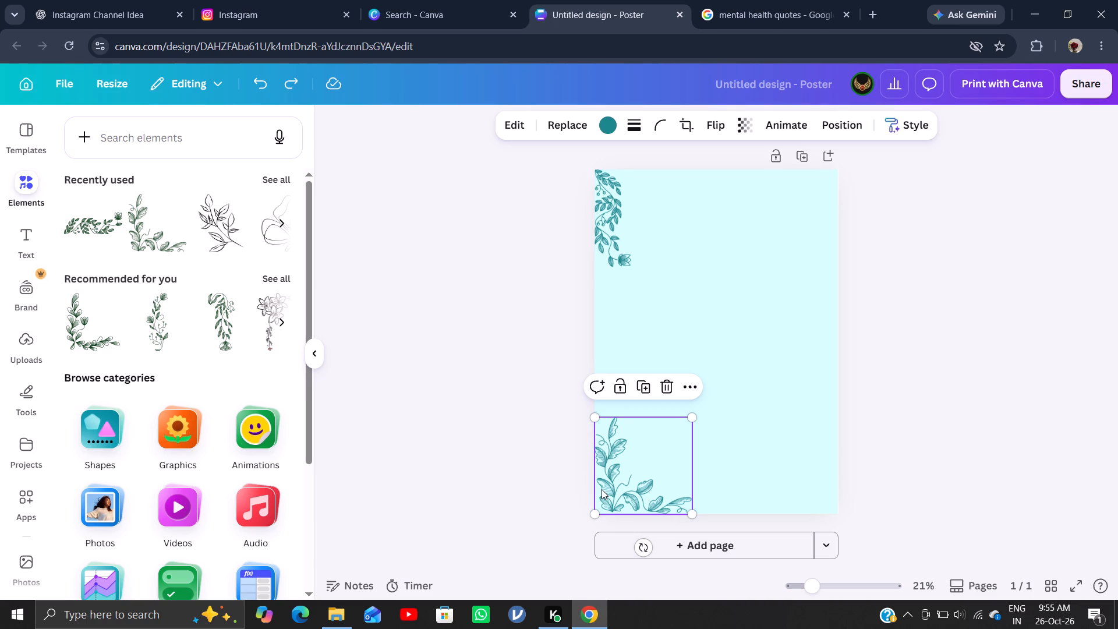
left_click(605, 133)
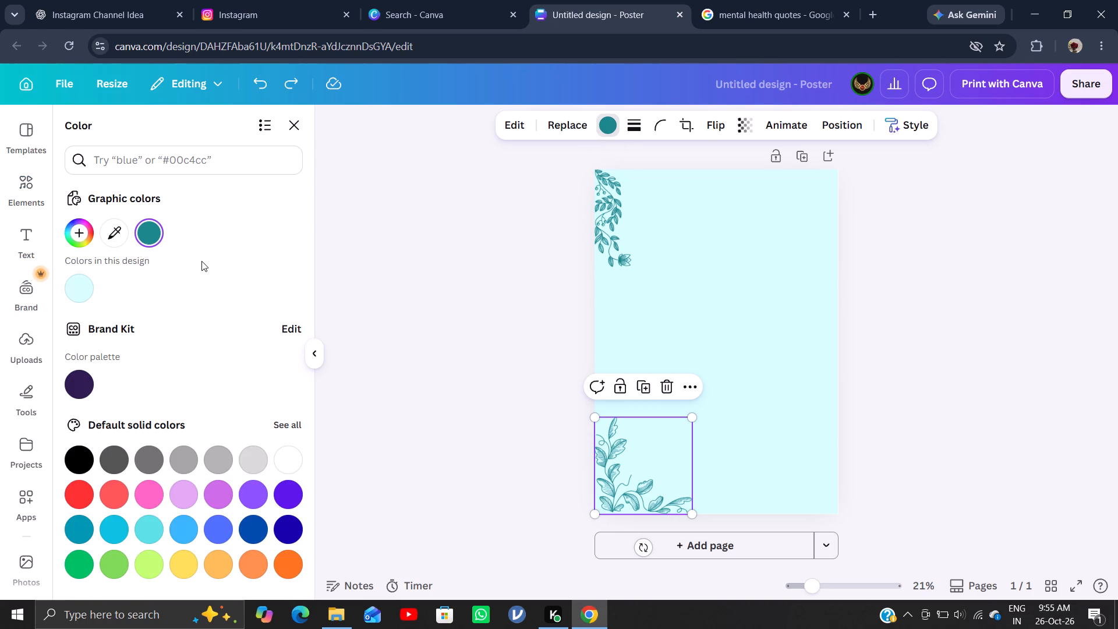
left_click(149, 233)
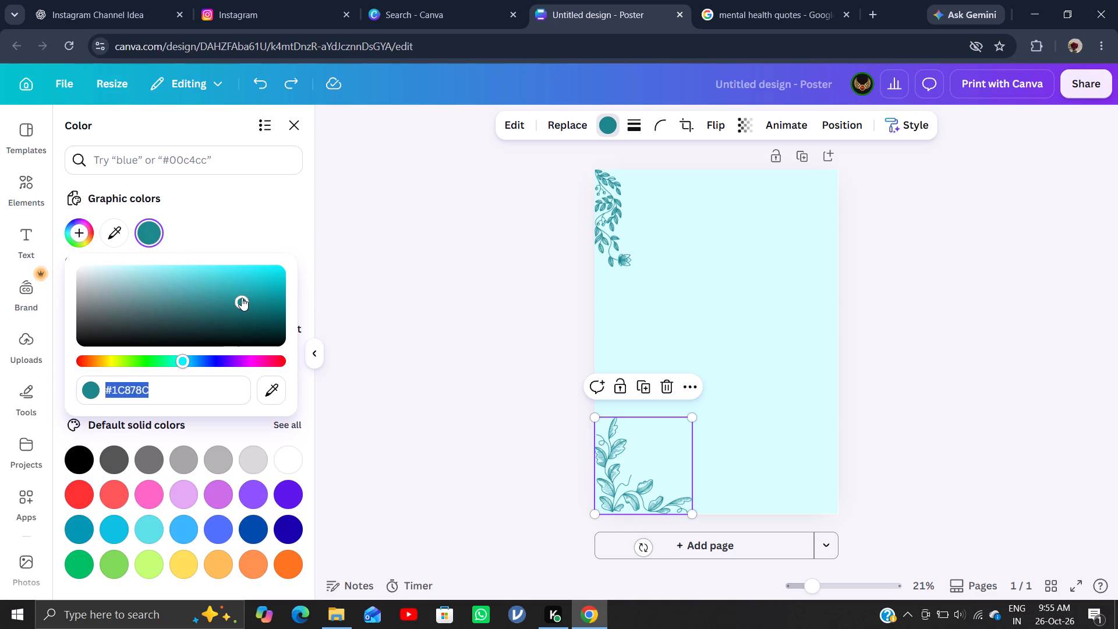
key("Left")
key("Left")
key("Left")
key("Left")
key("Left")
key("Left")
key("Left")
key("Left")
key("Left")
key("Left")
key("Left")
key("Left")
key("Left")
key("Left")
key("Left")
key("Left")
key("Left")
key("Left")
key("Left")
key("Left")
key("Down")
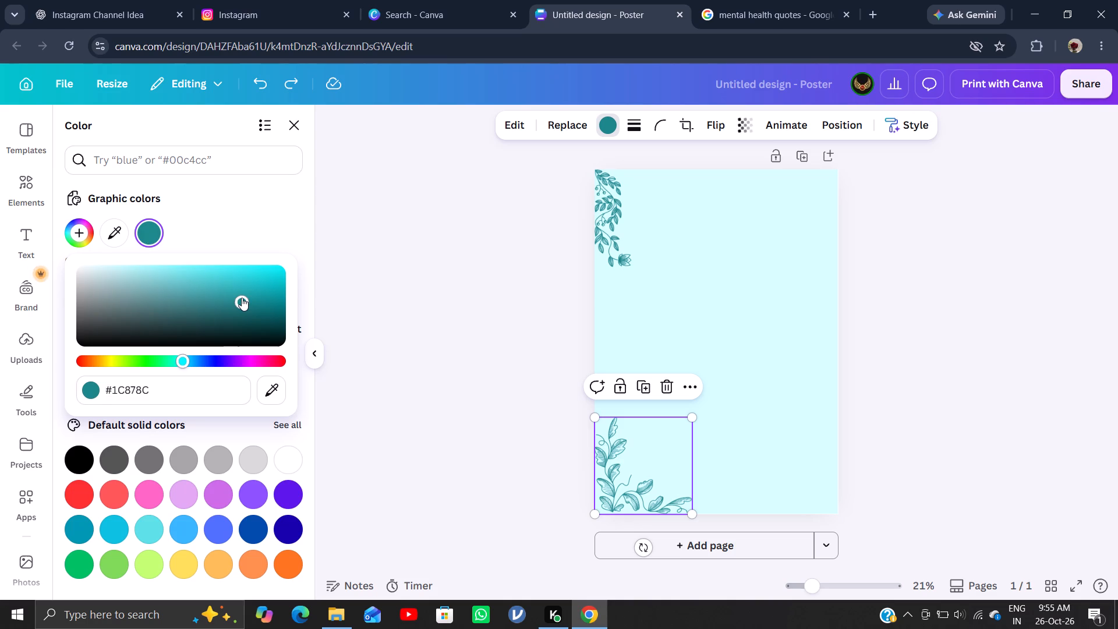
key("Down")
left_click(242, 298)
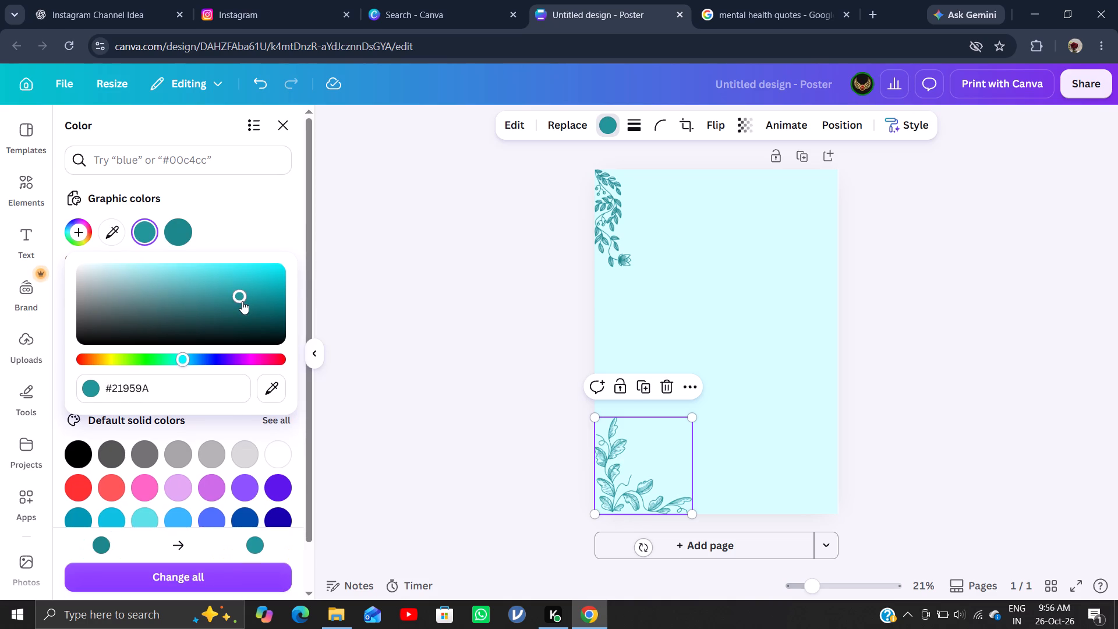
key("Down")
key("Down")
key("Down")
key("Down")
key("Down")
key("Down")
key("Down")
key("Down")
key("Down")
key("Down")
key("Down")
key("Down")
key("Down")
key("Down")
key("Down")
key("Down")
key("Down")
key("Down")
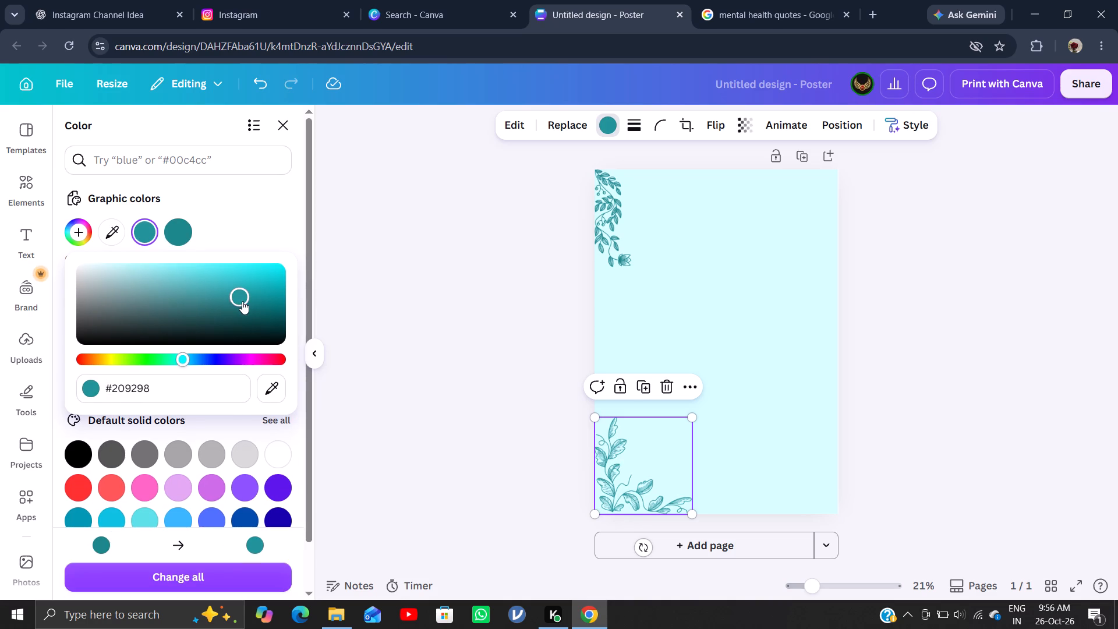
key("Down")
key("Down")
key("Down")
key("Down")
key("Down")
key("Down")
key("Down")
key("Down")
key("Down")
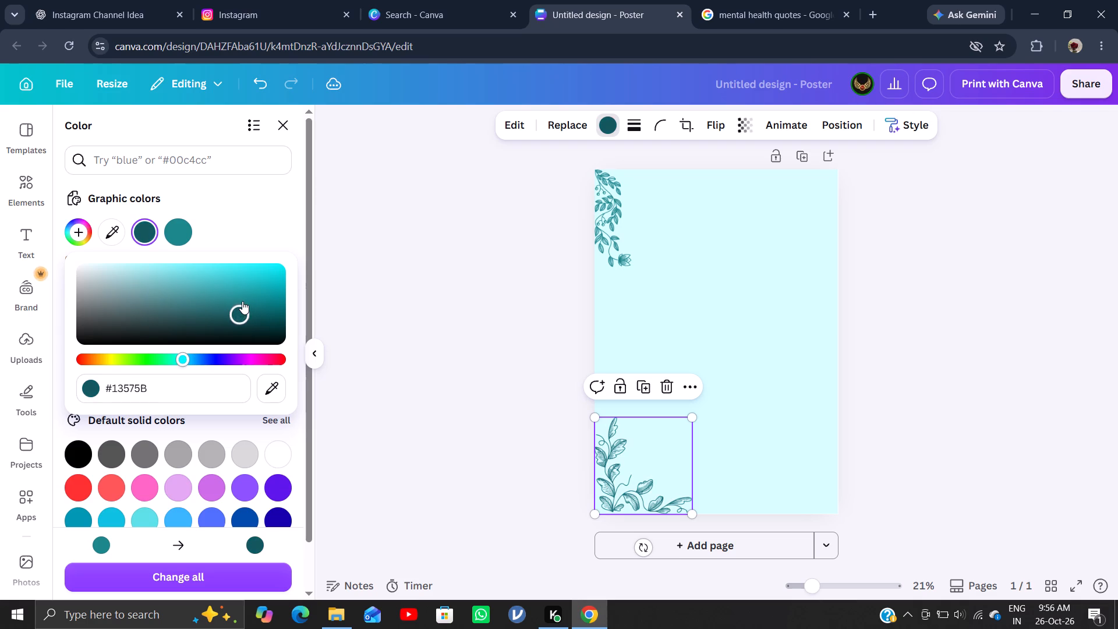
key("Left")
key("Left")
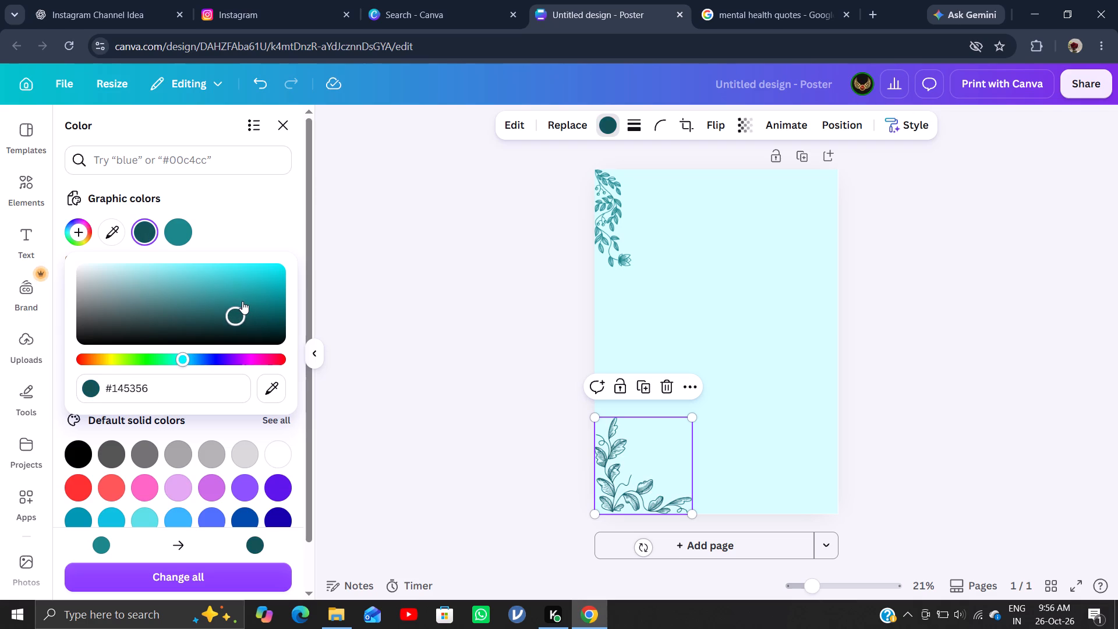
key("Left")
key("Left")
key("Up")
key("Up")
key("Up")
key("Left")
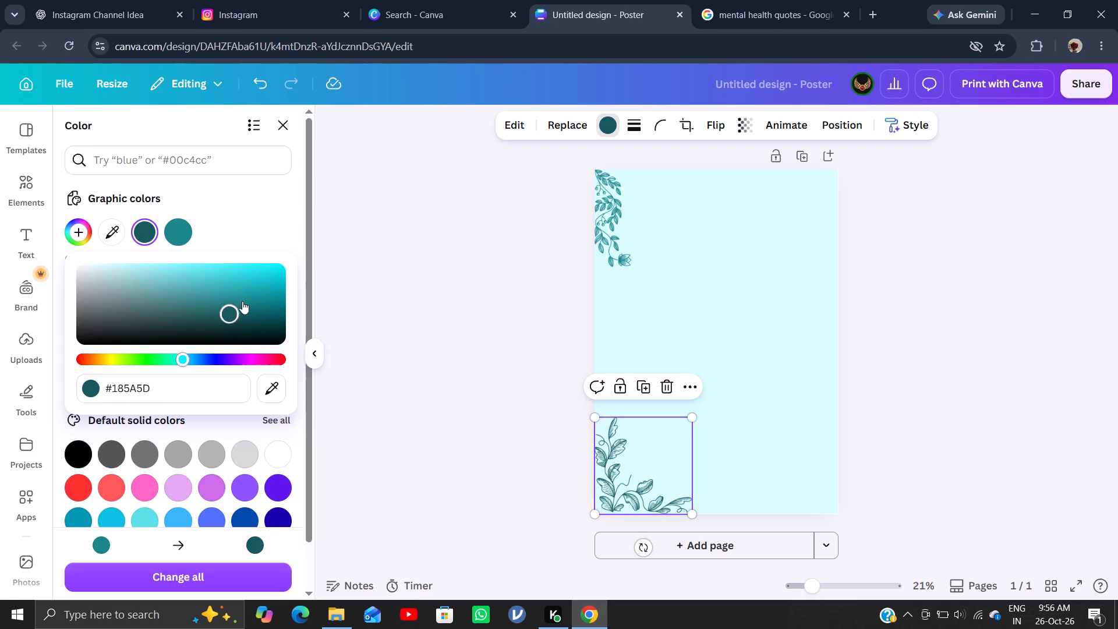
key("Up")
key("Up")
key("Up")
key("Up")
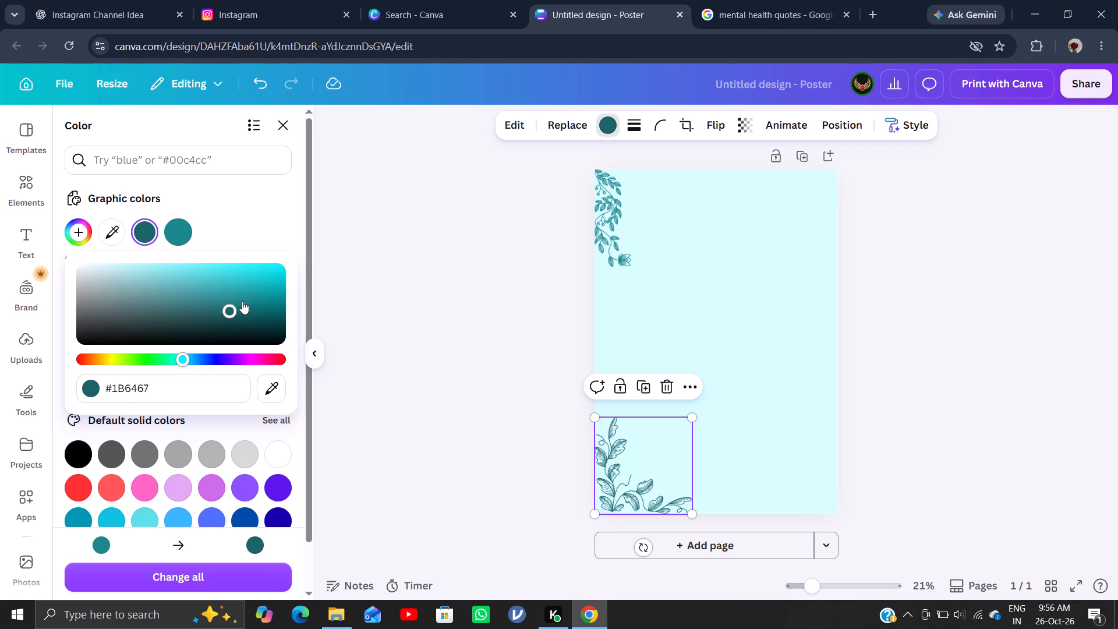
left_click(450, 365)
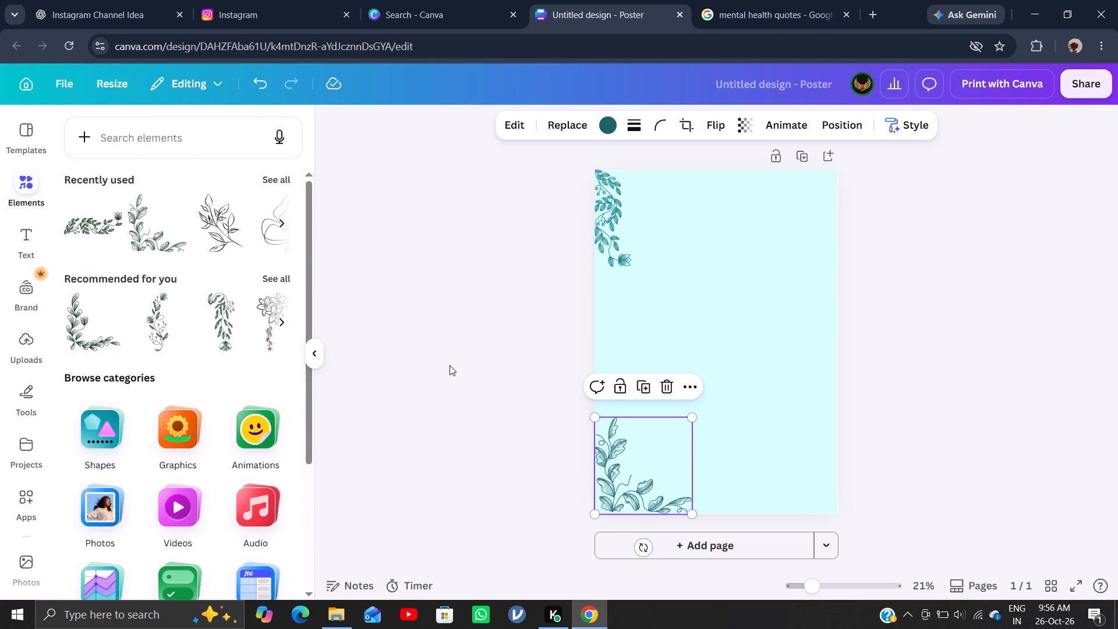
double_click(450, 365)
Shrink the lower-left leafy graphic proportionally, keeping it anchored in the page's corner.
left_click(636, 437)
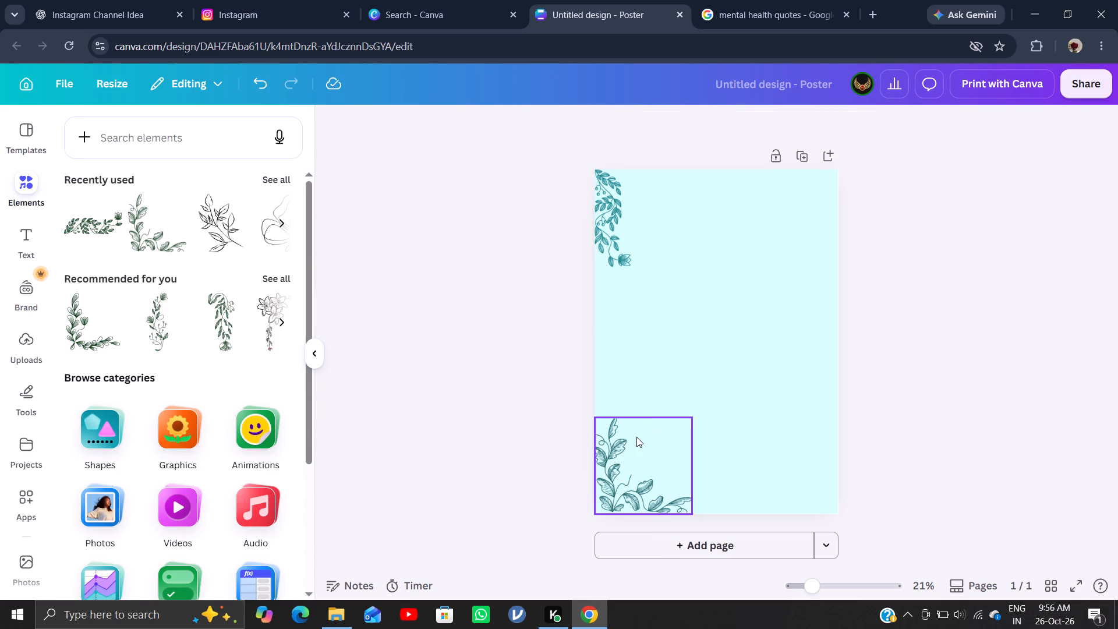
left_click_drag(691, 419, 683, 426)
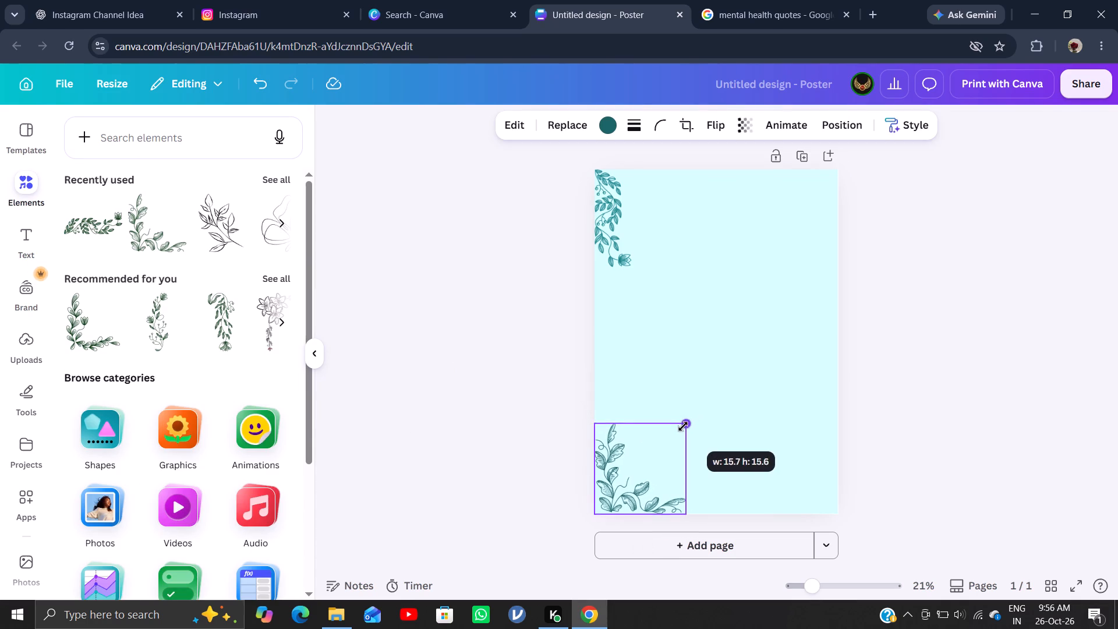
left_click_drag(683, 426, 677, 432)
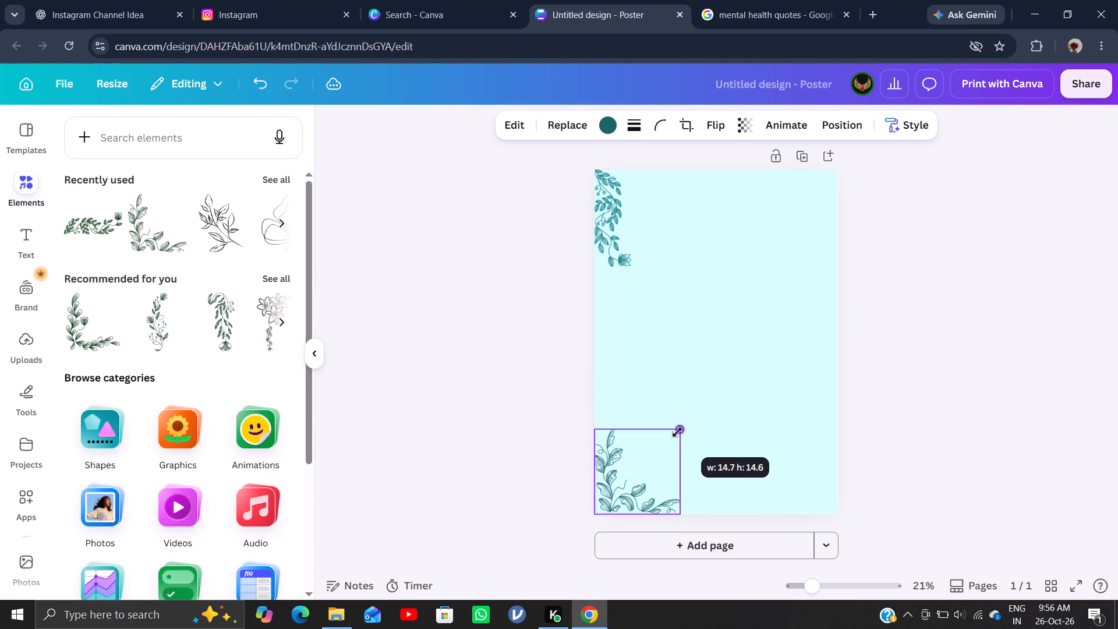
left_click_drag(677, 432, 666, 444)
left_click(981, 328)
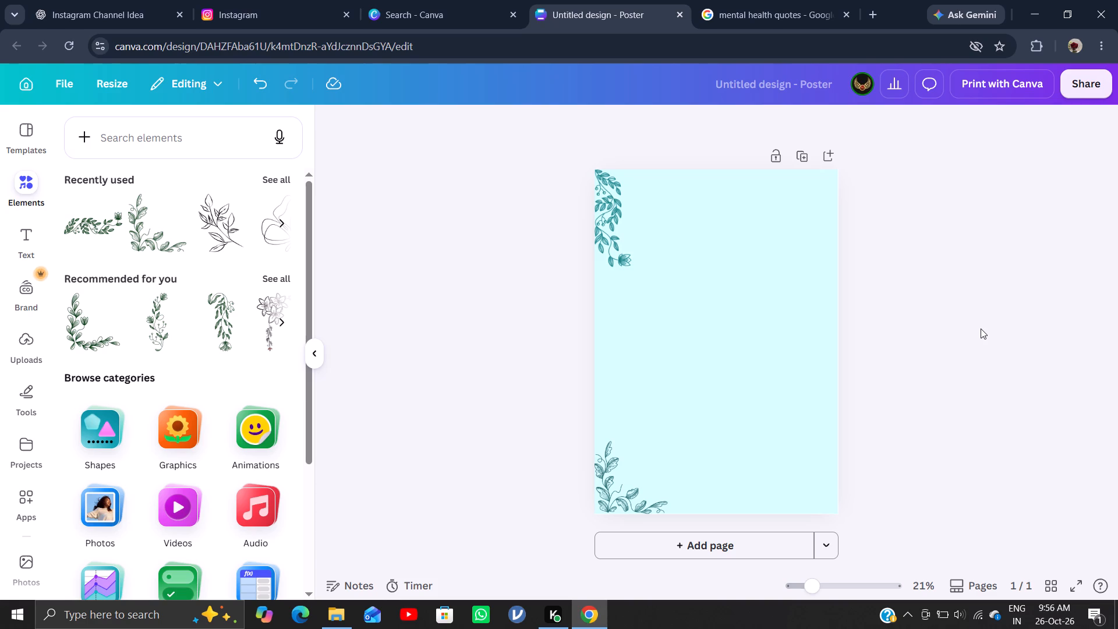
Place a copy of the page's upper-left vine, rotated about half a turn, in the empty area just below the page's centre.
left_click(608, 218)
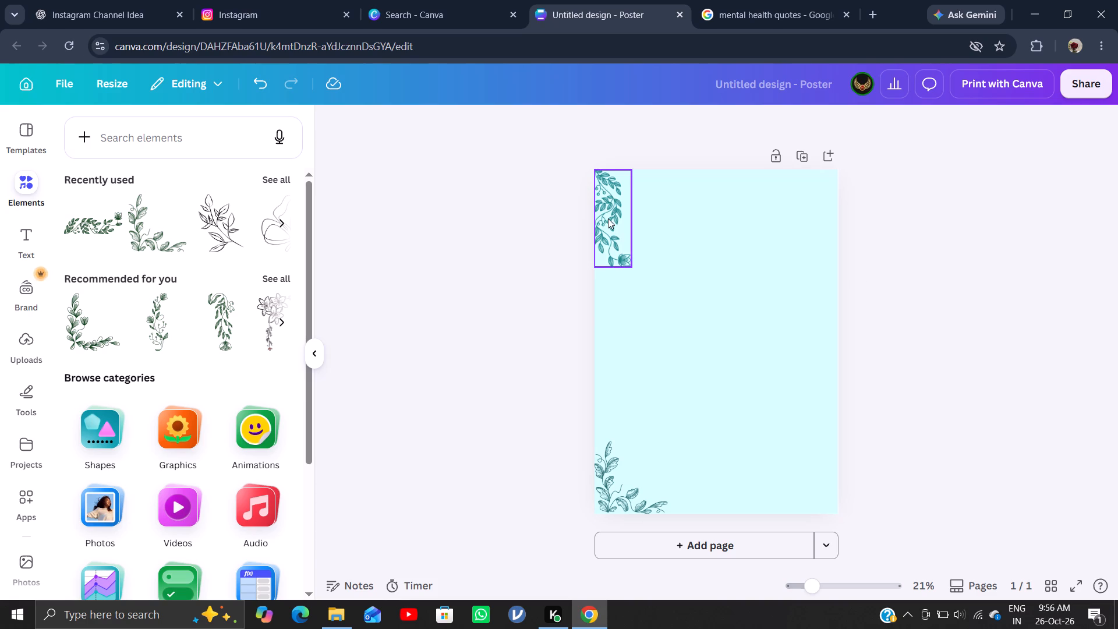
key("ctrl+c")
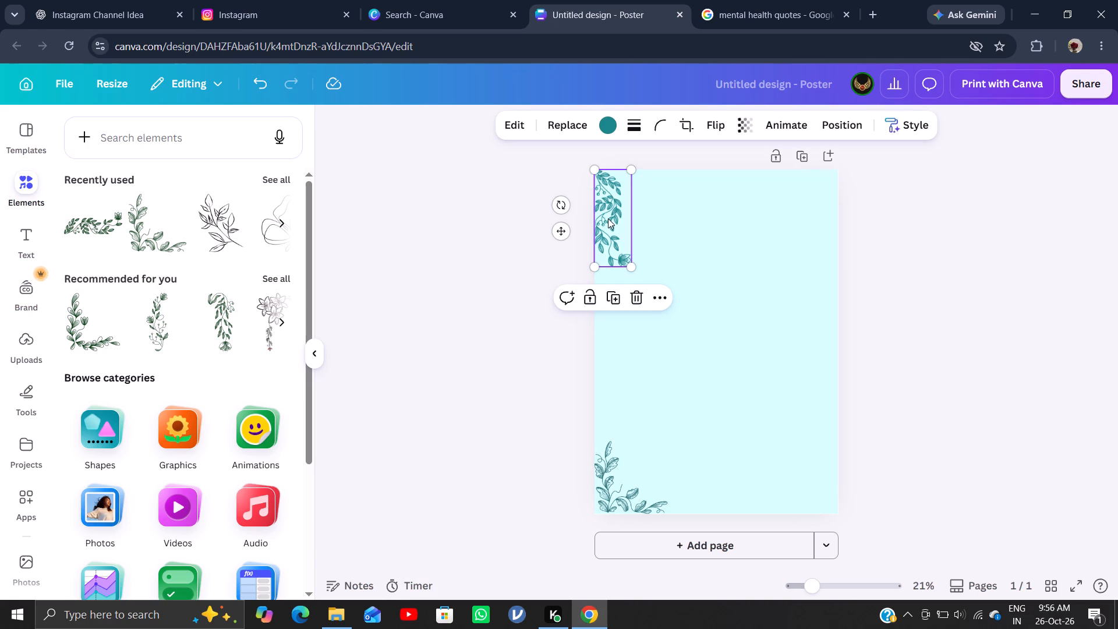
key("ctrl+v")
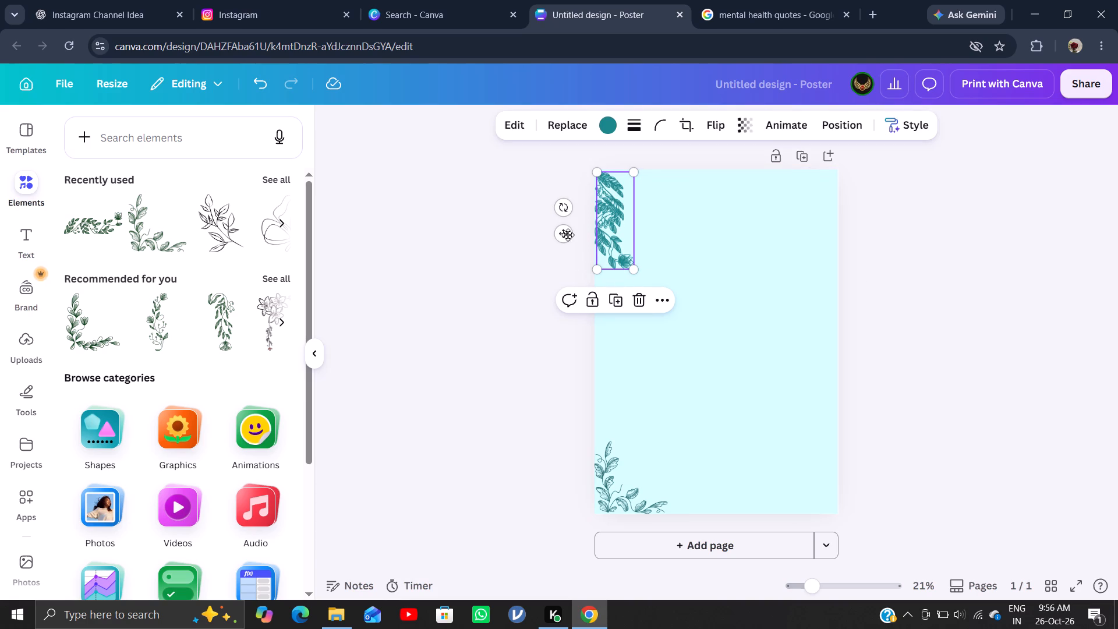
left_click_drag(563, 209, 728, 256)
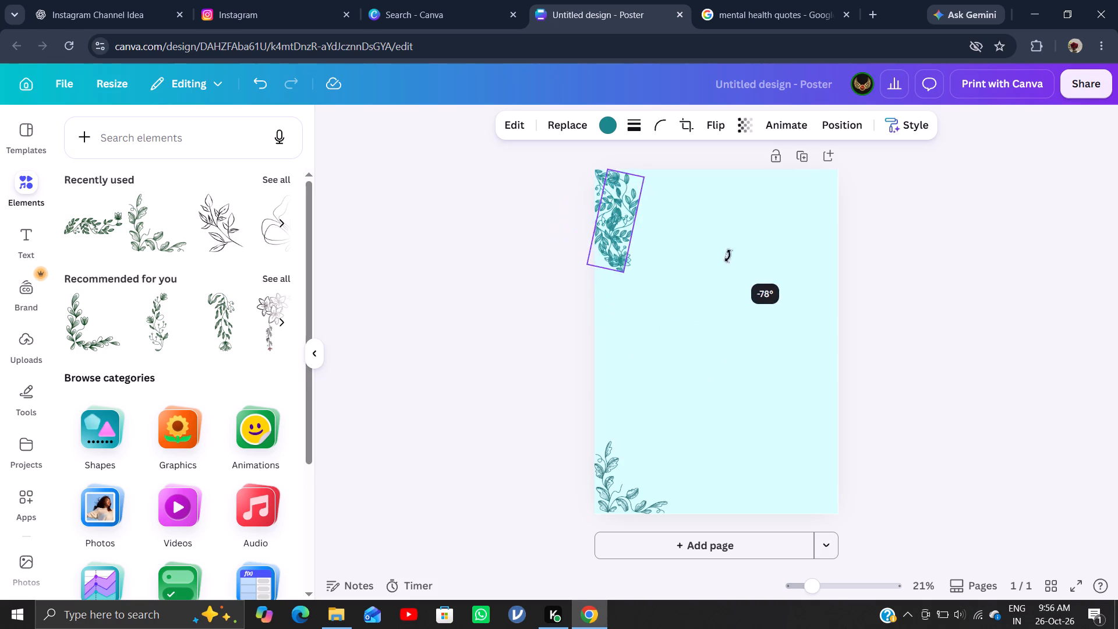
left_click_drag(728, 256, 717, 235)
left_click_drag(616, 235, 673, 323)
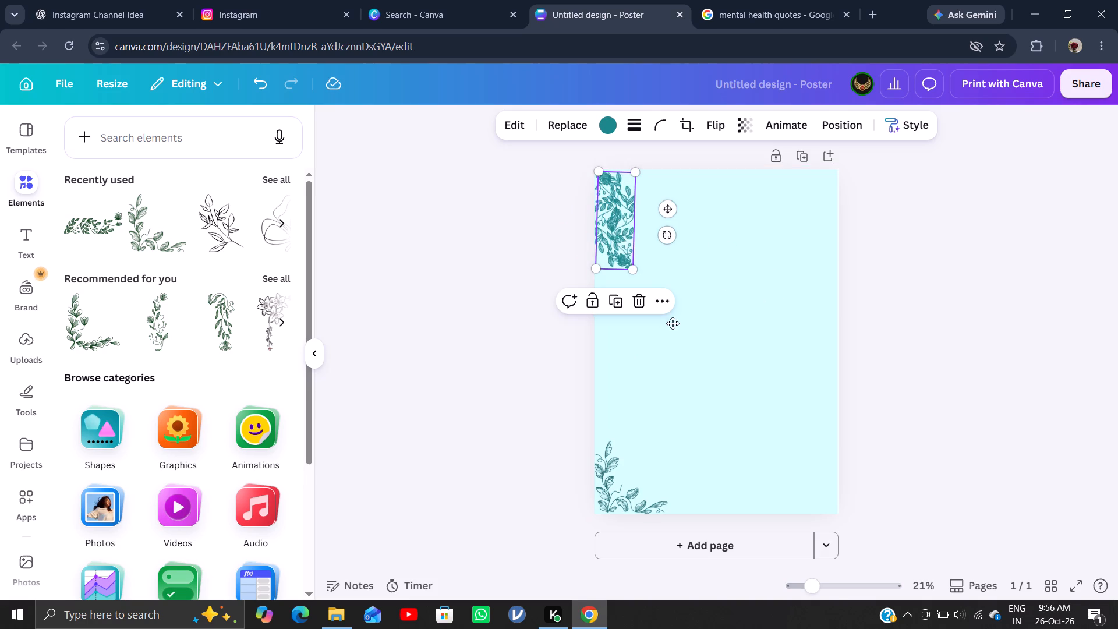
left_click_drag(673, 323, 725, 379)
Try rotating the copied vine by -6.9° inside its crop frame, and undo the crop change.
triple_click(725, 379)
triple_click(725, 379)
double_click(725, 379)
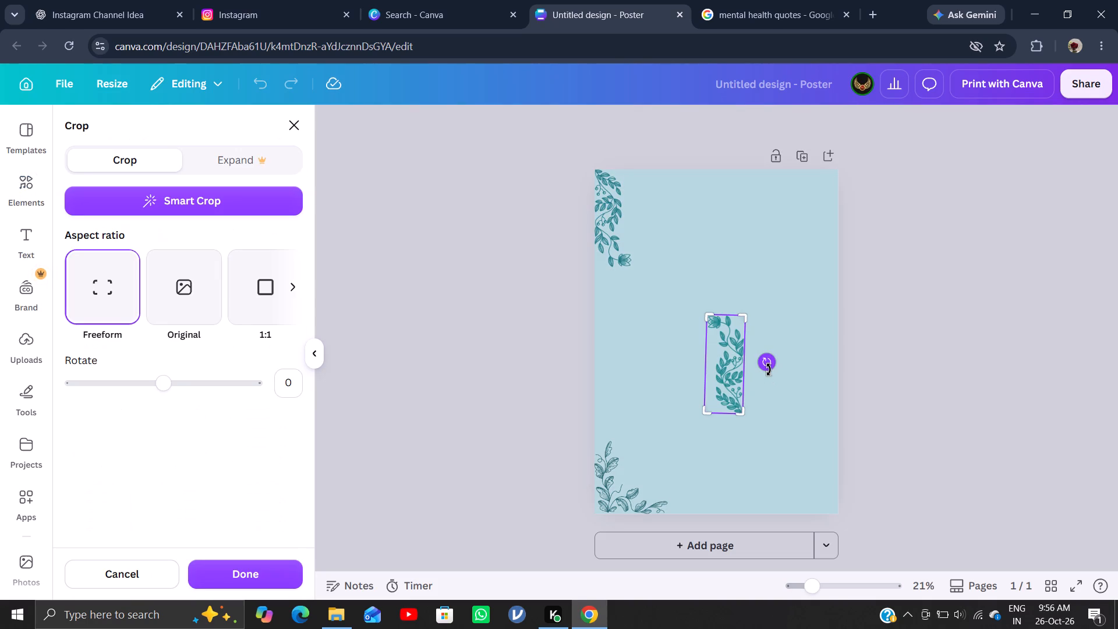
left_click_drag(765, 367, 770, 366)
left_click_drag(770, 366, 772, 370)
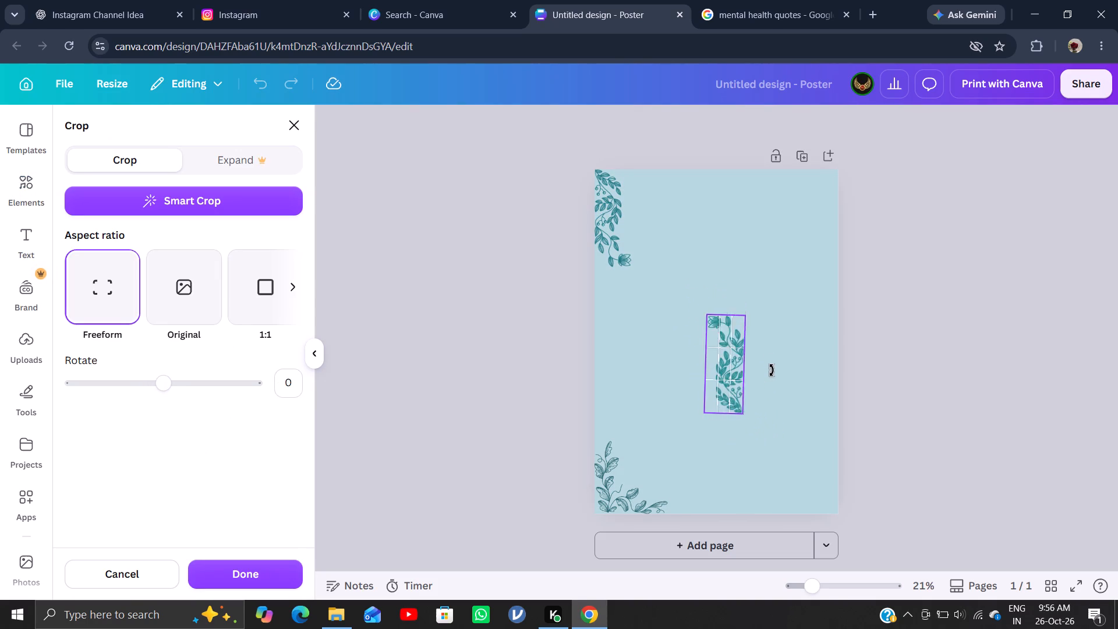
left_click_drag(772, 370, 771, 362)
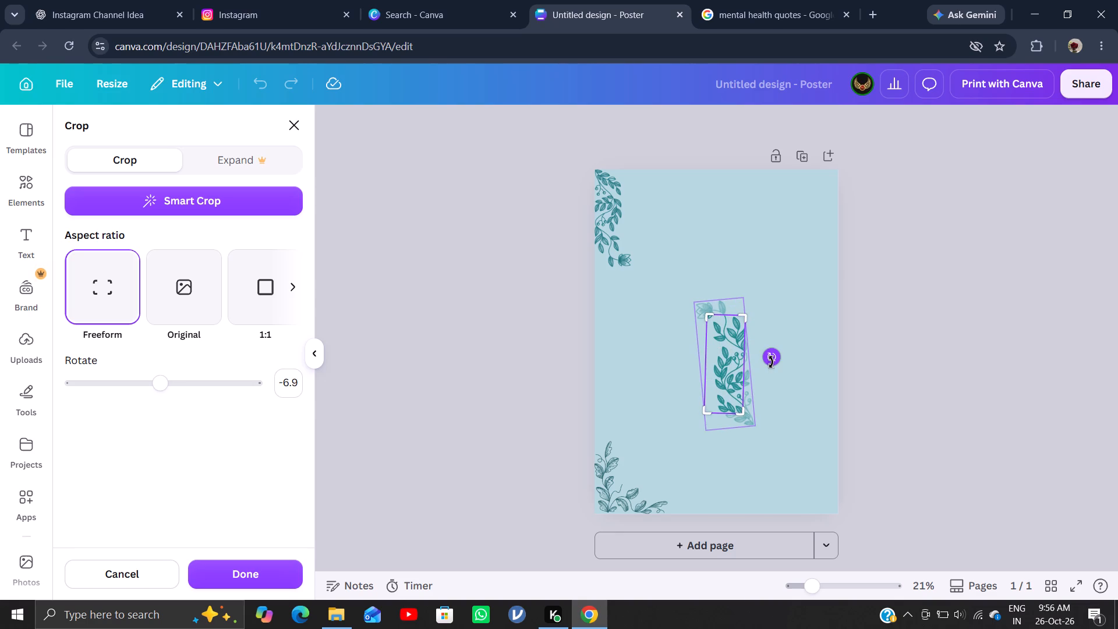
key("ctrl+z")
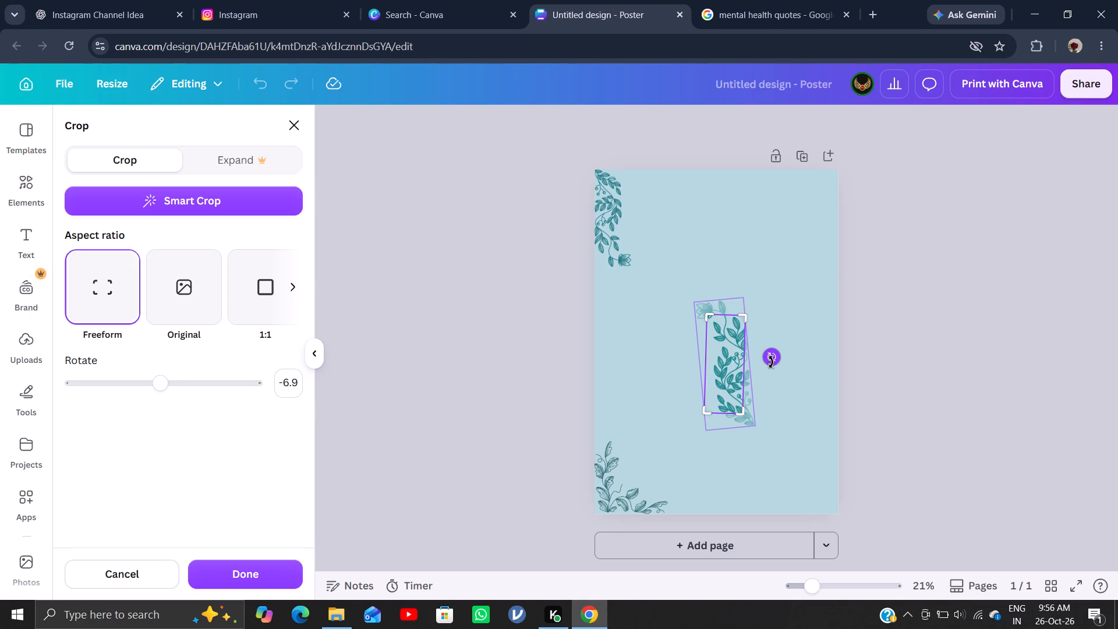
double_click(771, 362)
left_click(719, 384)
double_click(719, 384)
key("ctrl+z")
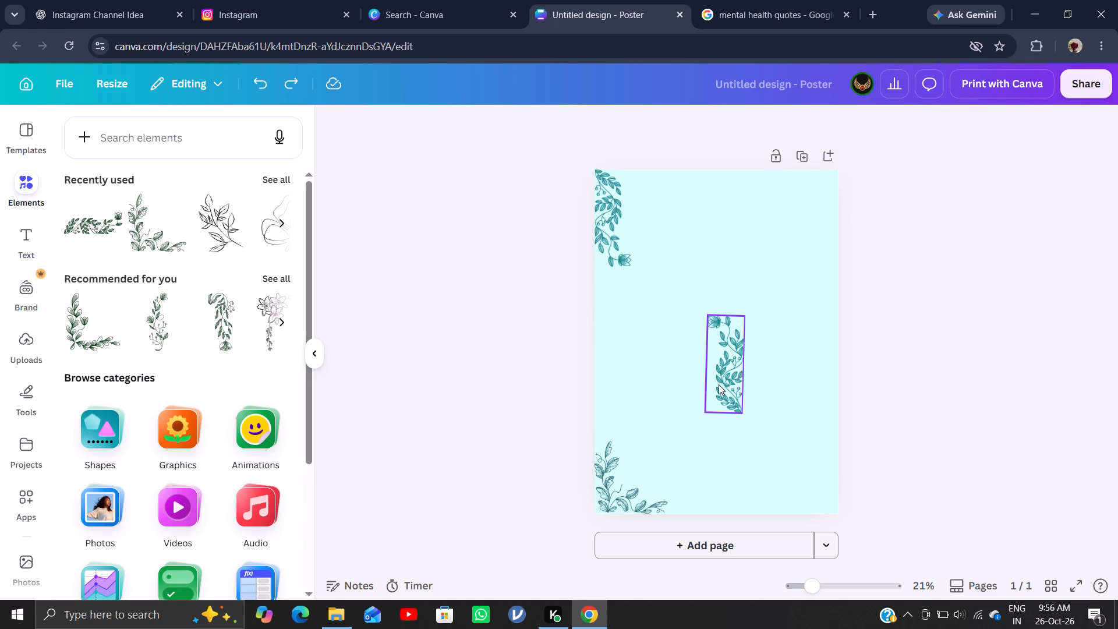
Move the copied vine near the page's lower-right corner and straighten its slight tilt so it stands vertical.
left_click_drag(728, 384, 818, 459)
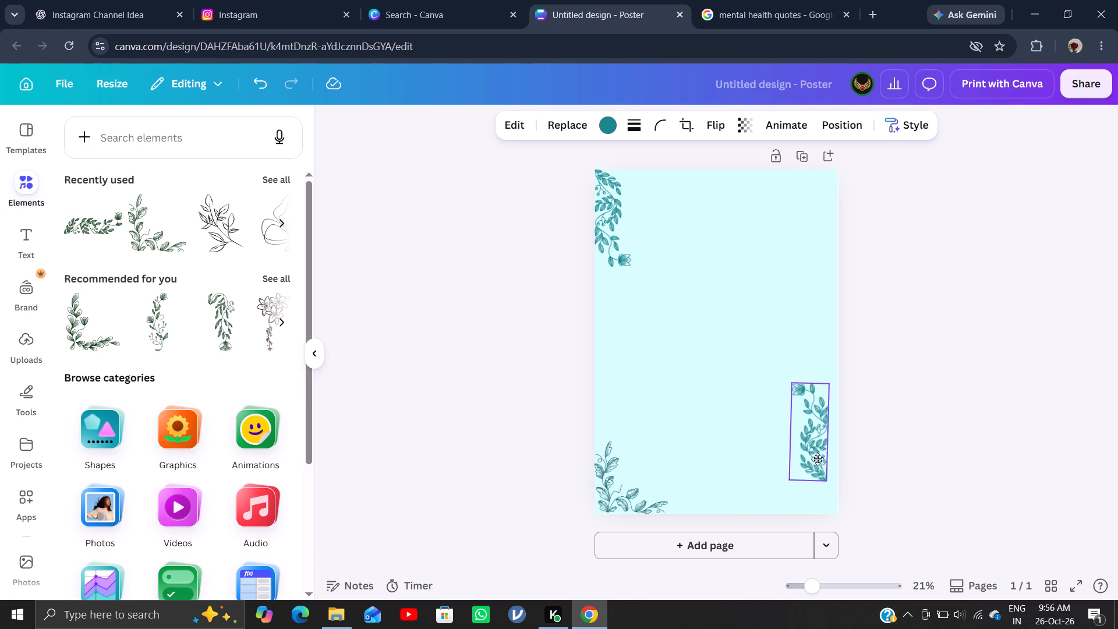
left_click_drag(818, 459, 817, 483)
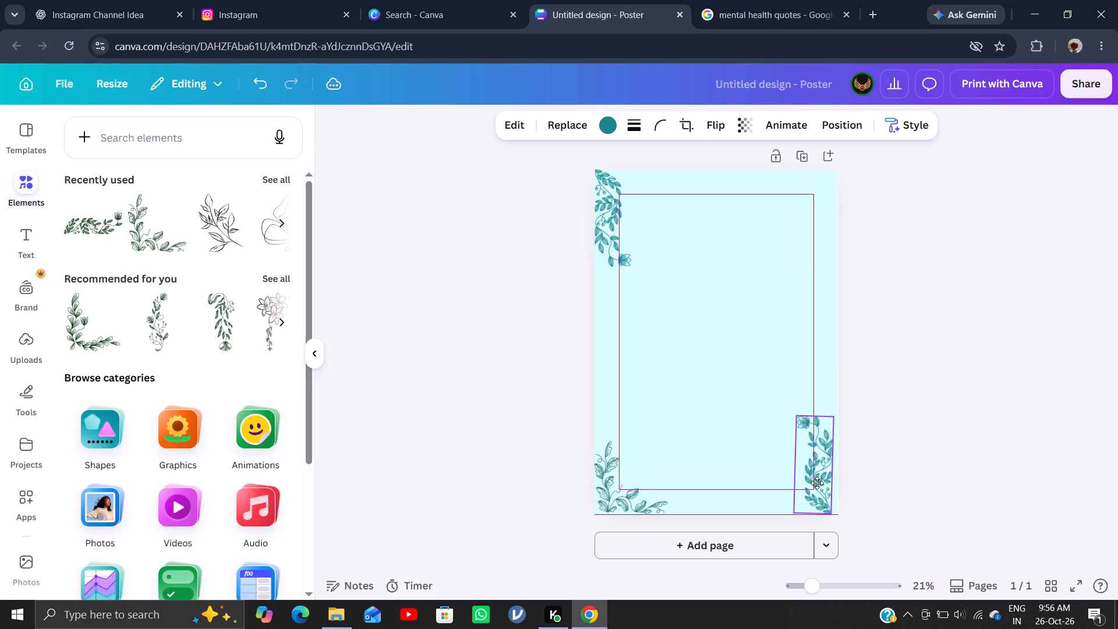
left_click_drag(817, 483, 813, 485)
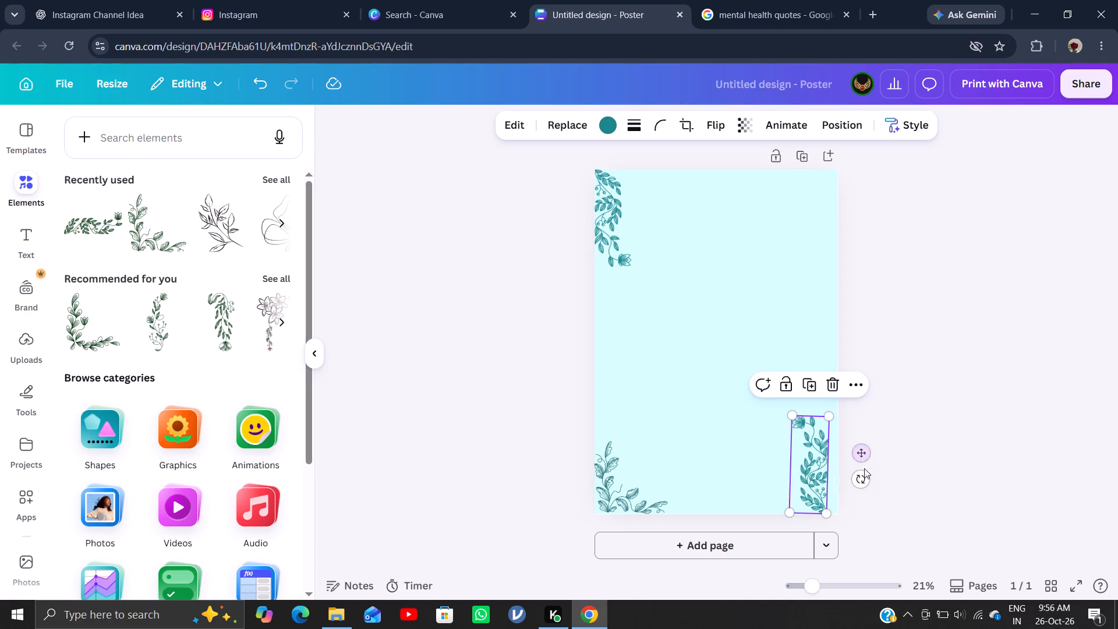
left_click(862, 478)
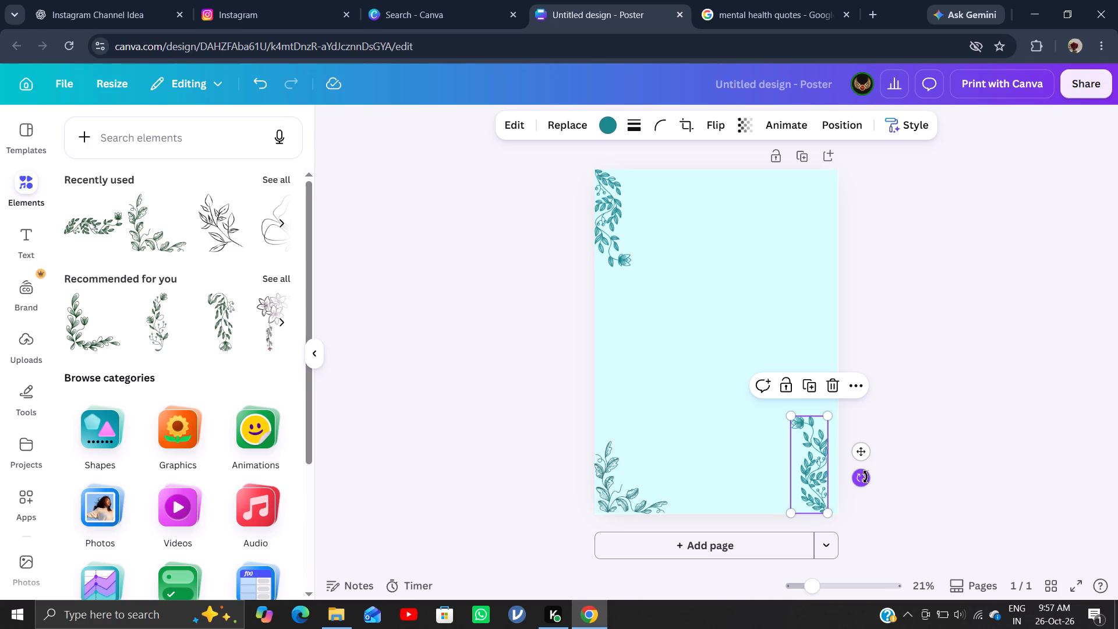
Nudge the copied vine down and rightward until it sits against the page's lower-right corner edges.
key("Down")
key("Down")
key("Down")
key("Down")
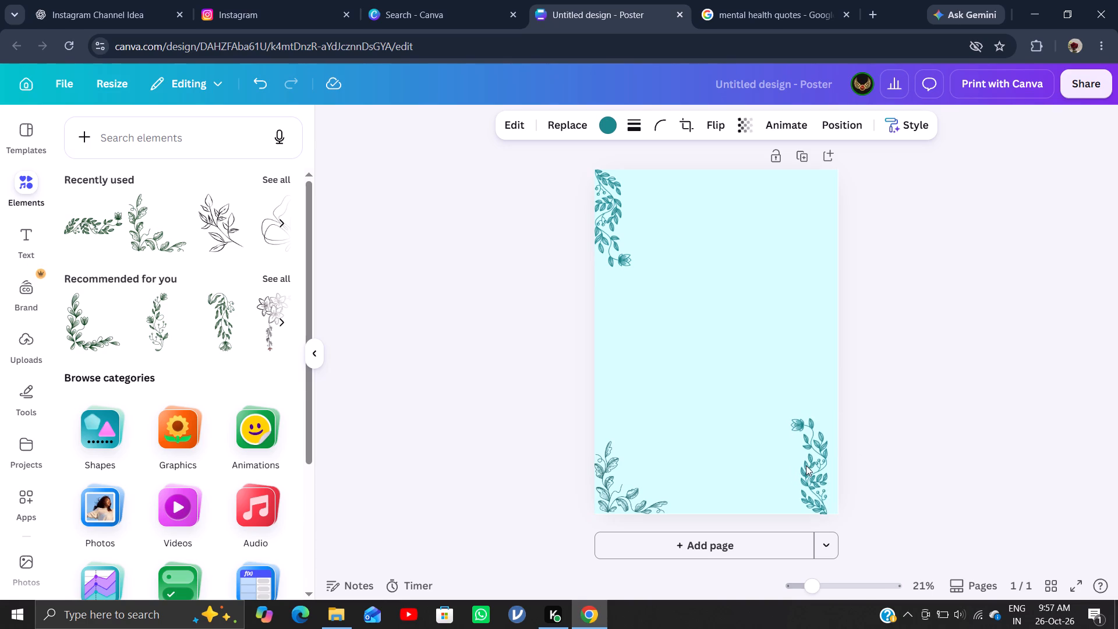
key("Right")
key("Right")
key("Right")
key("Right")
key("Right")
key("Right")
key("Right")
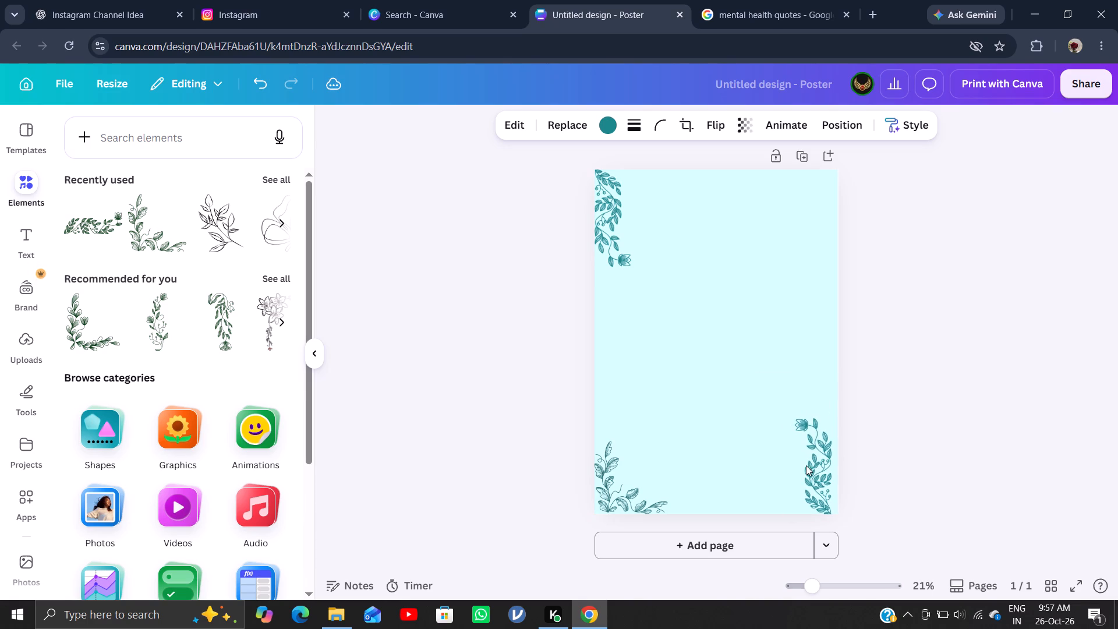
key("Right")
key("Right")
key("Right")
key("Right")
key("Right")
key("Right")
key("Right")
key("Right")
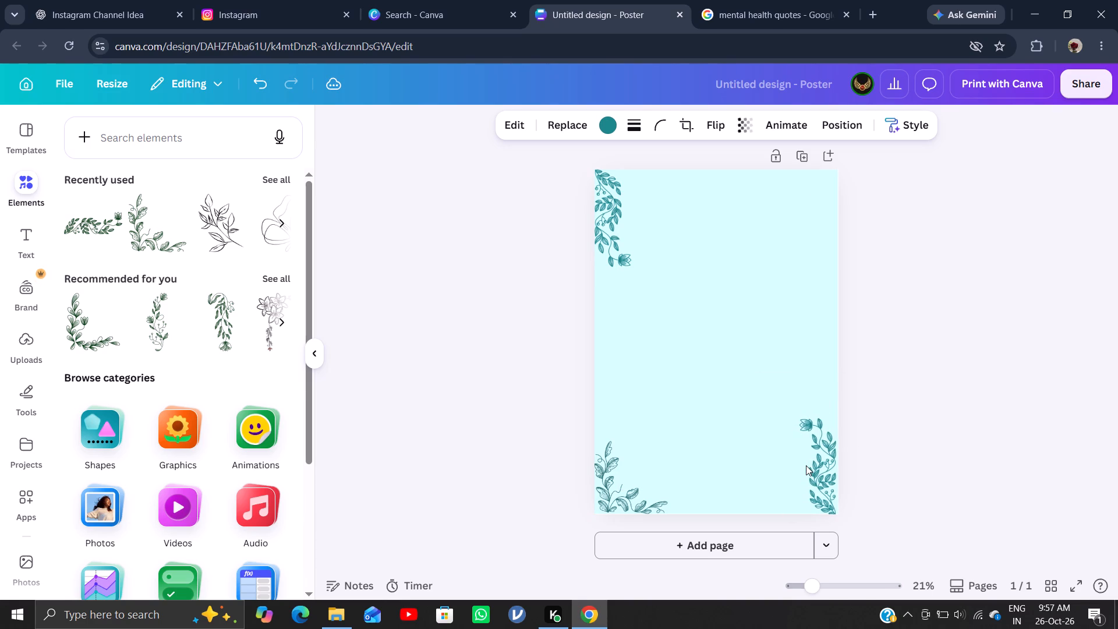
key("Right")
key("Right")
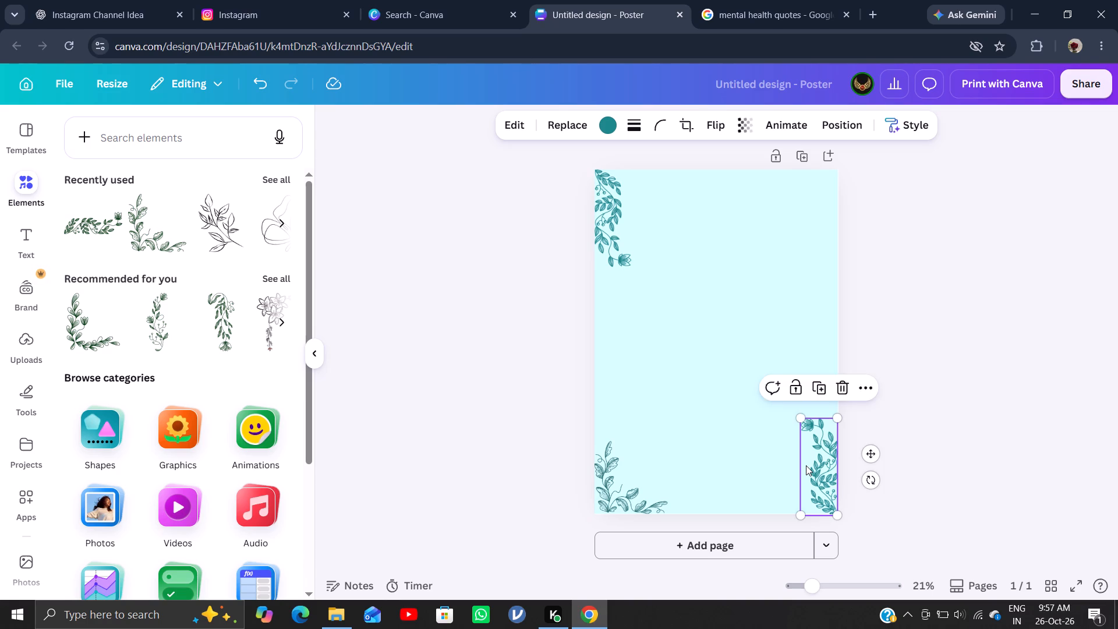
Fine-tune the lower-right vine's horizontal position, leaving it slightly further right against the page edge.
key("Right")
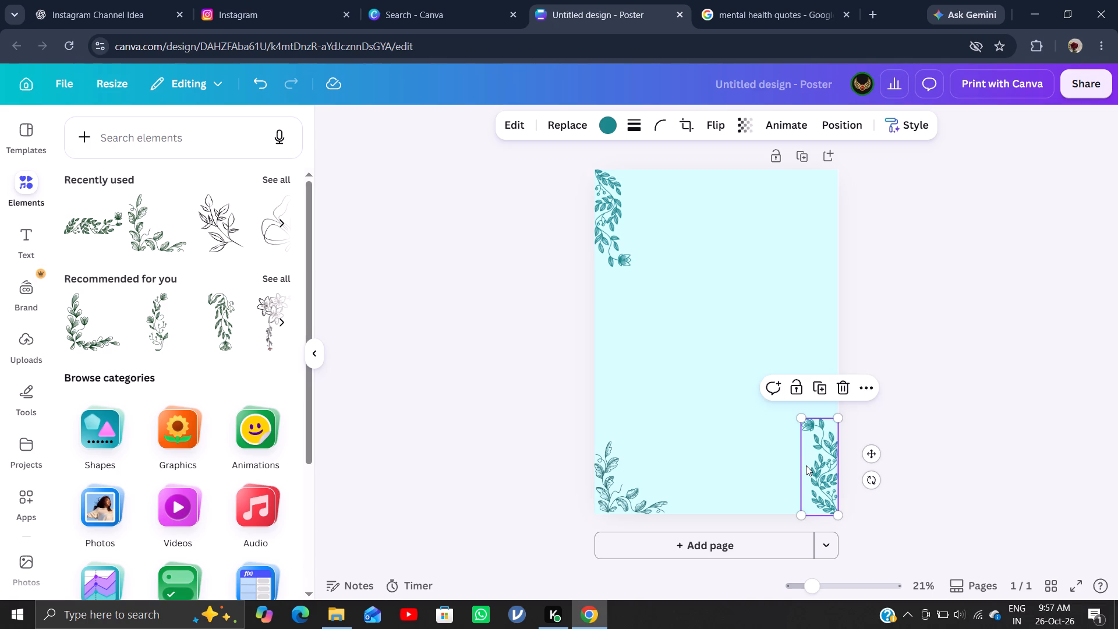
key("Left")
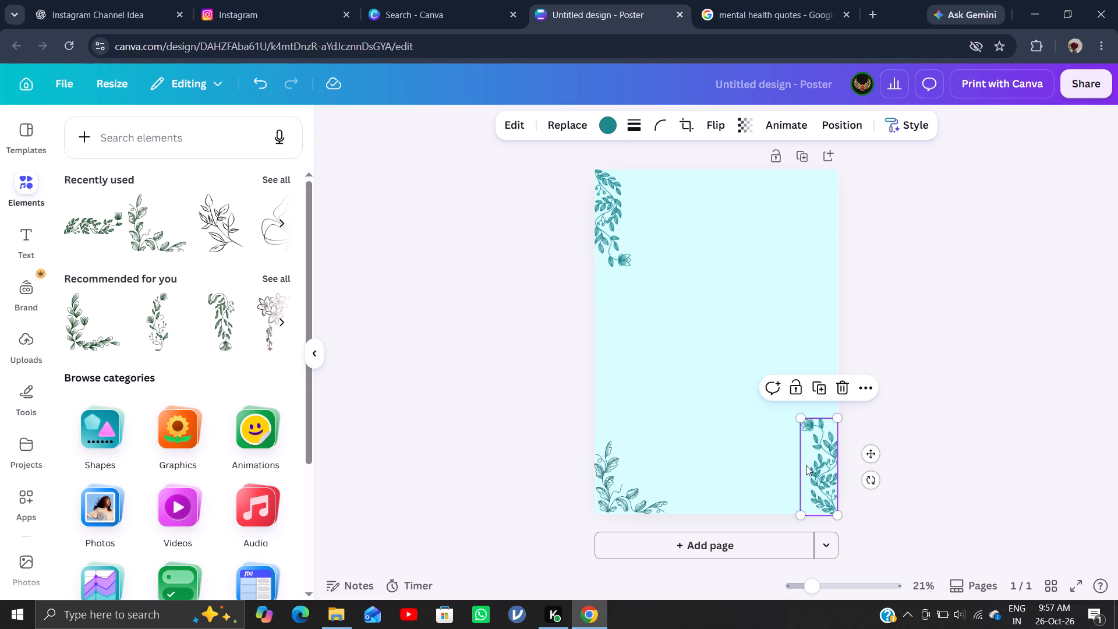
key("Right")
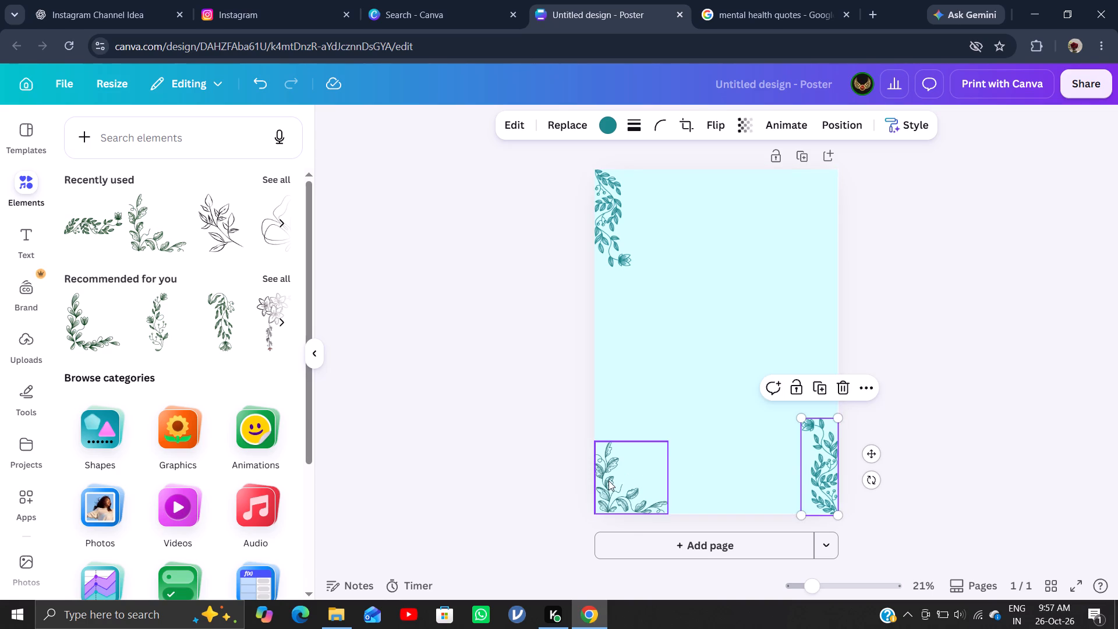
Duplicate the lower-left leaf spray and flip the copy both vertically and horizontally.
left_click(608, 480)
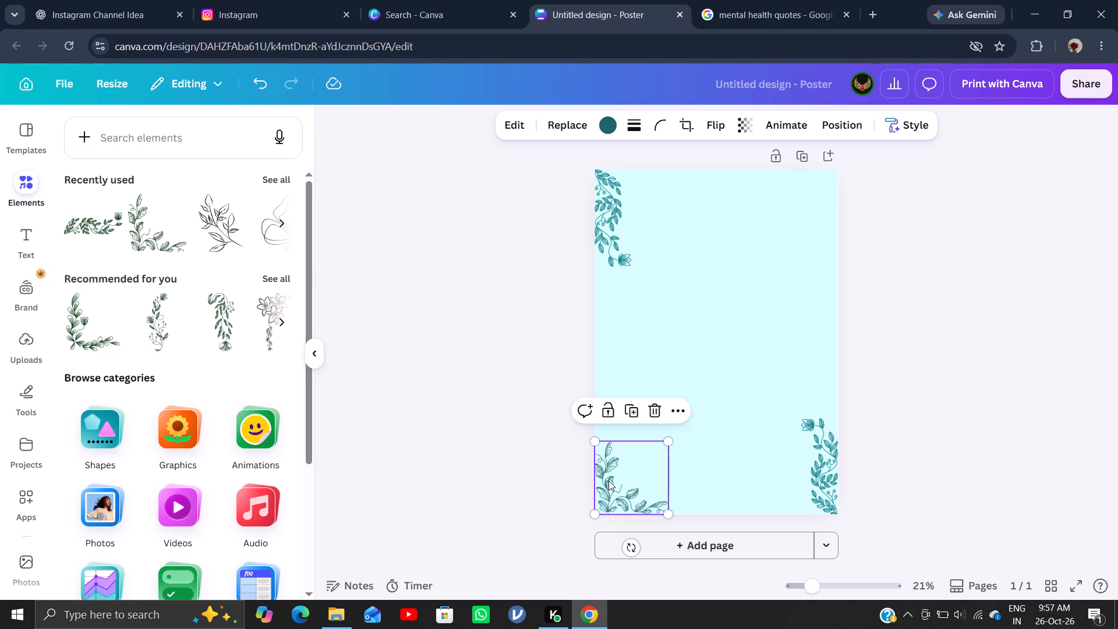
key("ctrl+c")
key("ctrl+v")
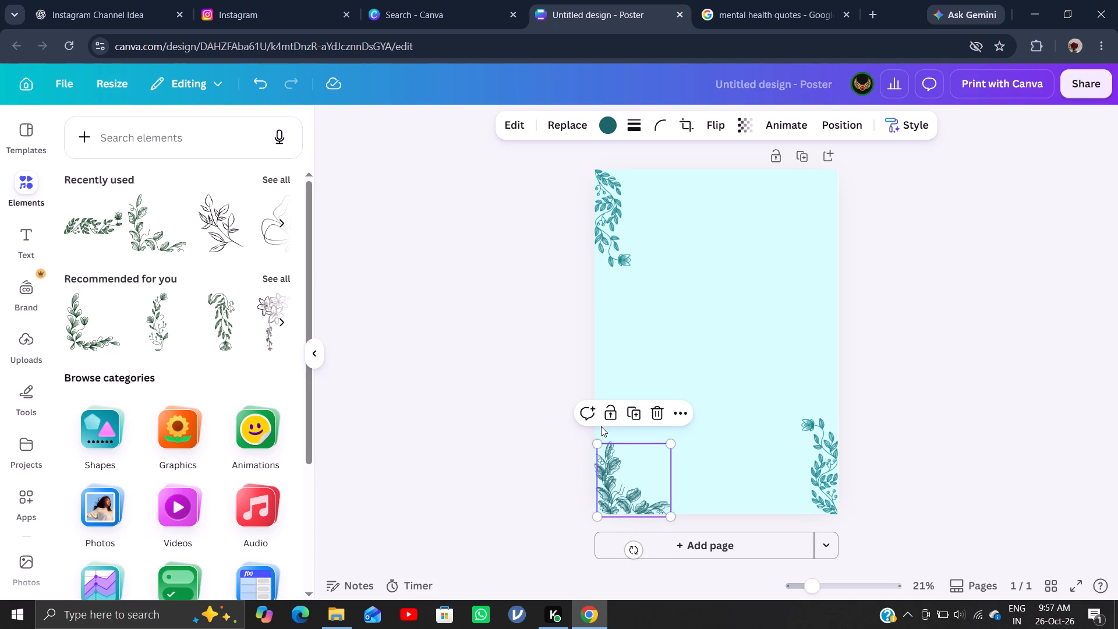
left_click(714, 135)
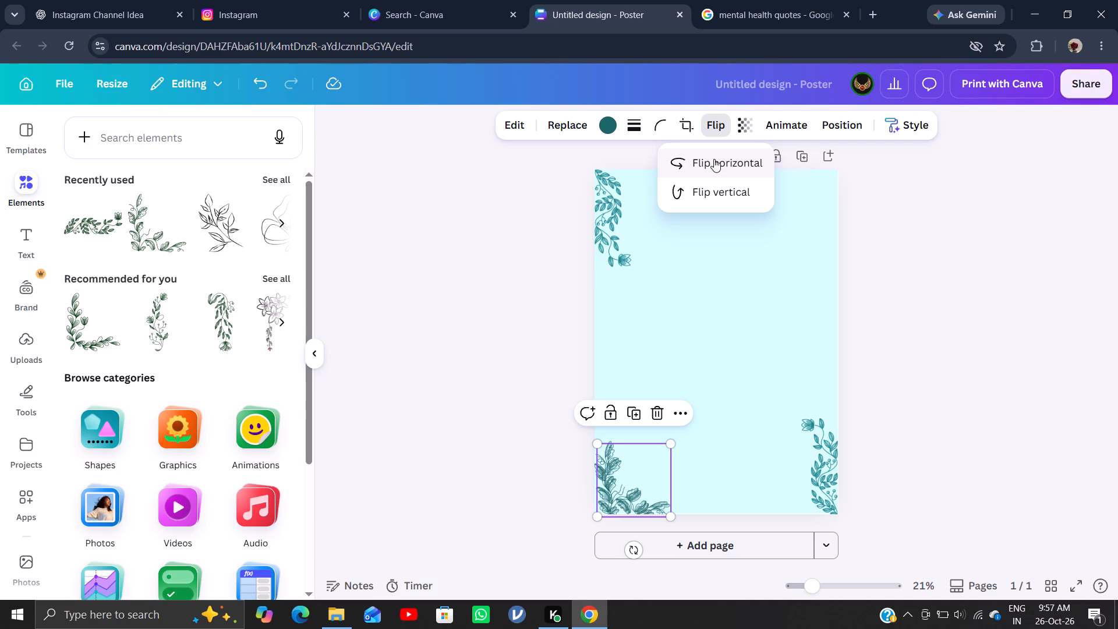
left_click(712, 192)
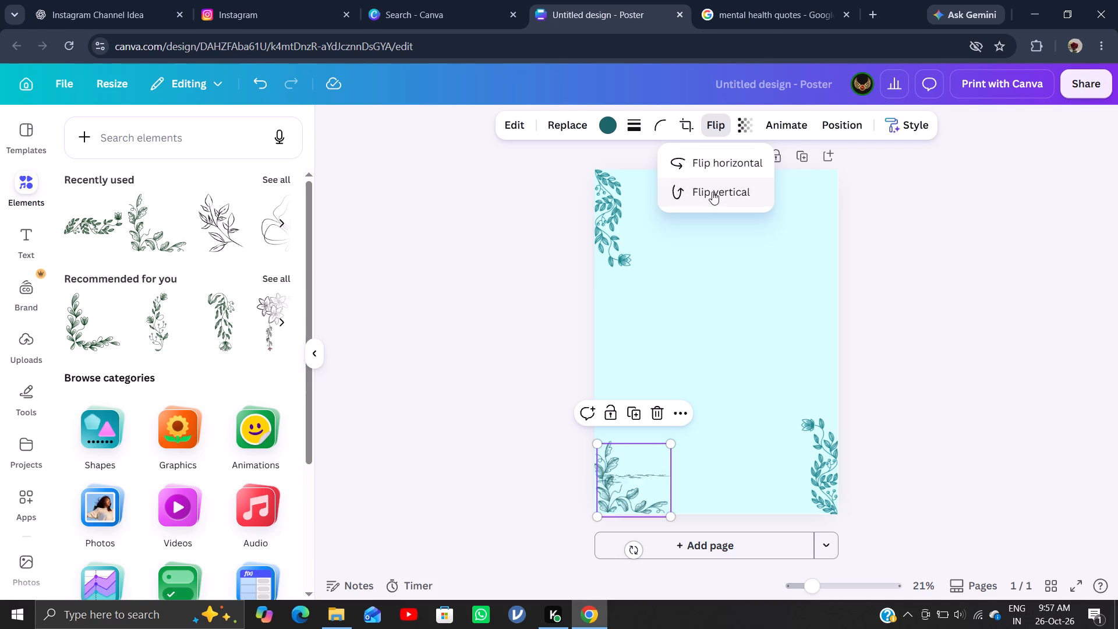
left_click(714, 161)
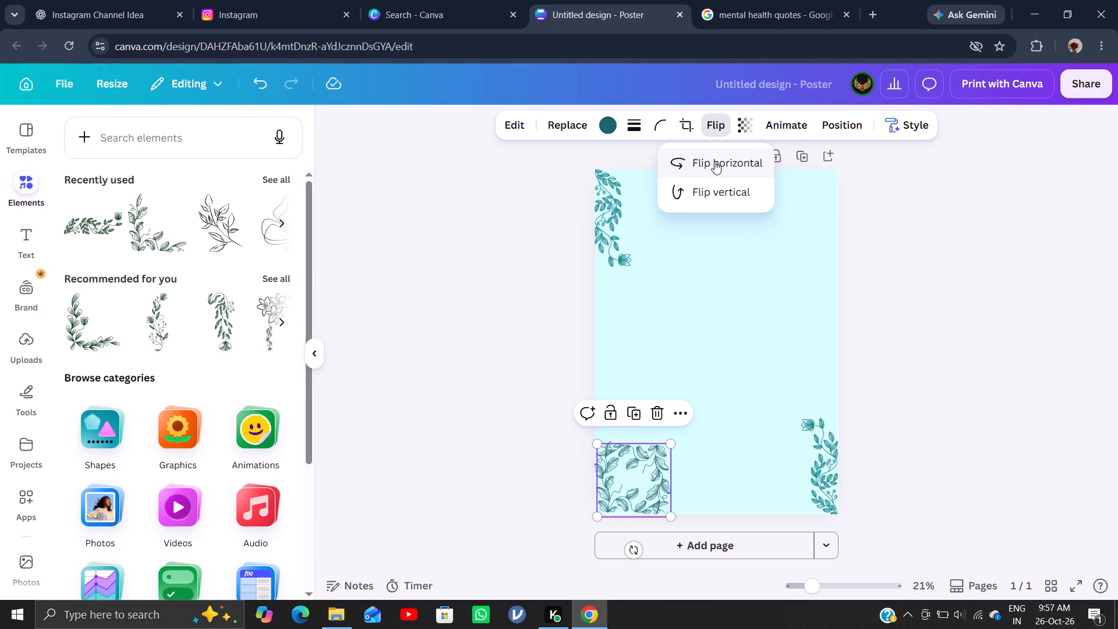
double_click(709, 351)
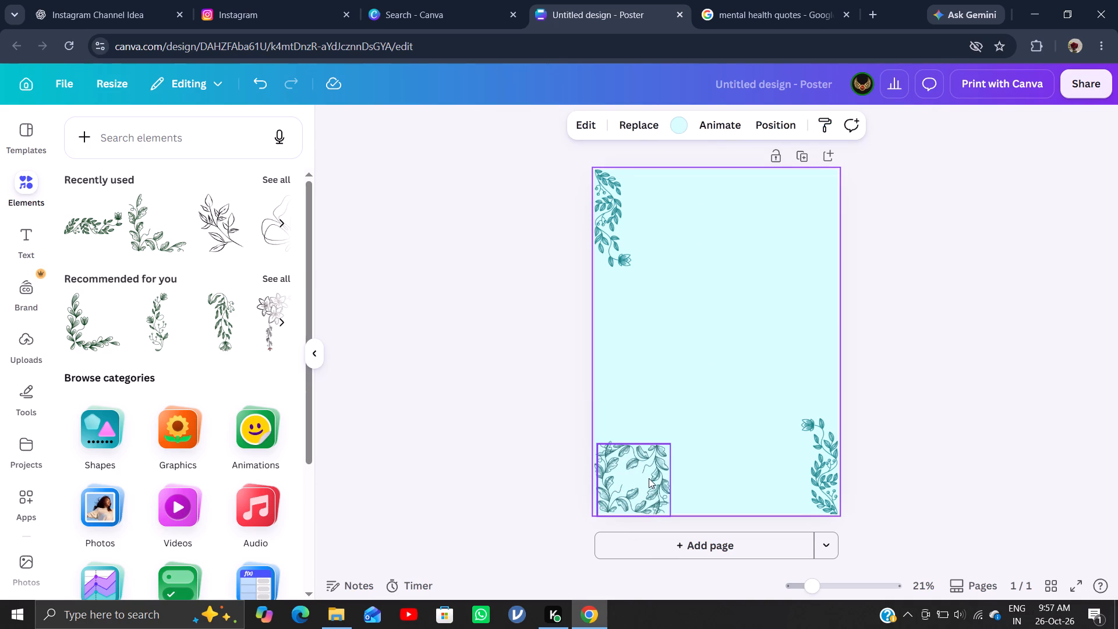
Move the flipped leaf spray into the page's upper-right corner, aligned with the top and right page edges.
left_click_drag(649, 478, 727, 386)
left_click_drag(727, 386, 792, 267)
left_click_drag(792, 267, 794, 260)
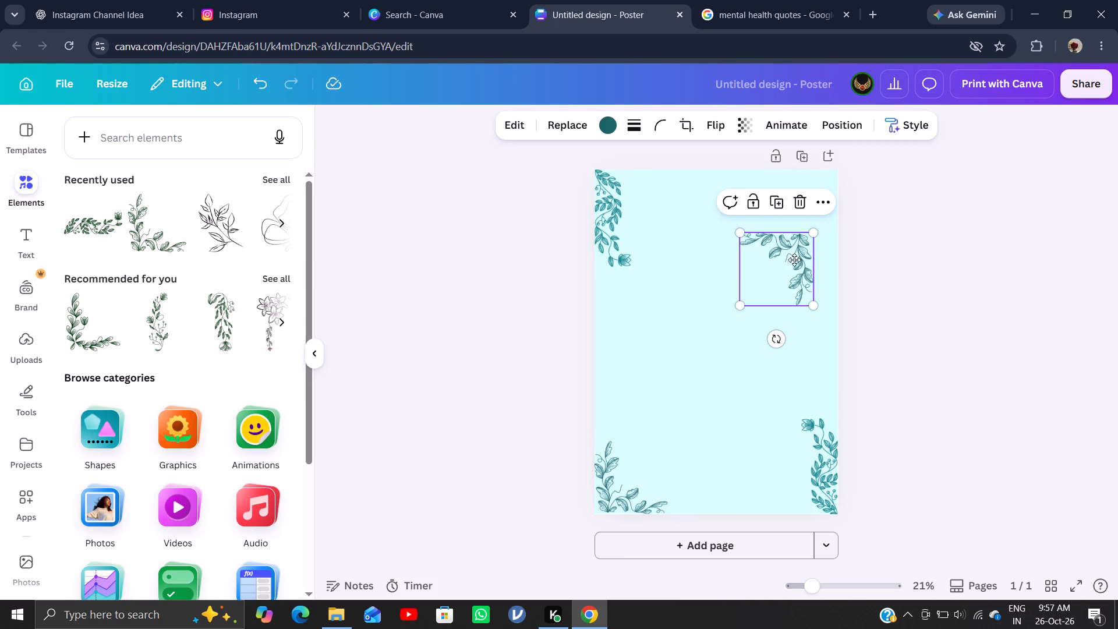
left_click_drag(794, 260, 809, 217)
left_click_drag(809, 217, 816, 203)
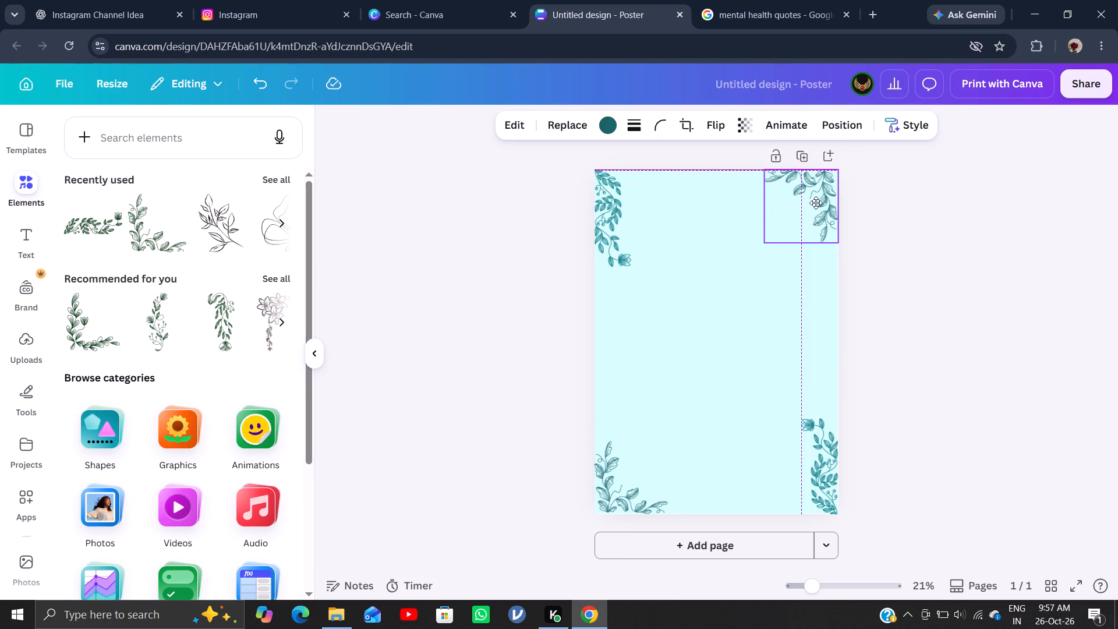
left_click_drag(816, 203, 817, 208)
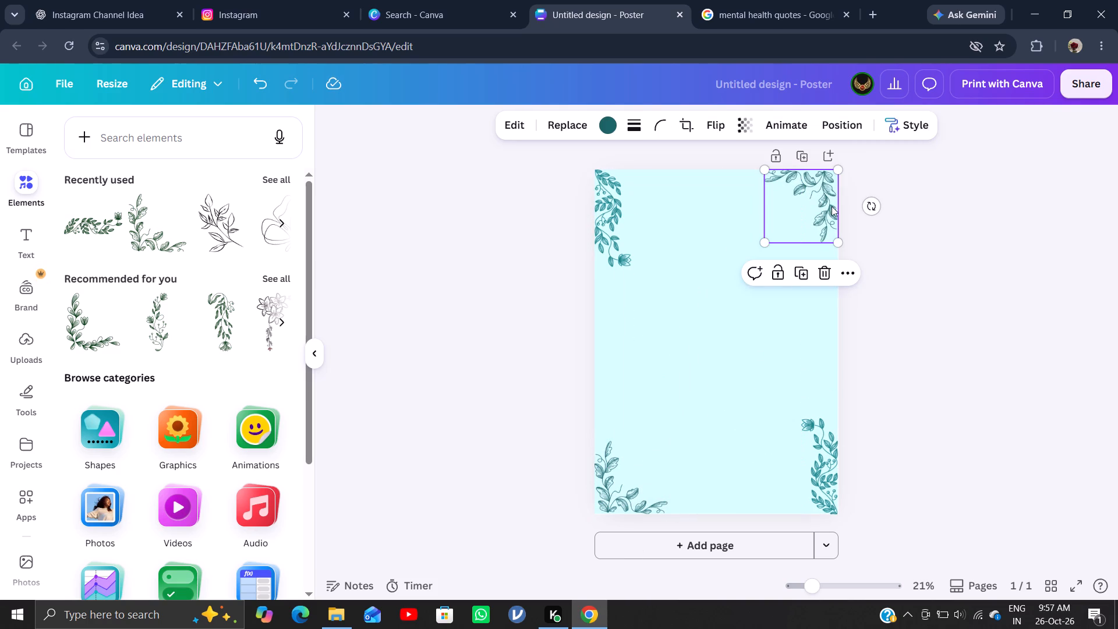
left_click(920, 210)
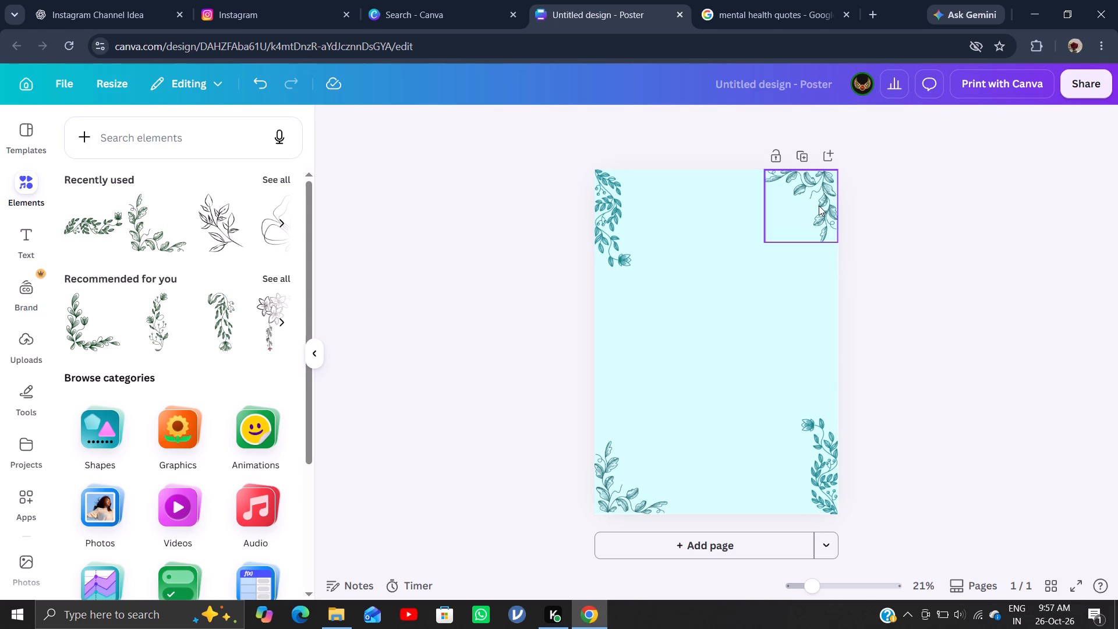
Nudge the upper-right leaf spray slightly down from the page's top edge.
left_click(819, 206)
key("Down")
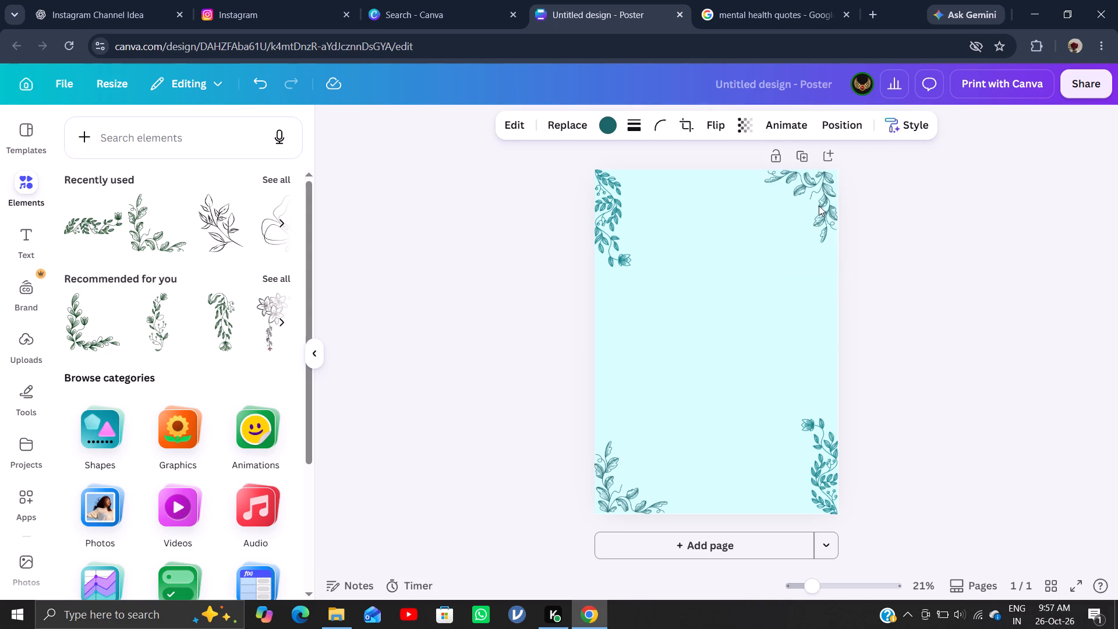
key("Down")
key("Down")
key("Up")
key("Up")
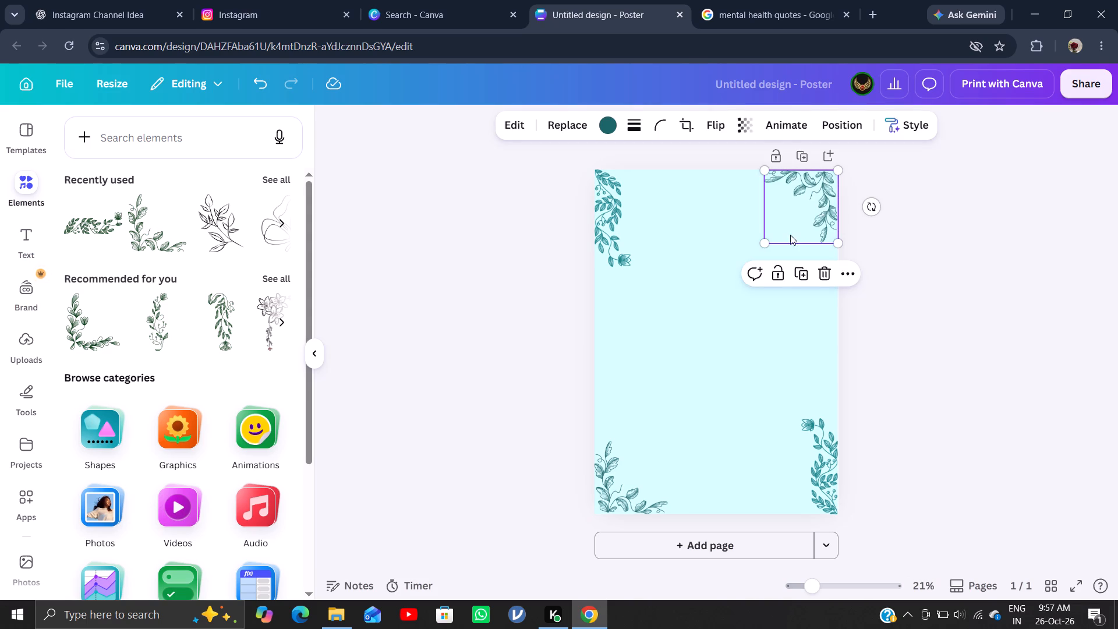
left_click(895, 252)
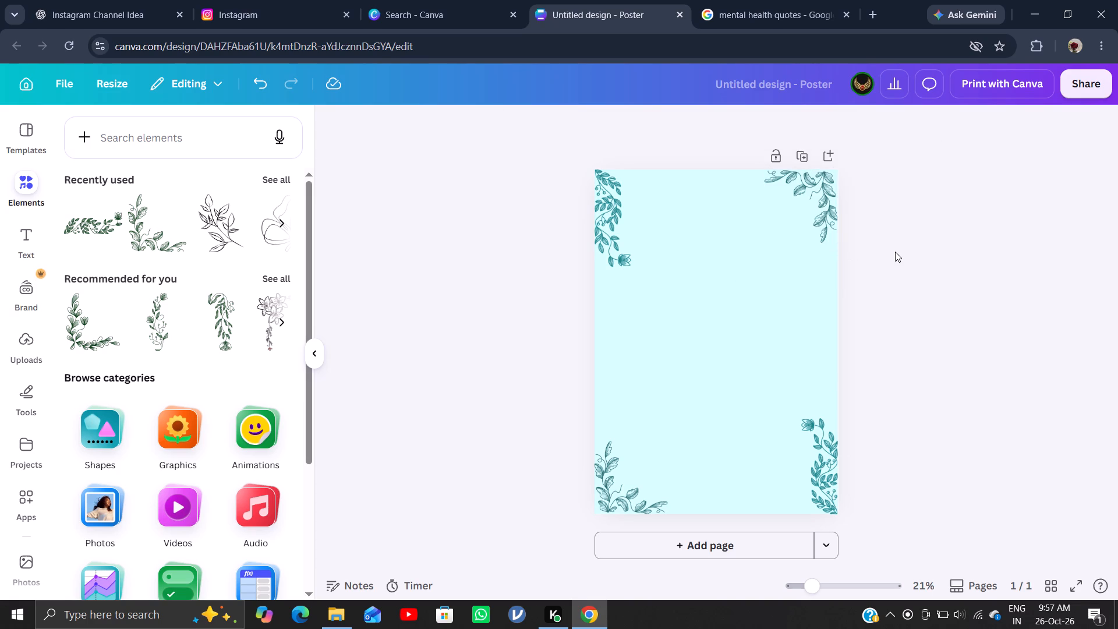
Nudge the upper-left vine slightly rightward and down, leaving a tiny gap from the page edges.
left_click(602, 234)
key("Right")
key("Right")
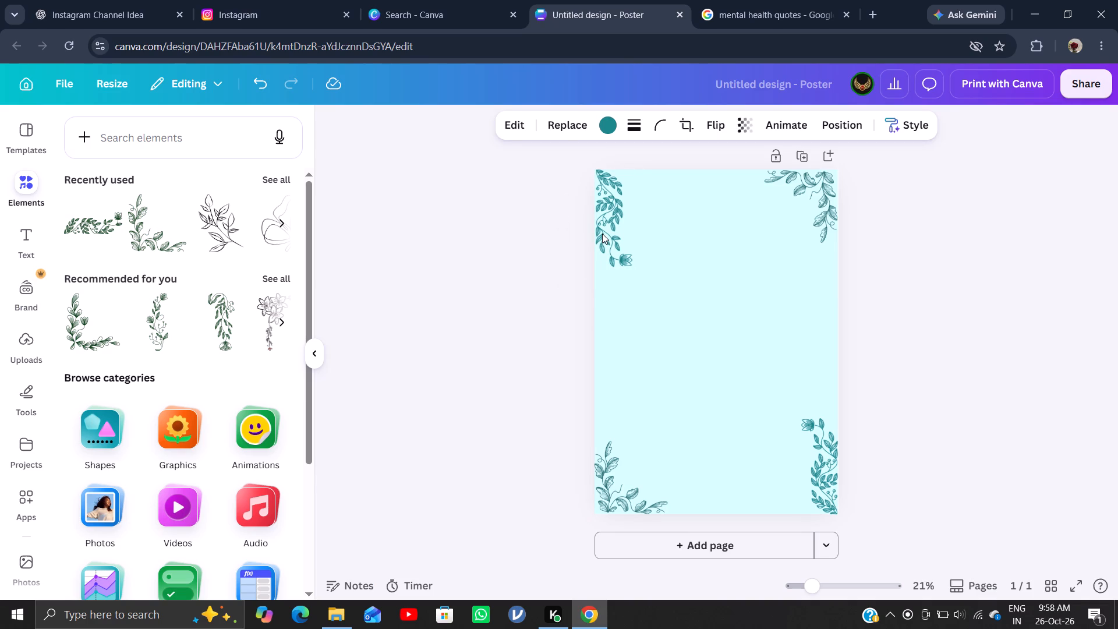
key("Down")
key("Down")
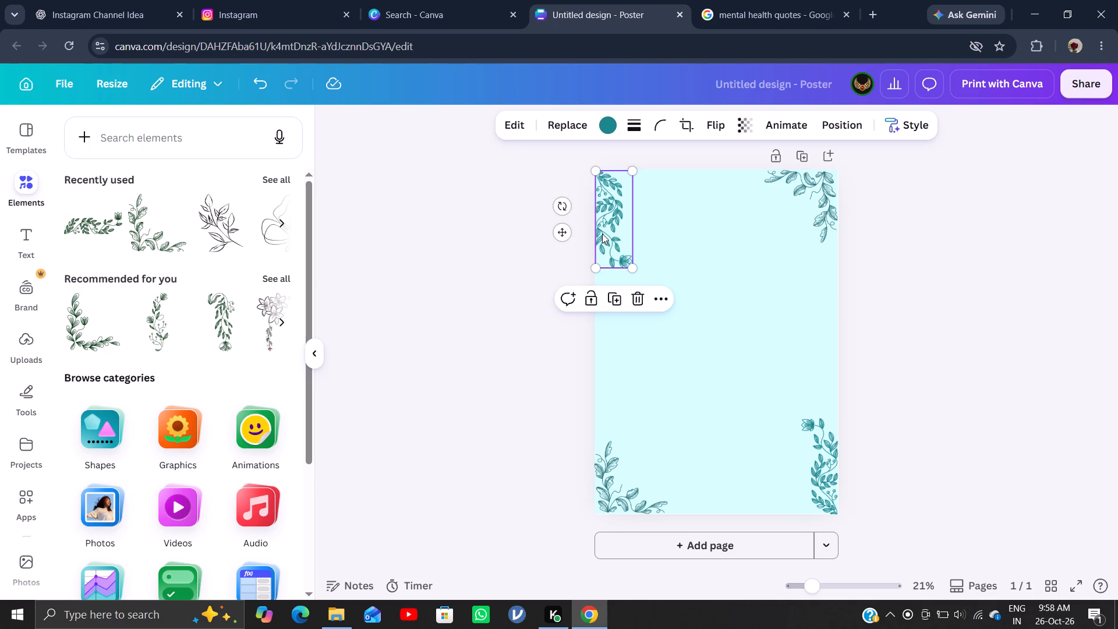
key("Left")
key("Up")
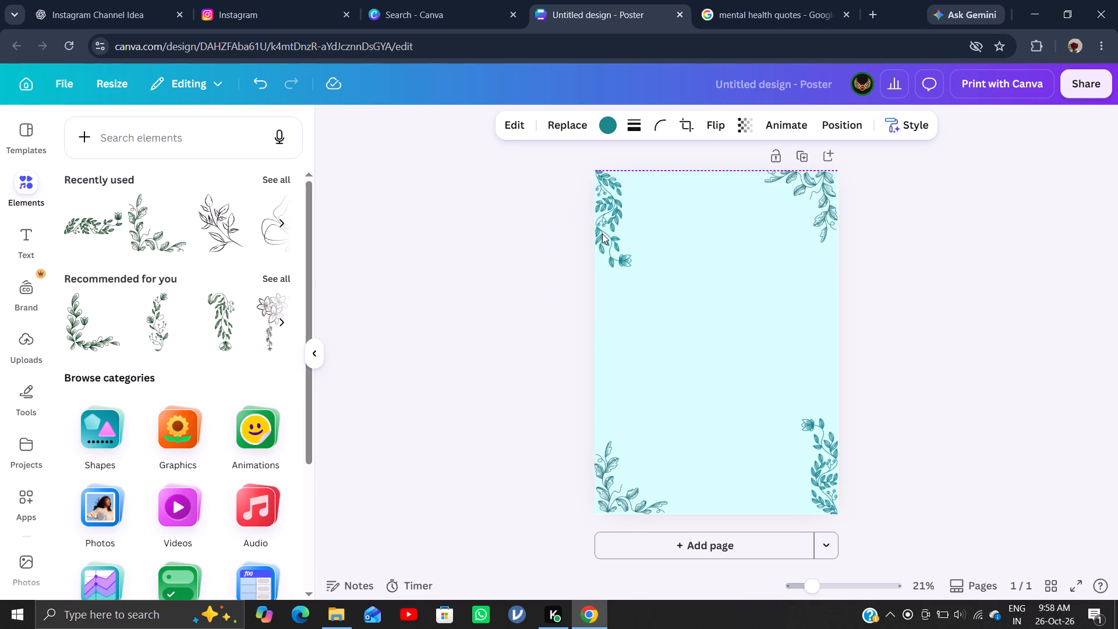
key("Right")
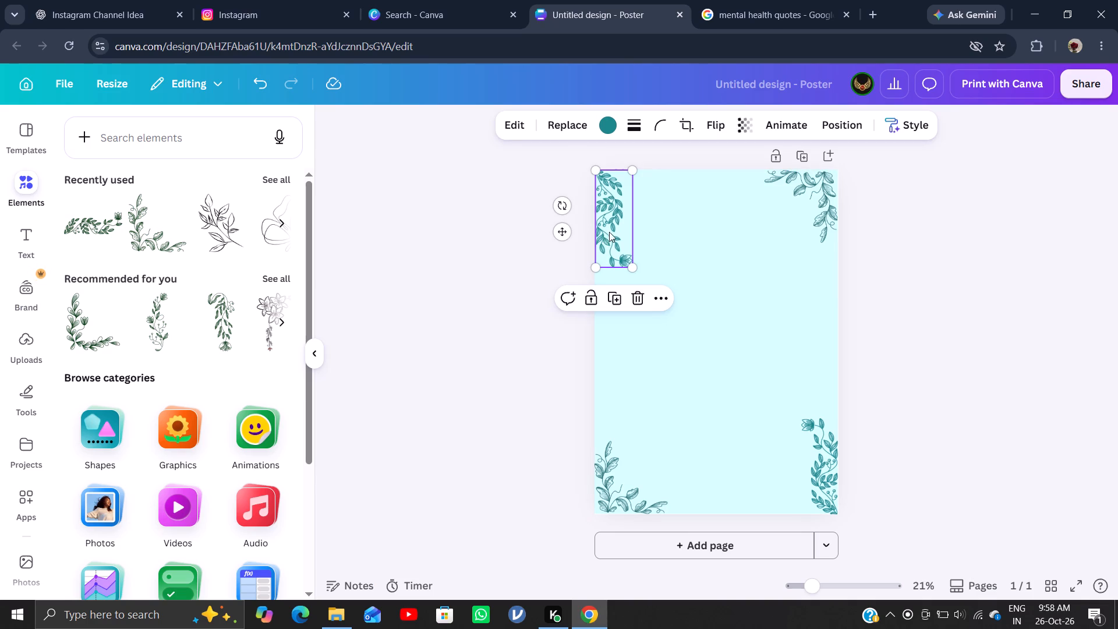
left_click(743, 336)
Nudge the lower-right vine slightly leftward from the page's right edge and a touch down.
left_click(823, 444)
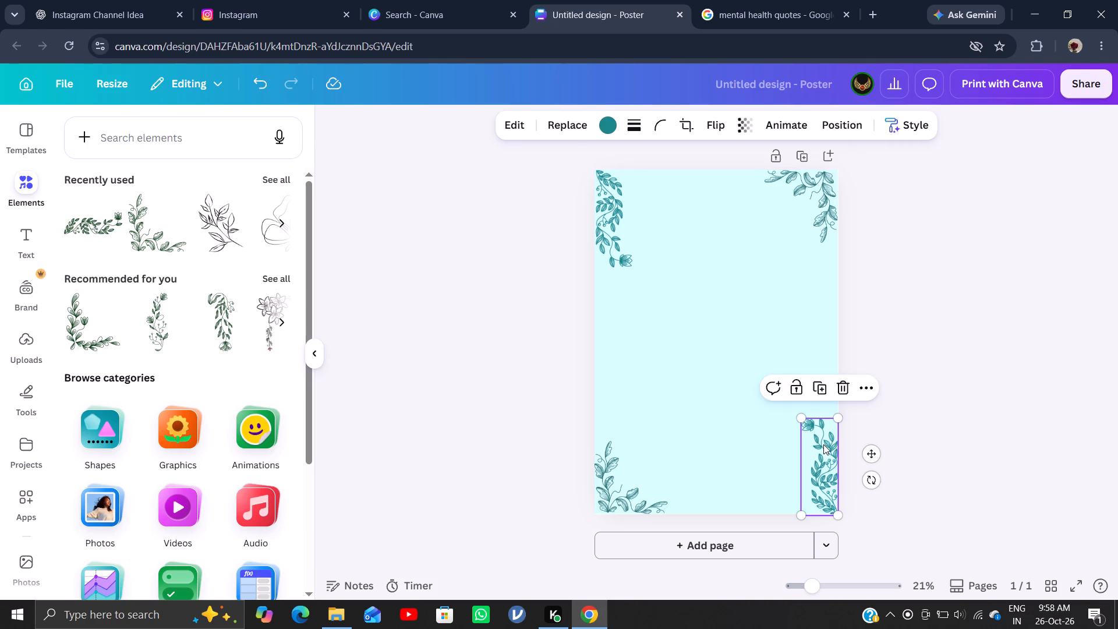
key("Left")
key("Left")
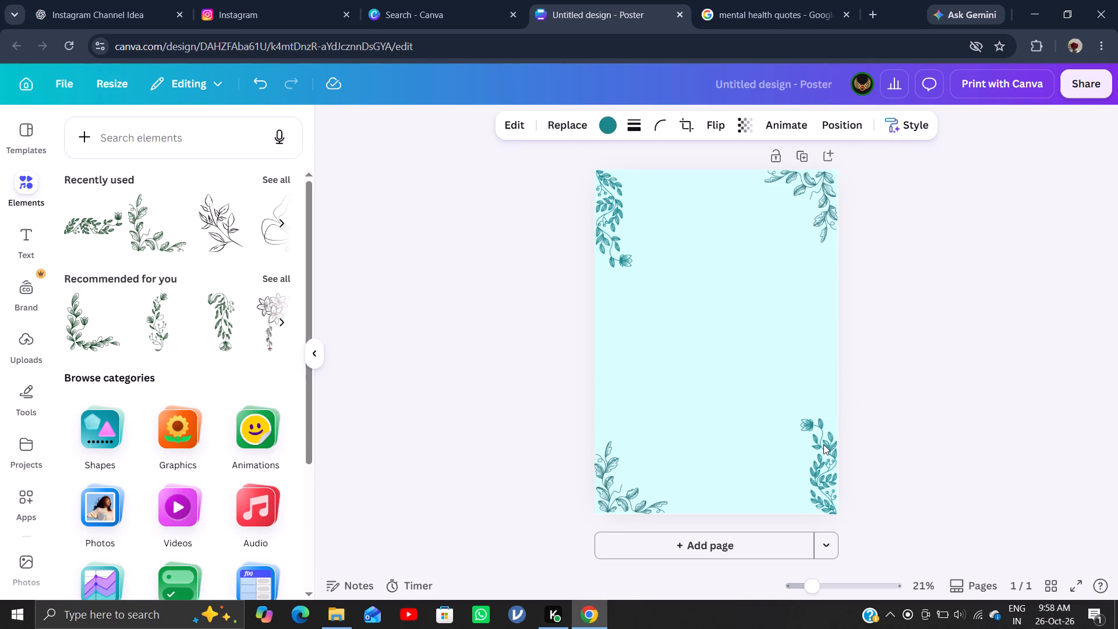
key("Down")
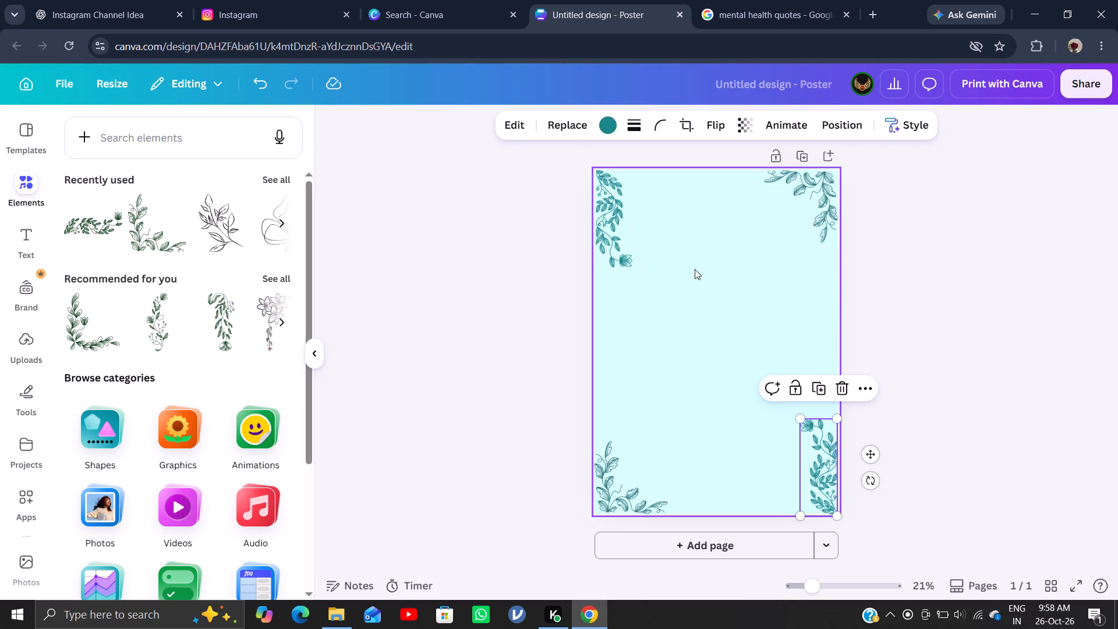
left_click(857, 304)
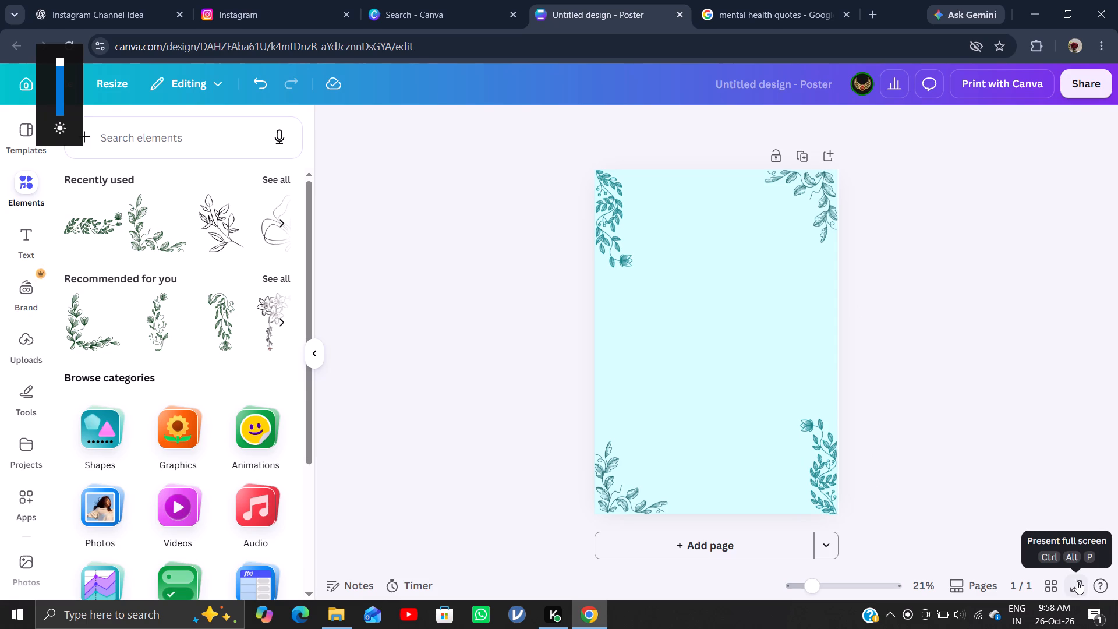
left_click(918, 430)
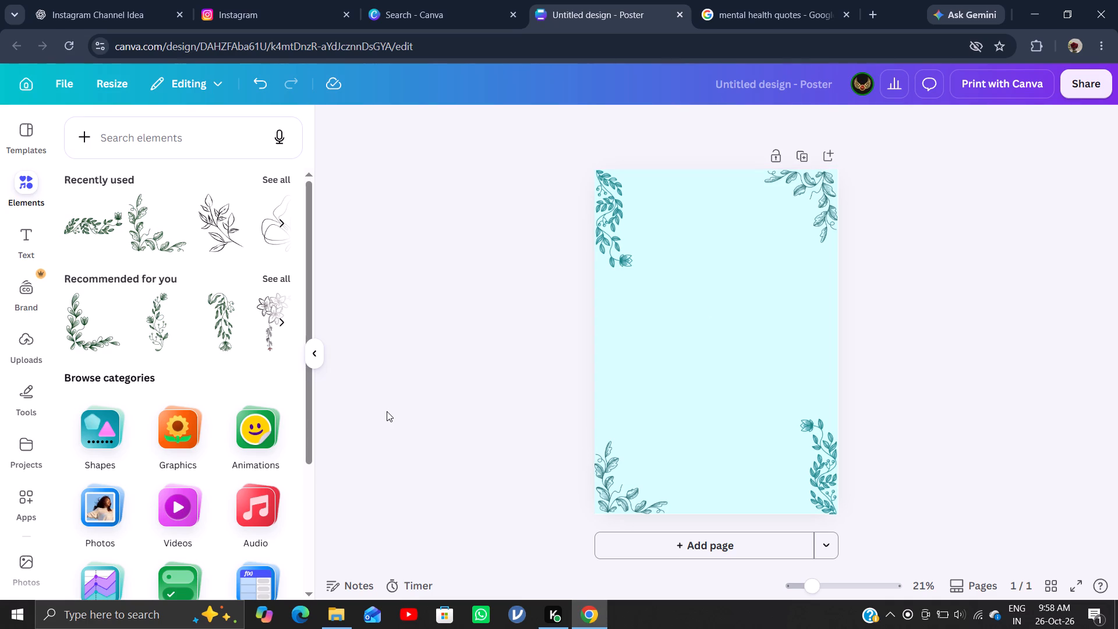
Search the elements library for "hifen".
scroll(153, 366, "up", 10)
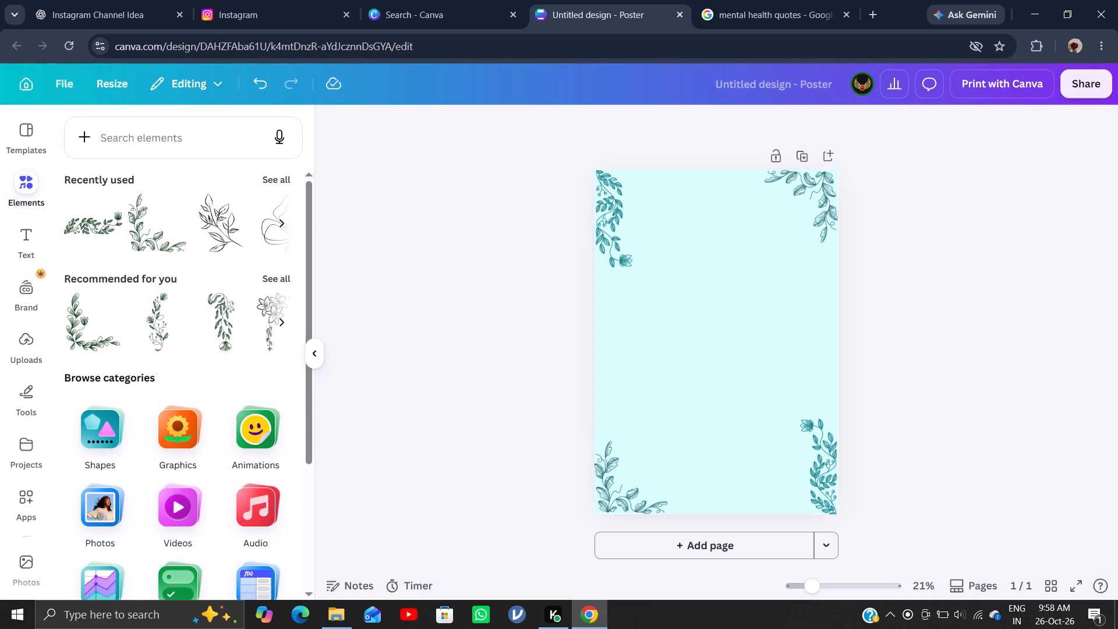
left_click(196, 136)
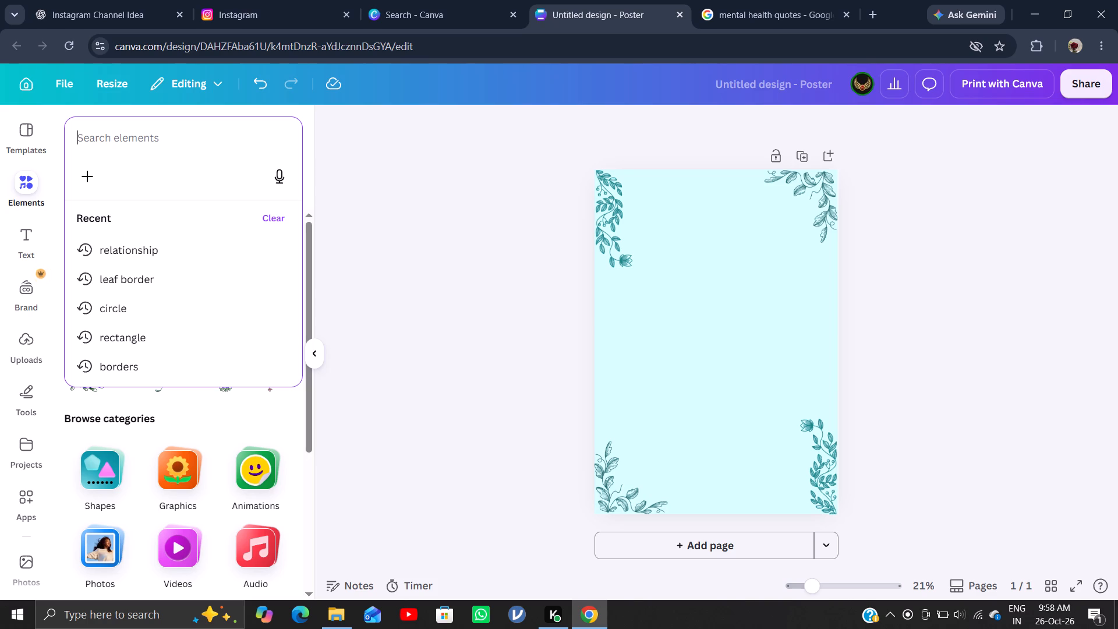
type("hi")
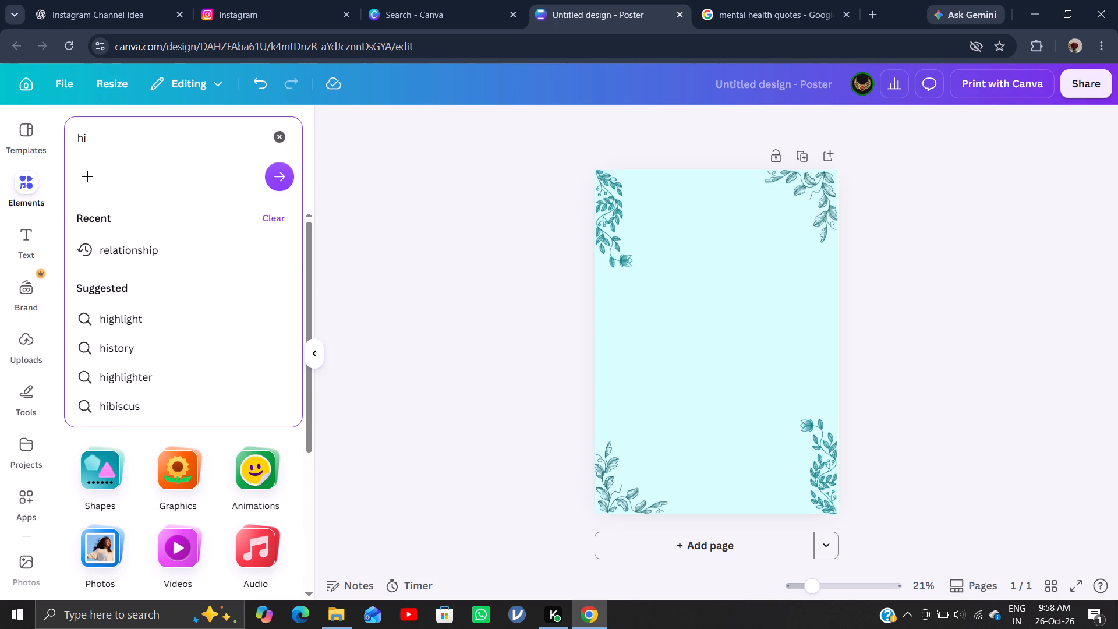
type("fen")
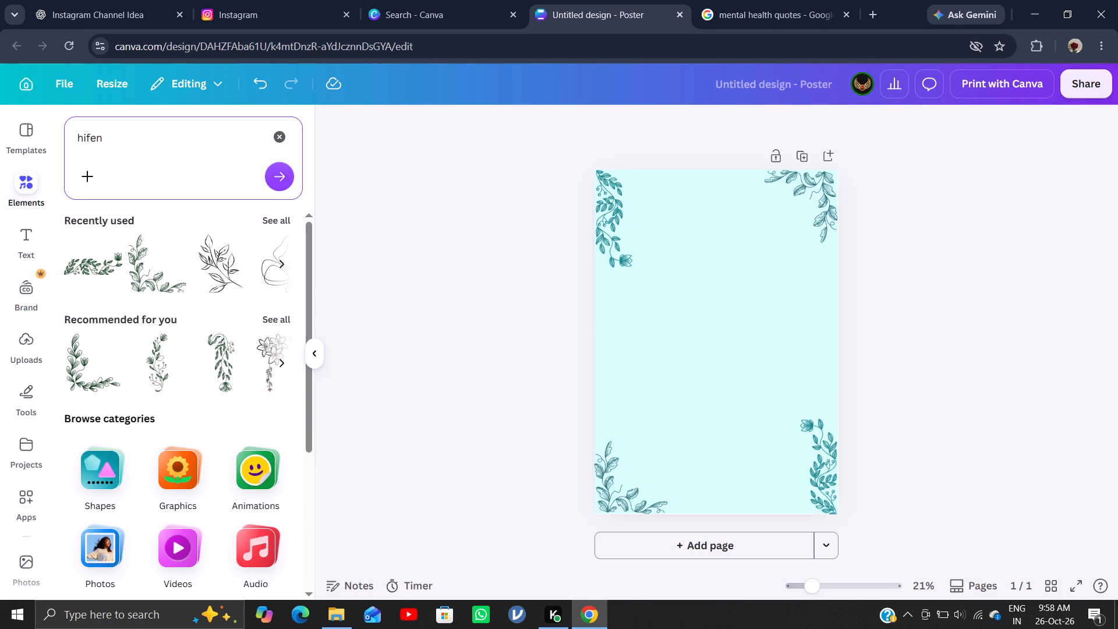
key("Return")
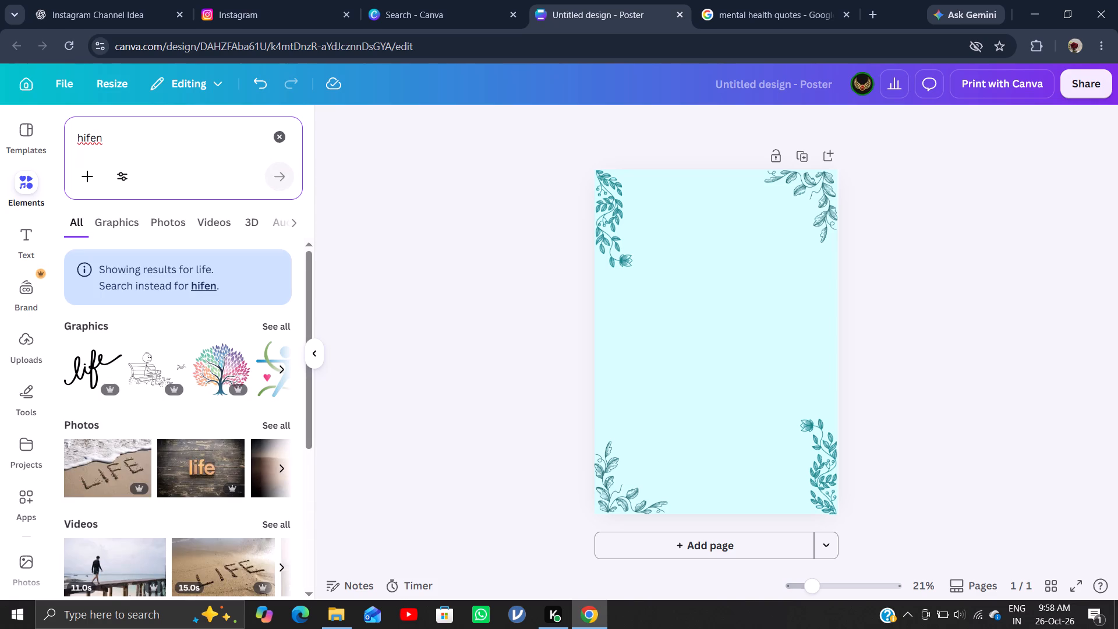
Replace the elements search with a pair of double quotation marks ("") and look through the results.
key("BackSpace")
key("BackSpace")
key("BackSpace")
key("BackSpace")
key("BackSpace")
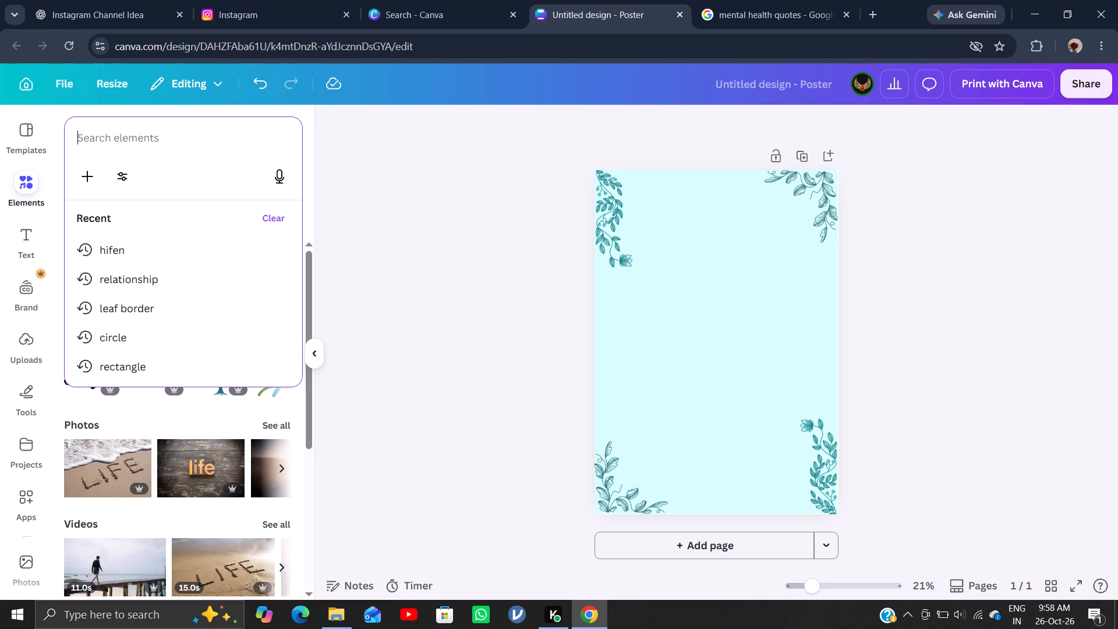
type("\"\"")
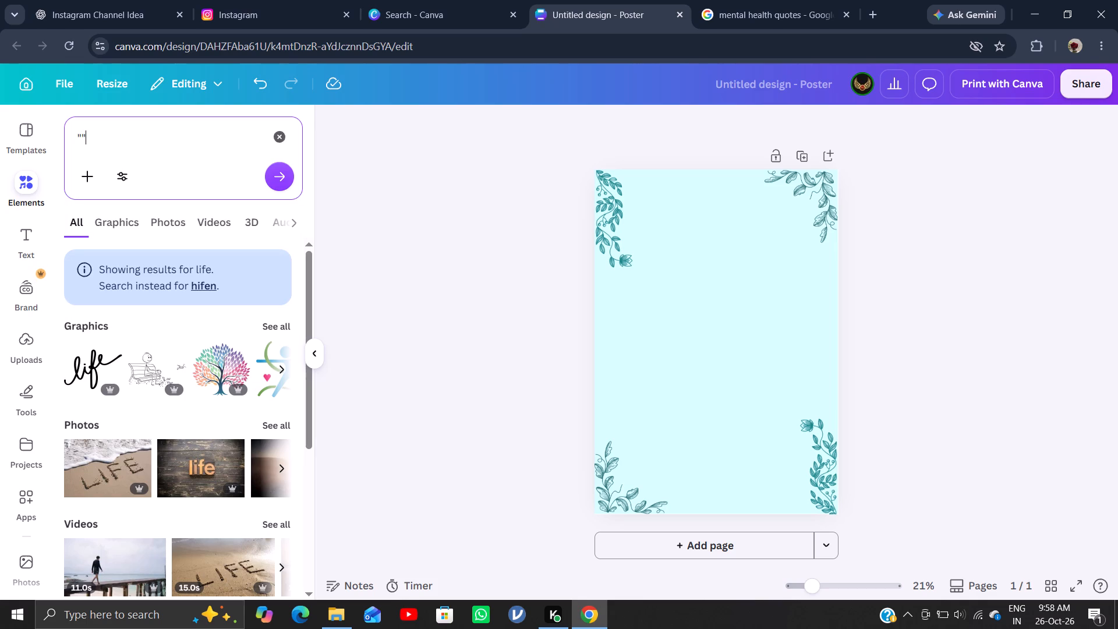
key("Return")
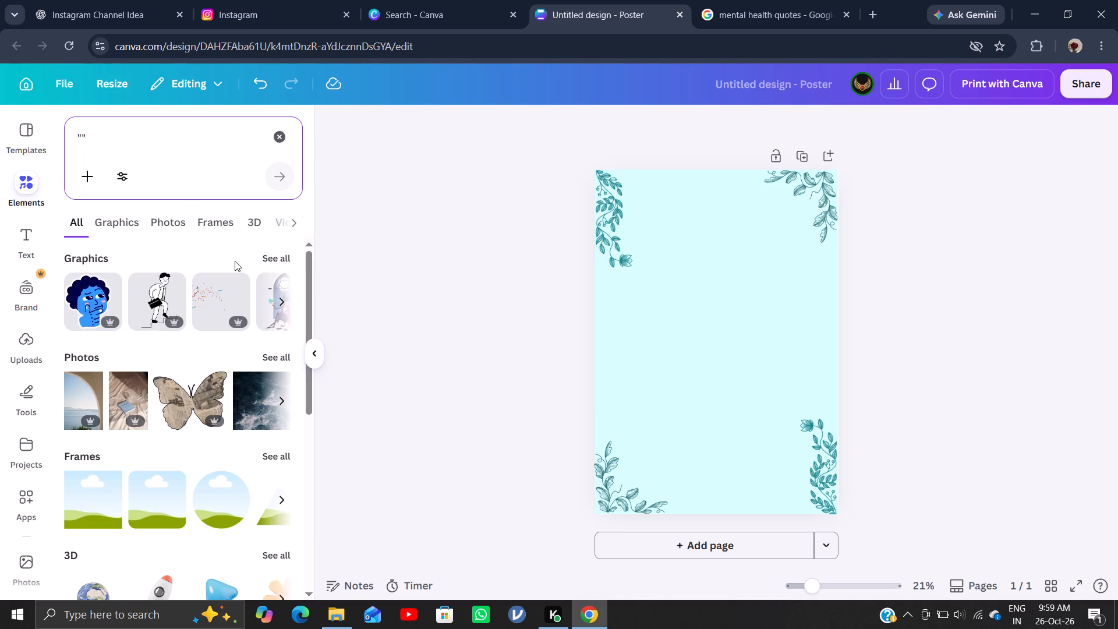
scroll(250, 367, "left", 1)
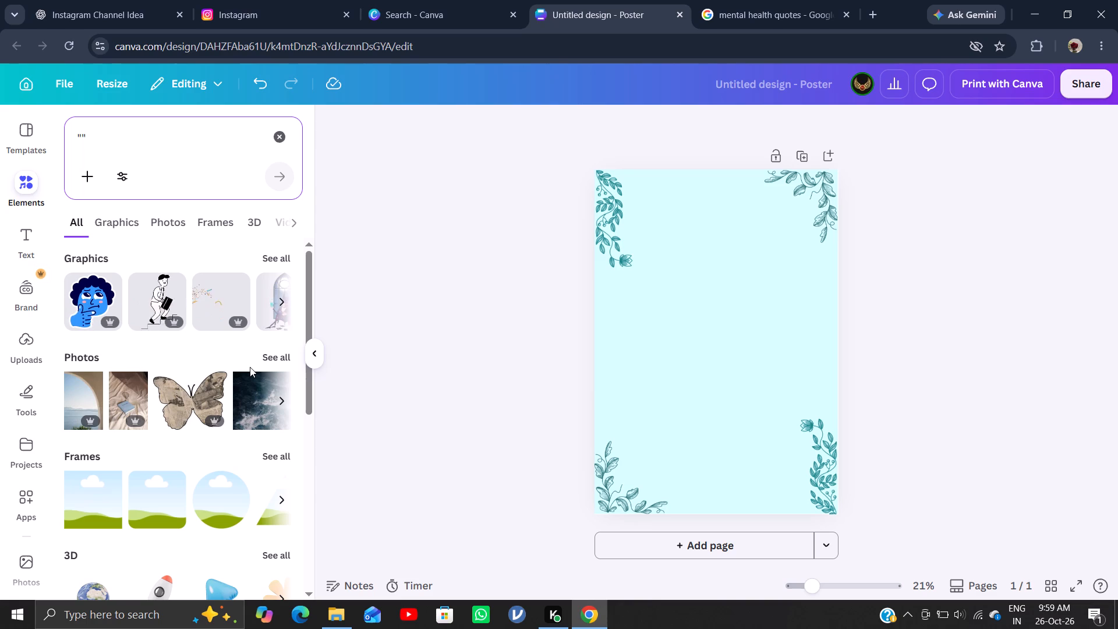
Browse the photo results and add the picture of a rainbow across a cloudy sky to the poster.
scroll(250, 367, "left", 6)
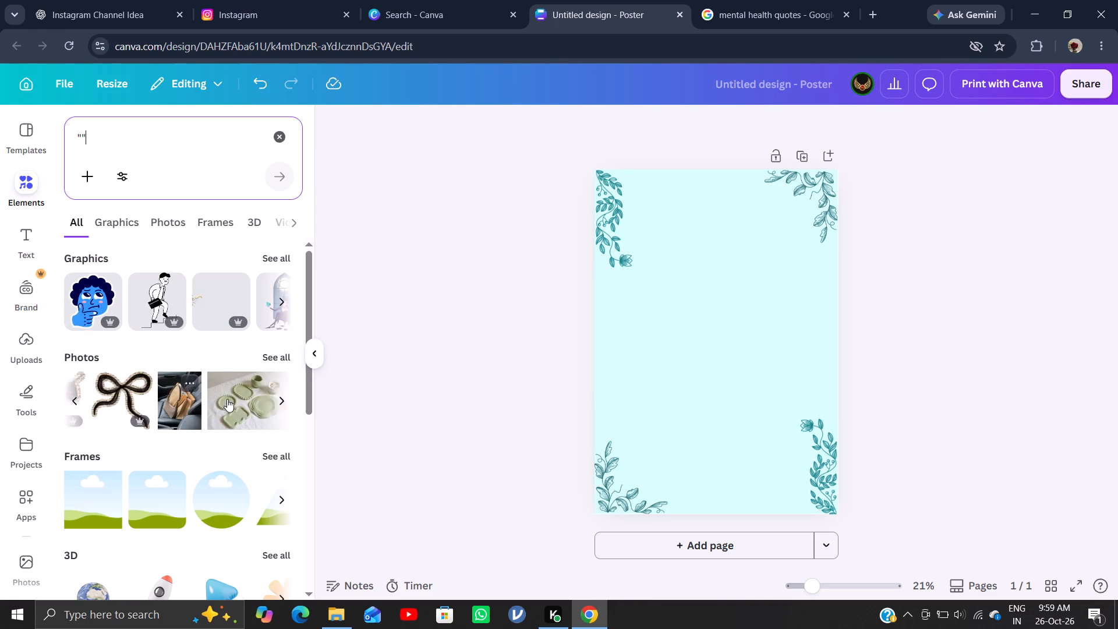
scroll(227, 399, "left", 5)
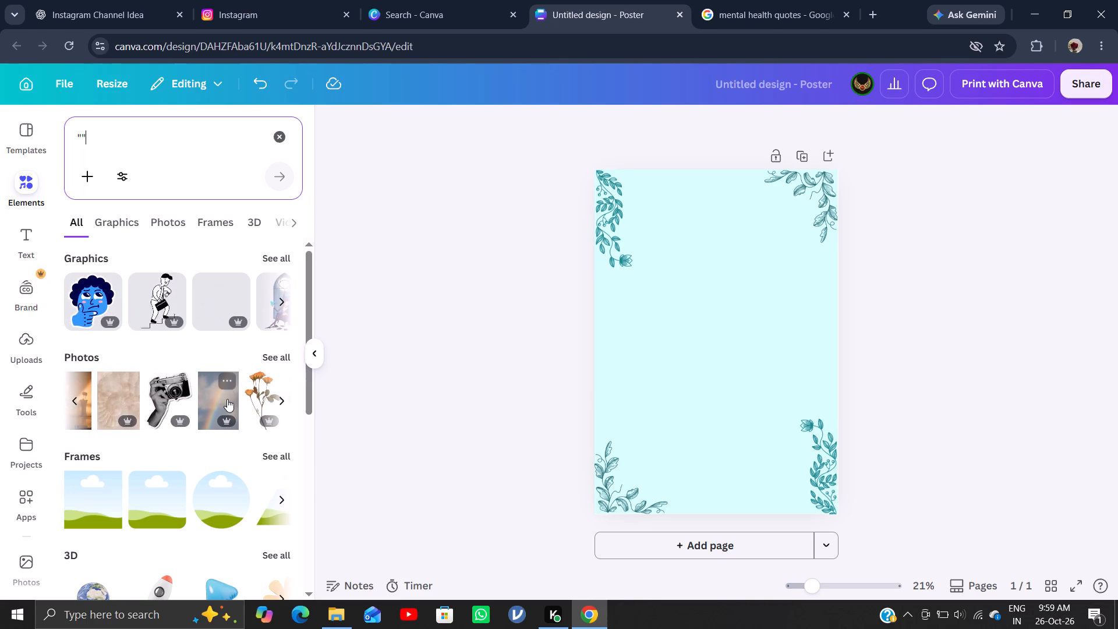
scroll(227, 399, "left", 1)
scroll(227, 399, "right", 1)
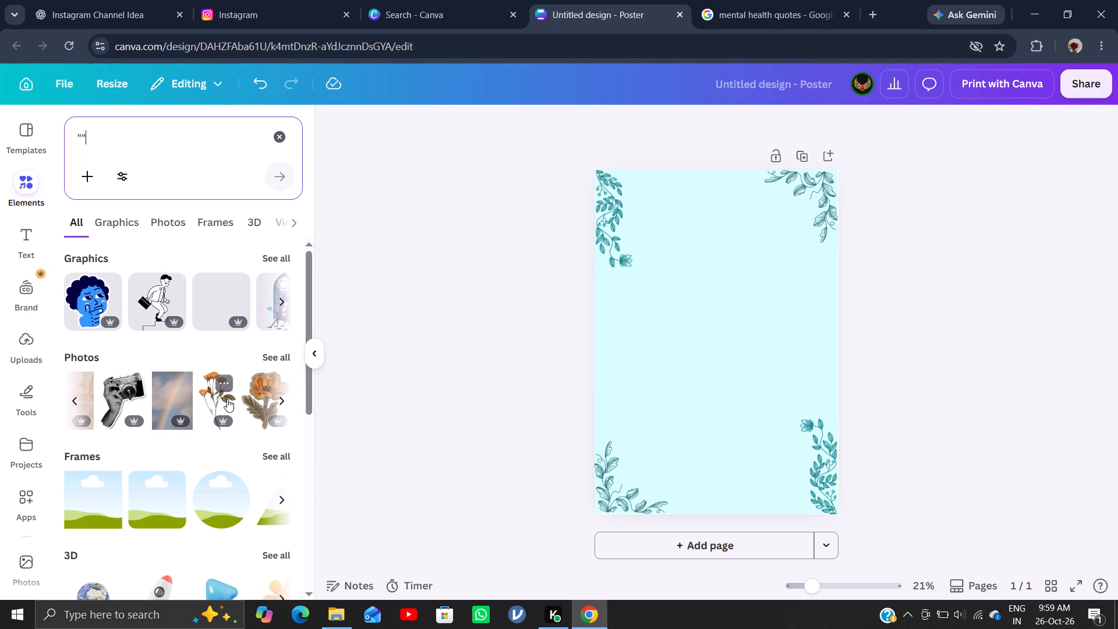
left_click(161, 408)
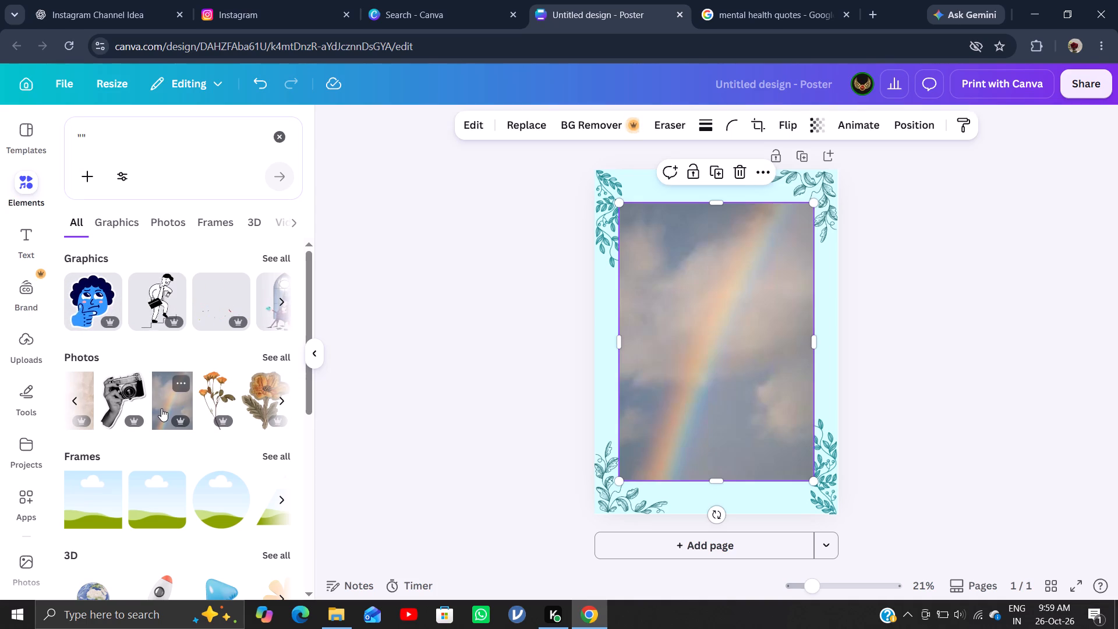
left_click(604, 426)
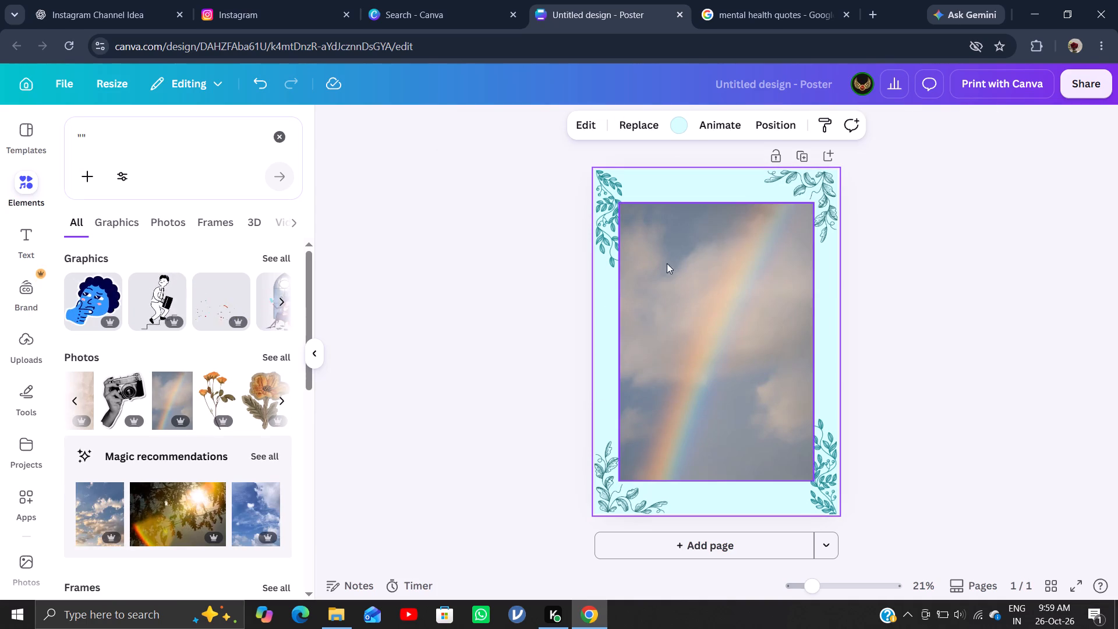
Move the rainbow photo to the page's upper-left corner and enlarge it to cover nearly the whole page.
left_click_drag(685, 305, 666, 285)
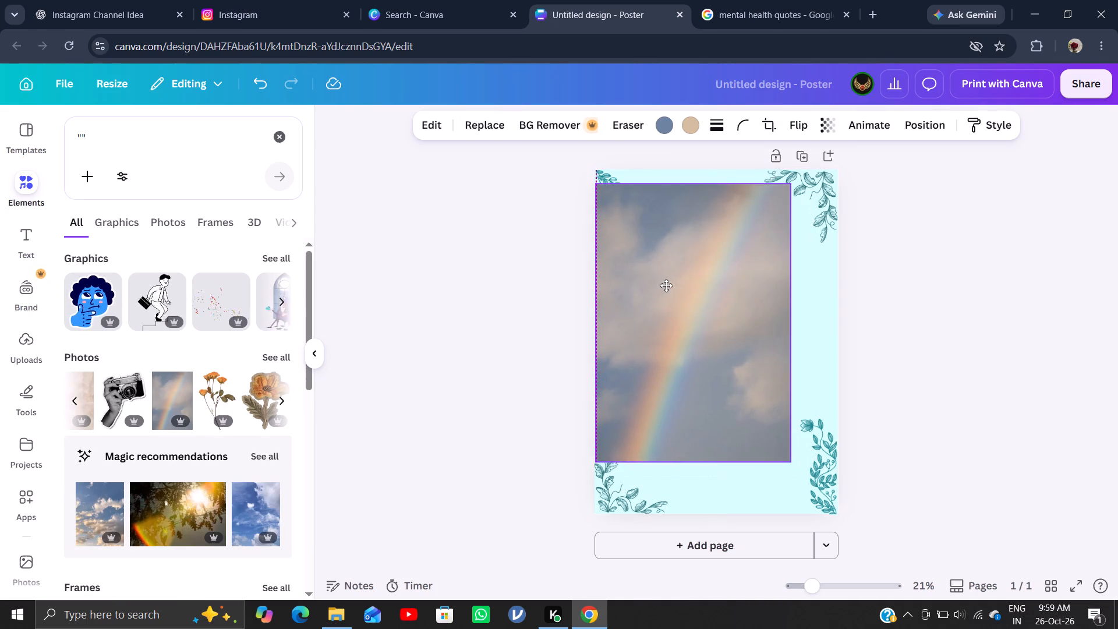
left_click_drag(666, 285, 660, 275)
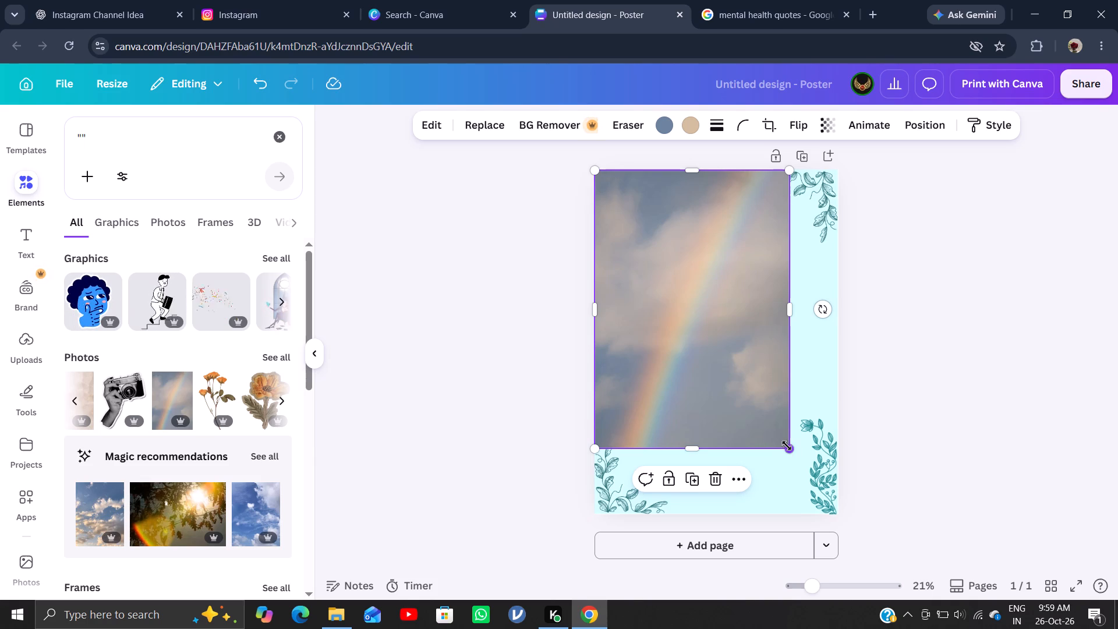
left_click_drag(787, 446, 836, 507)
left_click(961, 461)
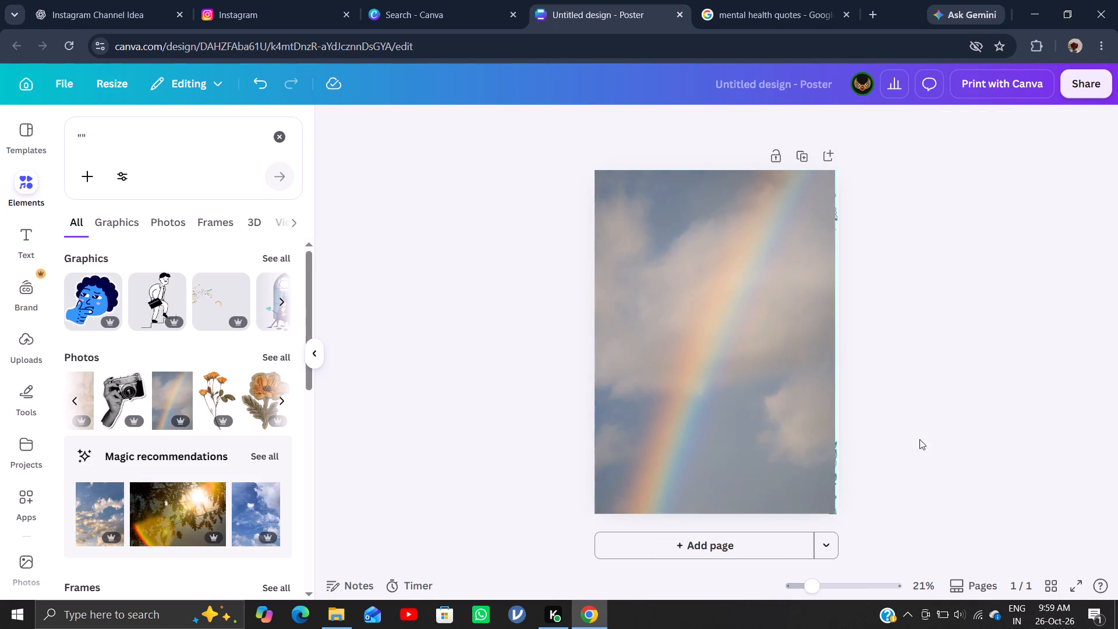
Recolour the rainbow photo, replacing its beige tone with light cyan #d5fdff and its blue-grey tone with dark cyan #1b6467.
left_click(782, 379)
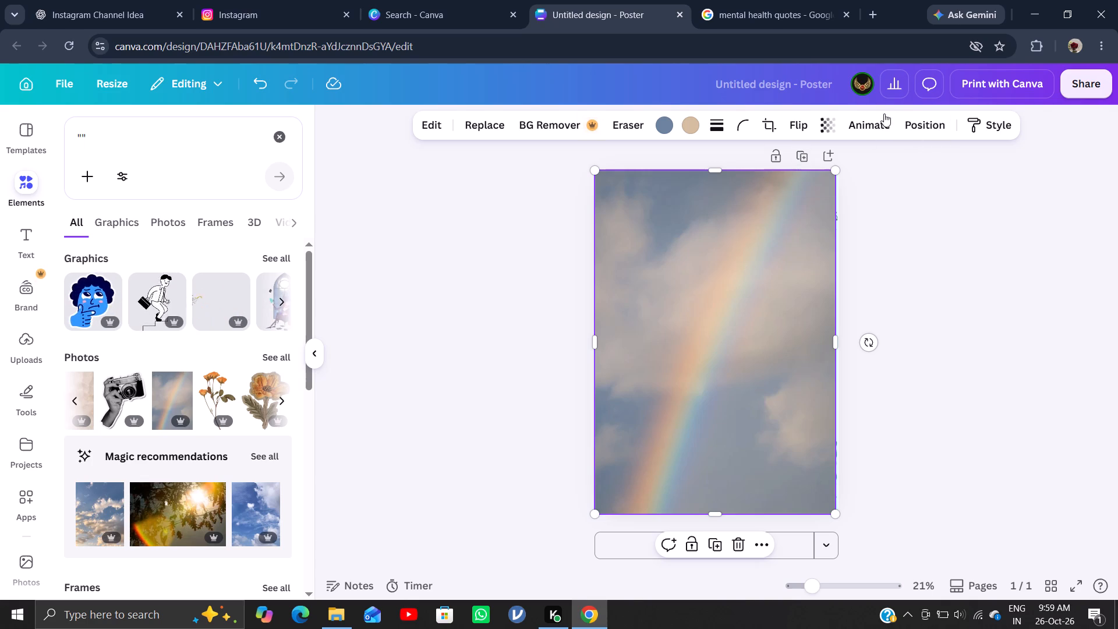
left_click(692, 126)
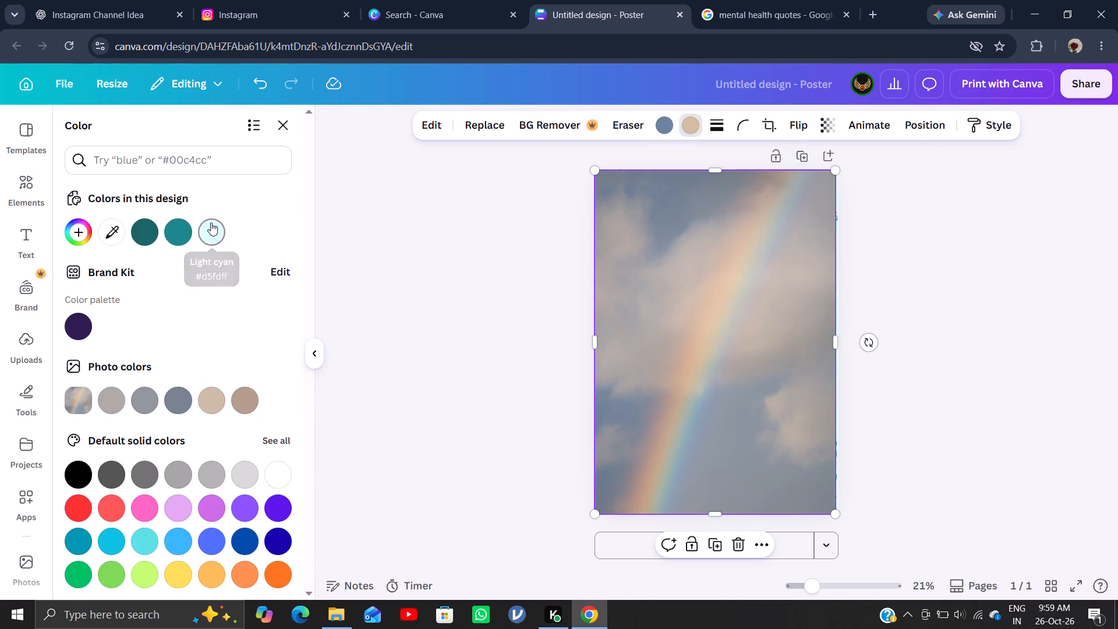
left_click(211, 224)
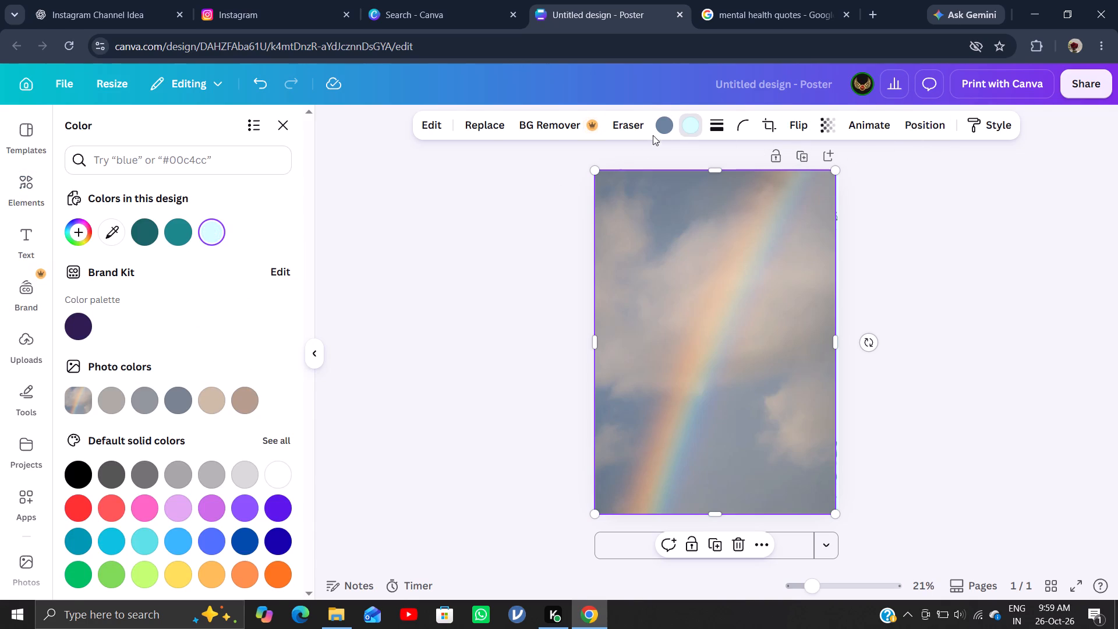
left_click(662, 130)
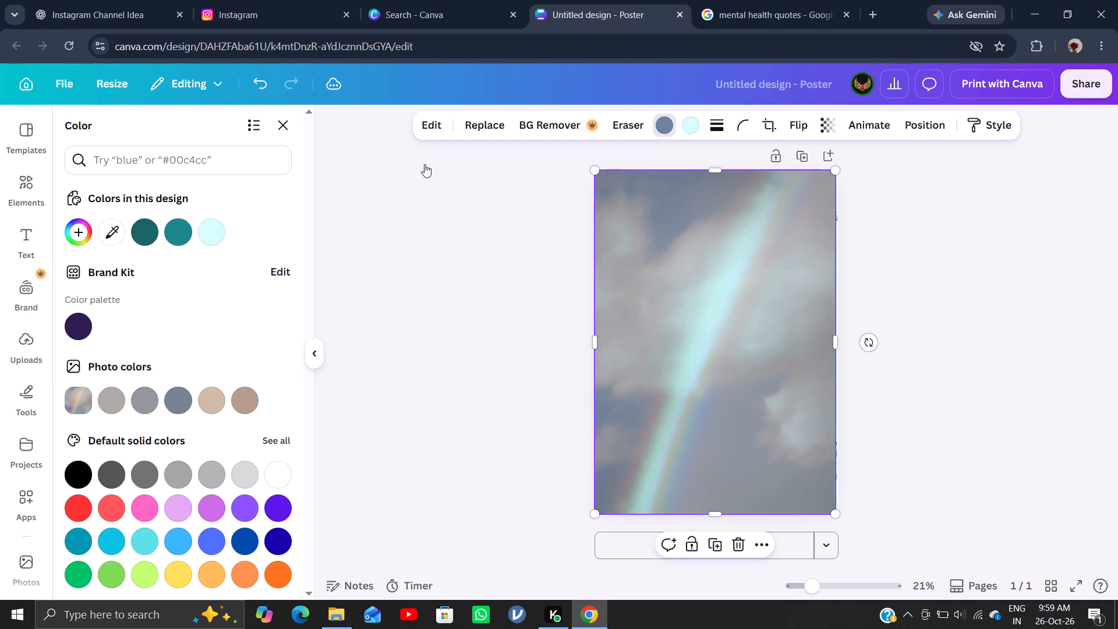
left_click(148, 232)
left_click(378, 295)
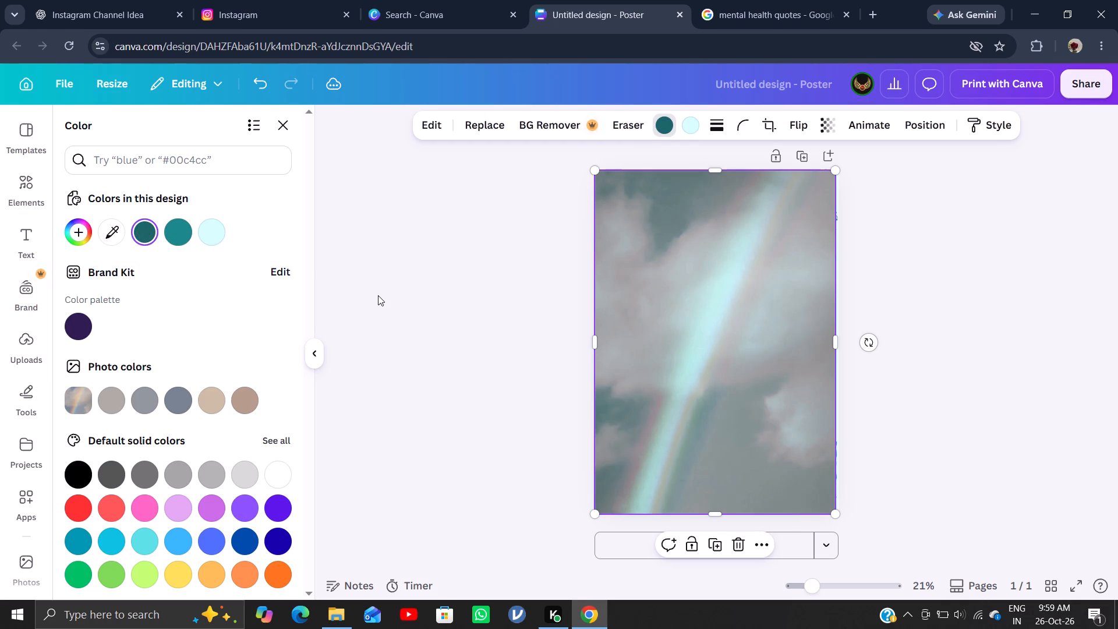
left_click(761, 332)
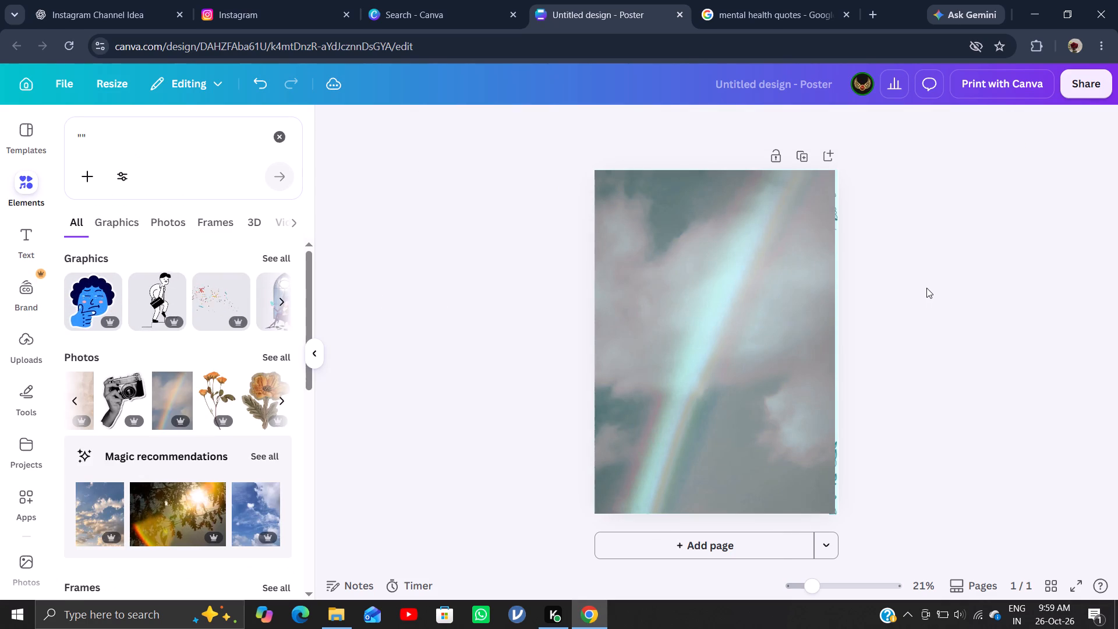
left_click(926, 288)
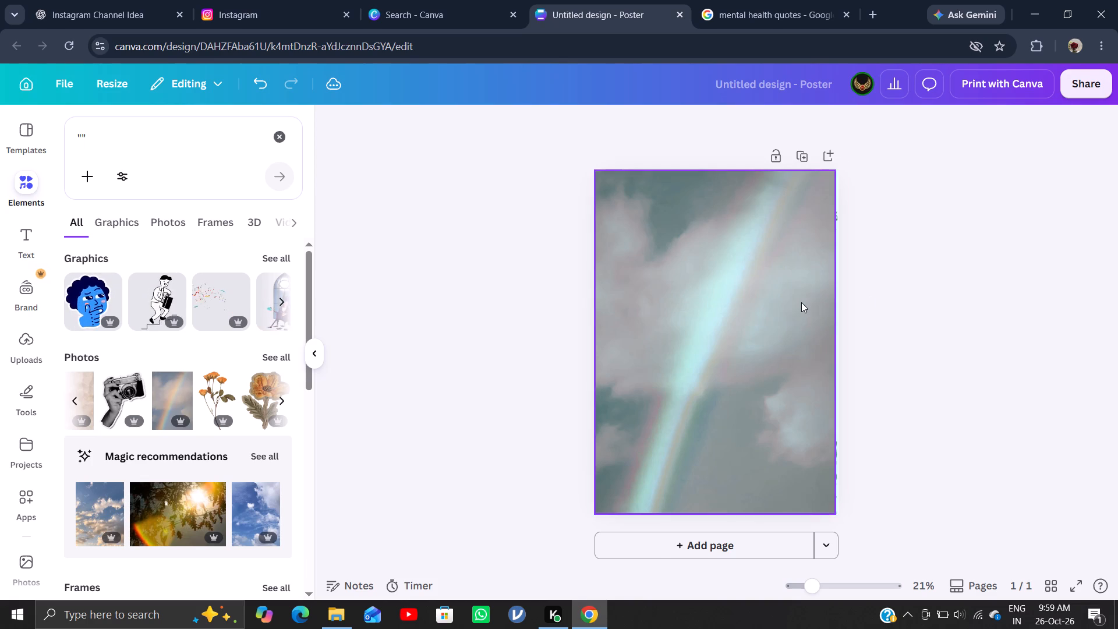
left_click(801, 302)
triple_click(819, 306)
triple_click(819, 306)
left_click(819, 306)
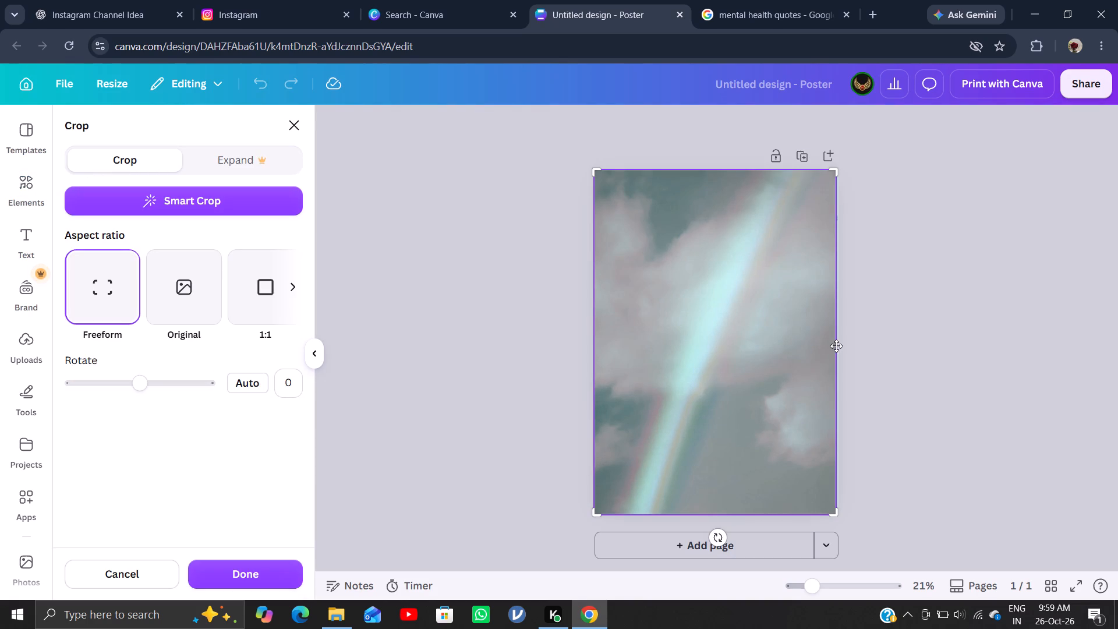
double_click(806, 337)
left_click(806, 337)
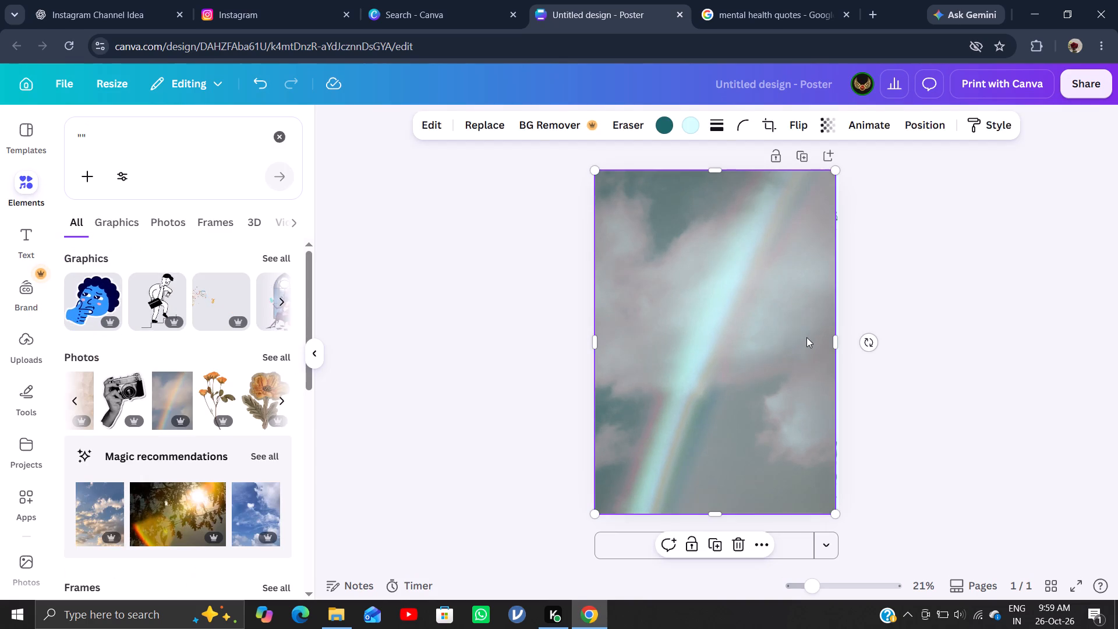
Stretch the rainbow photo's right side out to the page edge, making it about 42 cm wide.
left_click(798, 345)
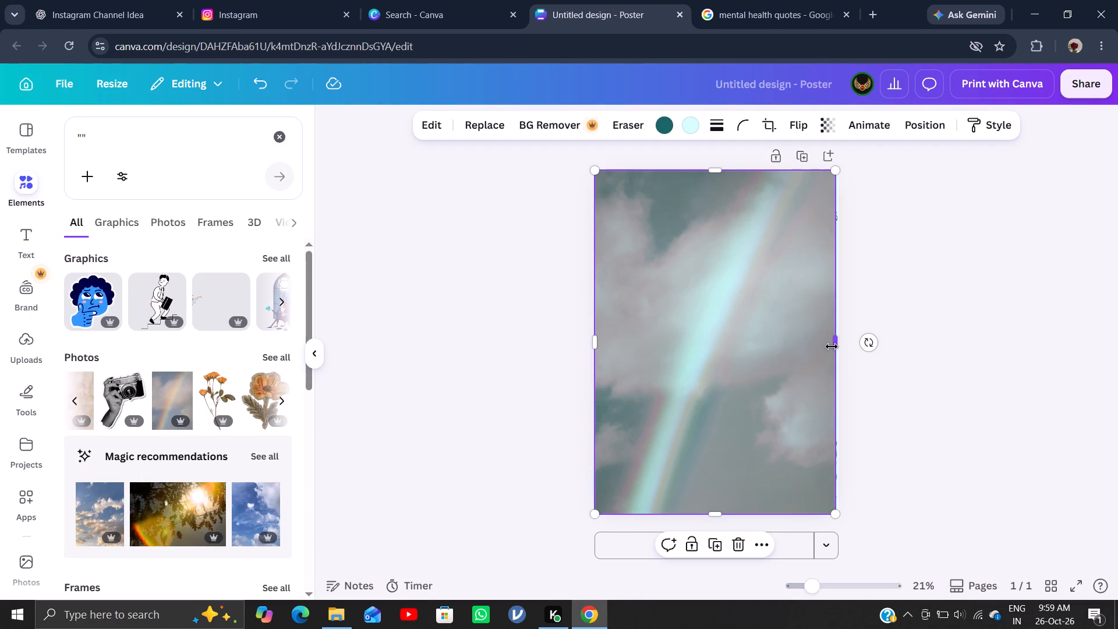
left_click_drag(834, 345, 840, 344)
left_click(722, 341)
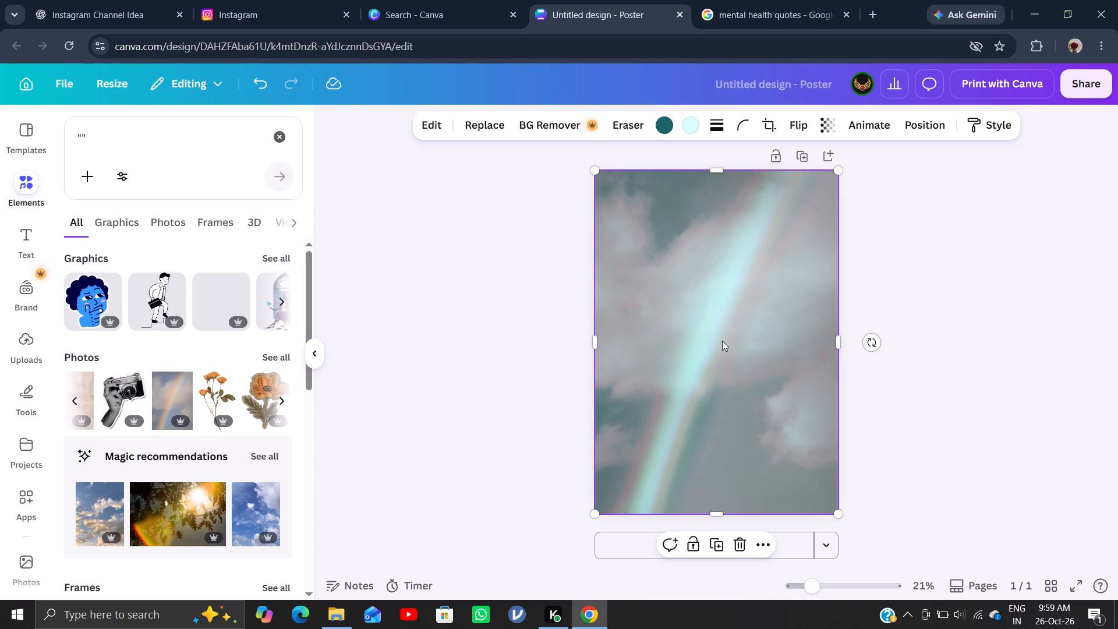
Send the rainbow photo to the back, behind the leafy corner decorations.
left_click(816, 263)
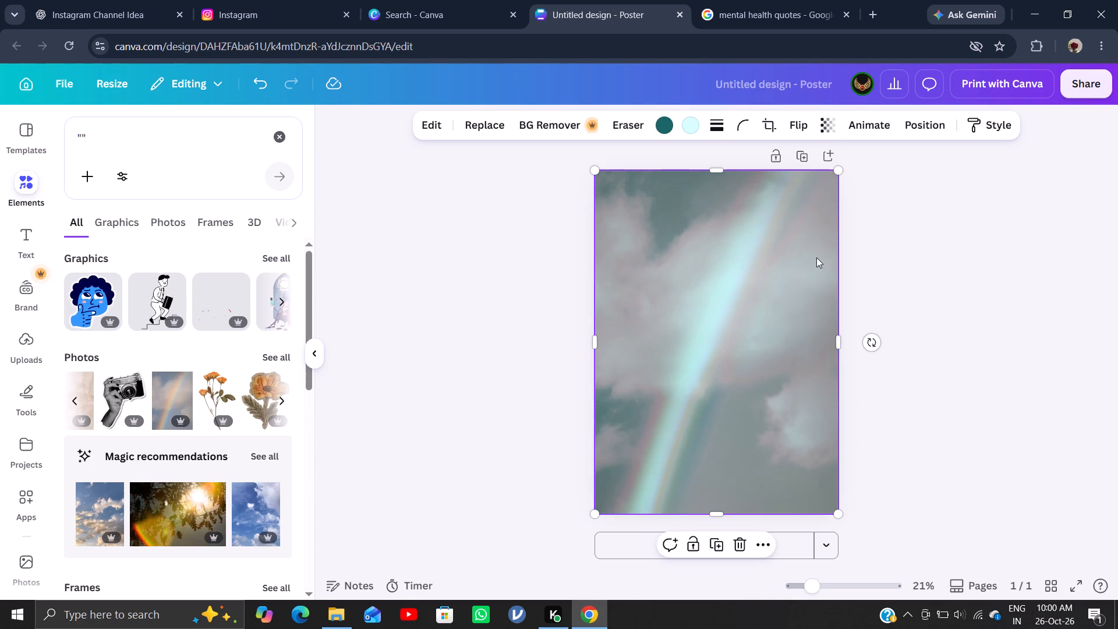
left_click(917, 133)
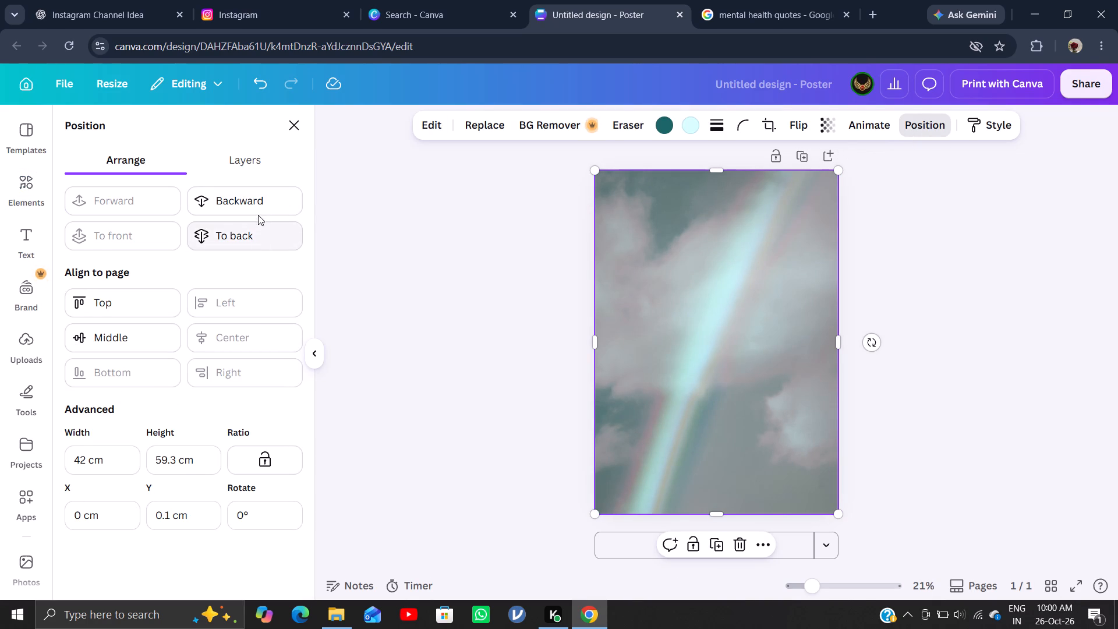
left_click(258, 234)
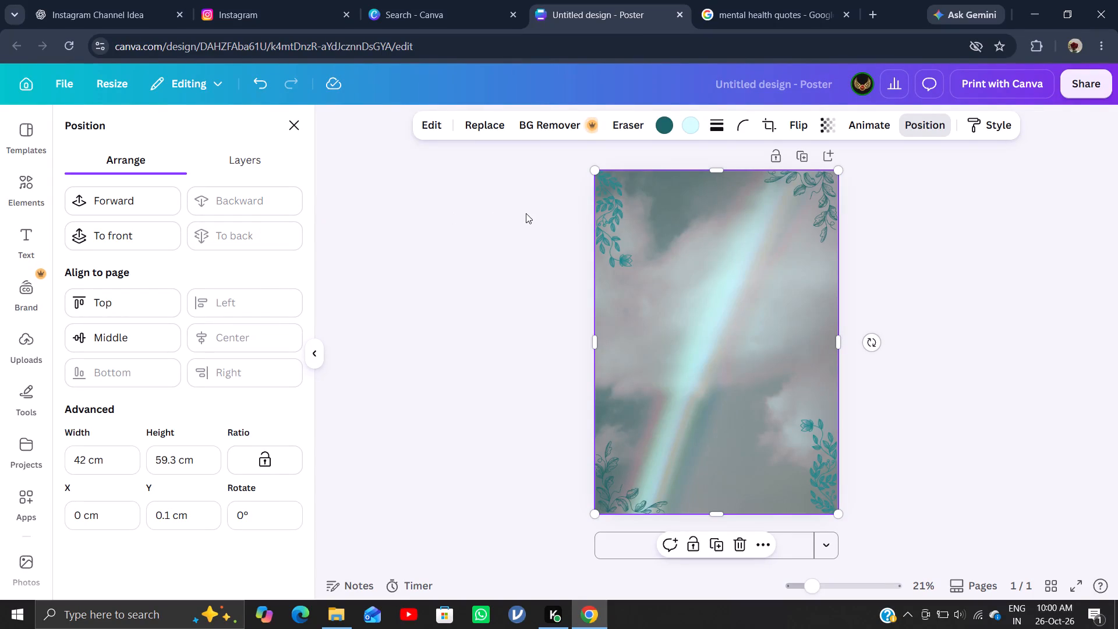
Lower the rainbow photo's transparency setting to 39.
left_click(835, 131)
left_click_drag(858, 194, 811, 202)
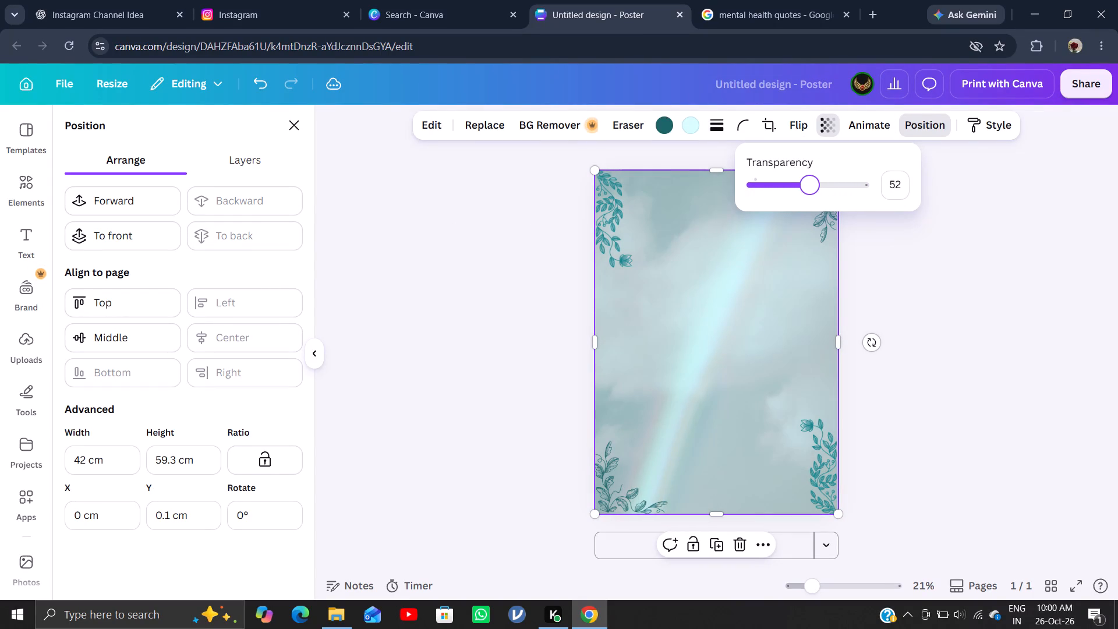
left_click_drag(811, 202, 803, 204)
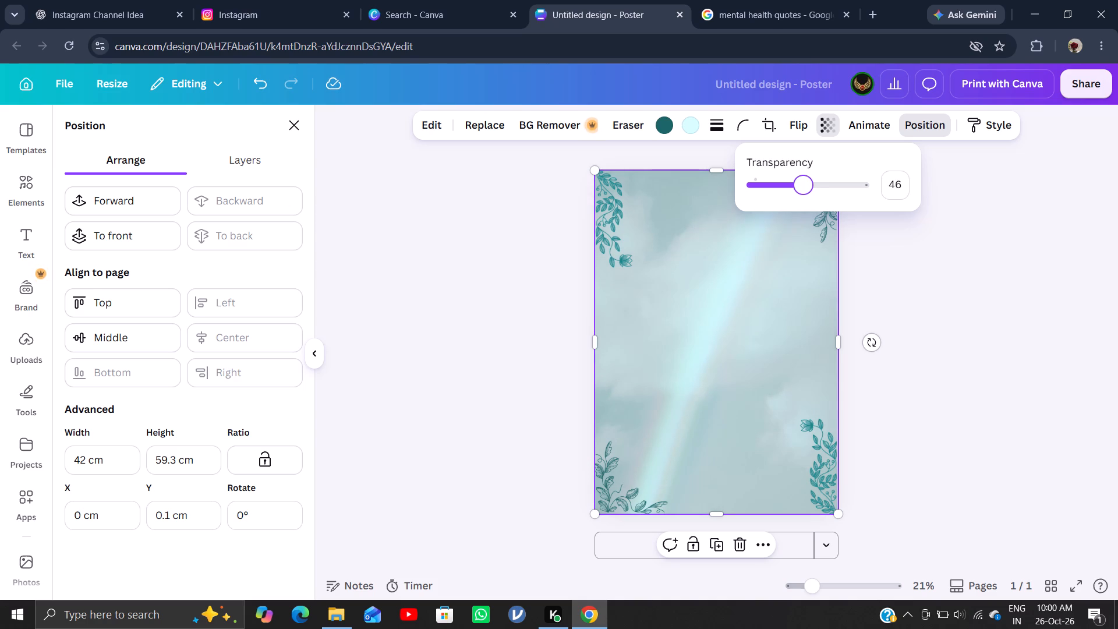
left_click_drag(803, 204, 796, 204)
left_click(1075, 279)
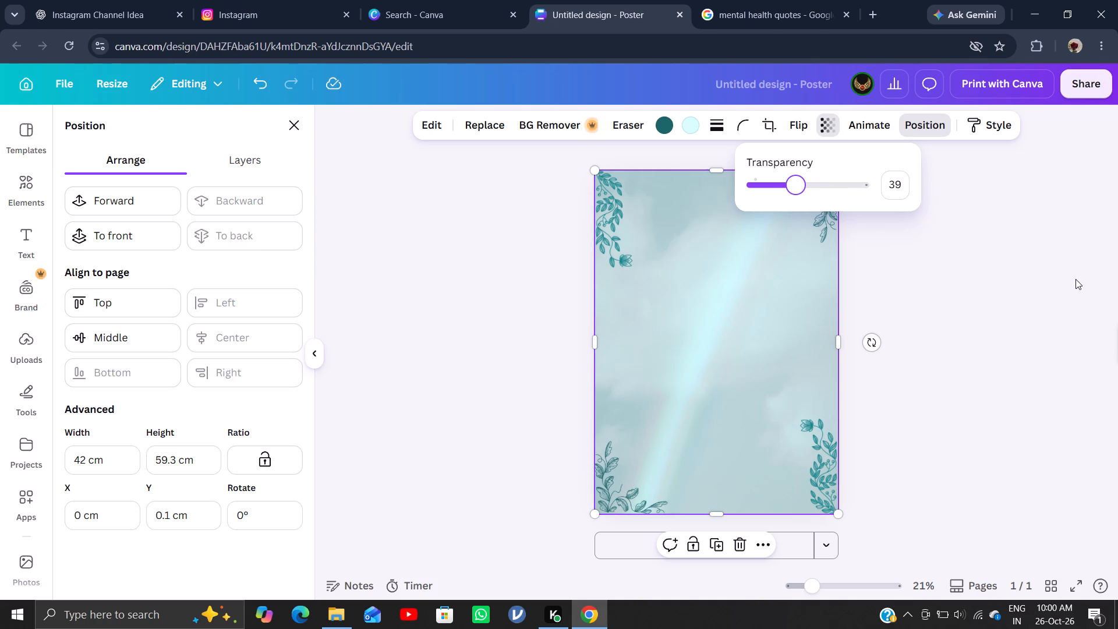
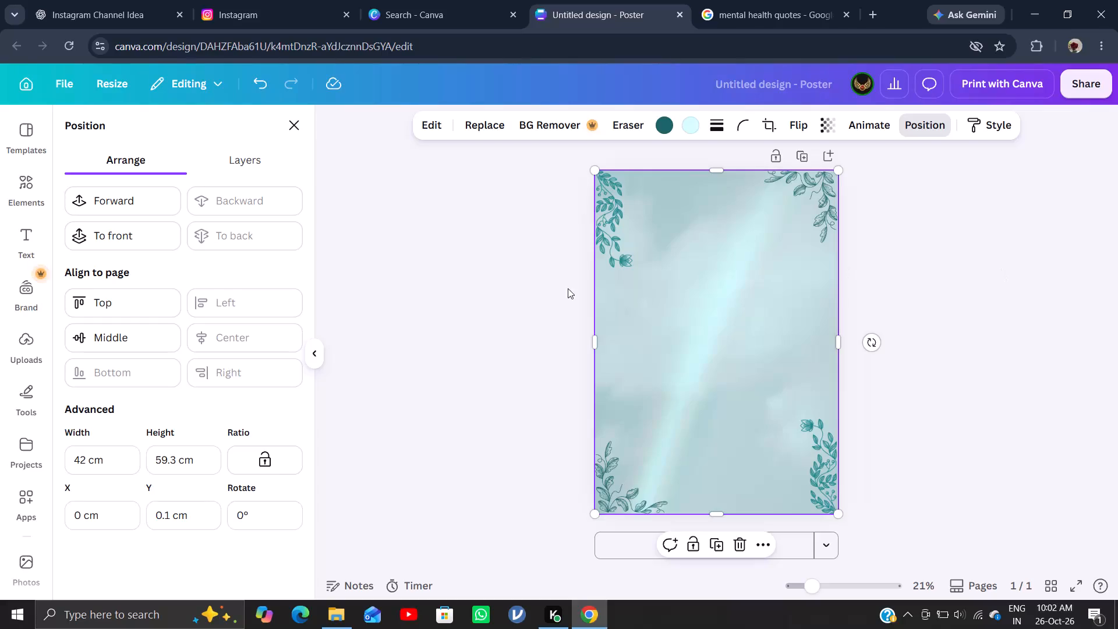
Clear the old quotation-mark search from the elements library.
left_click(396, 291)
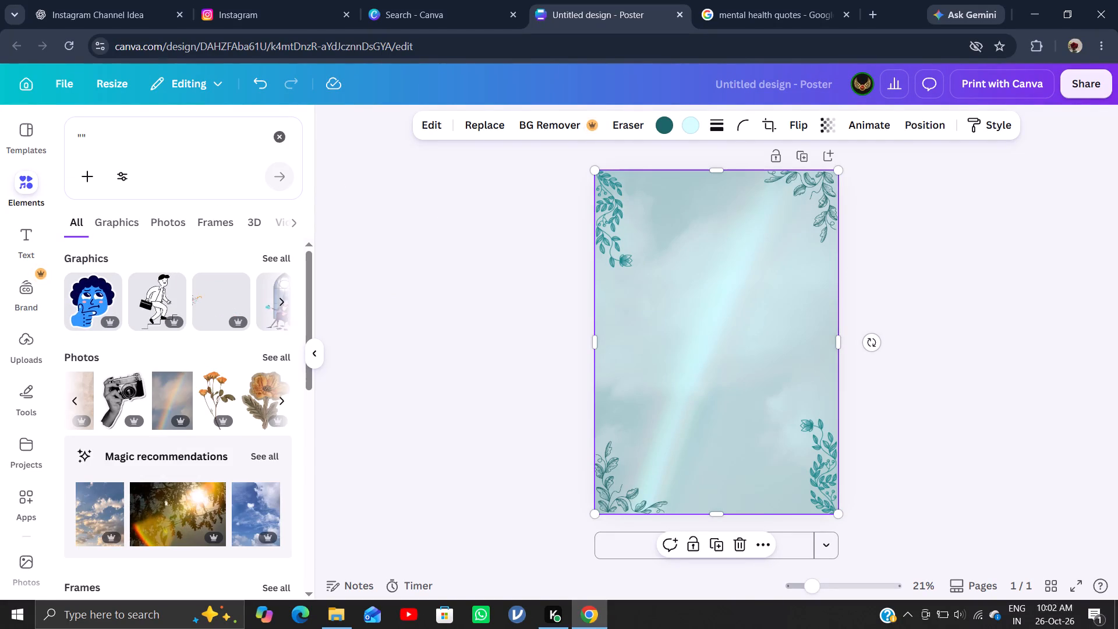
left_click(140, 122)
left_click(136, 129)
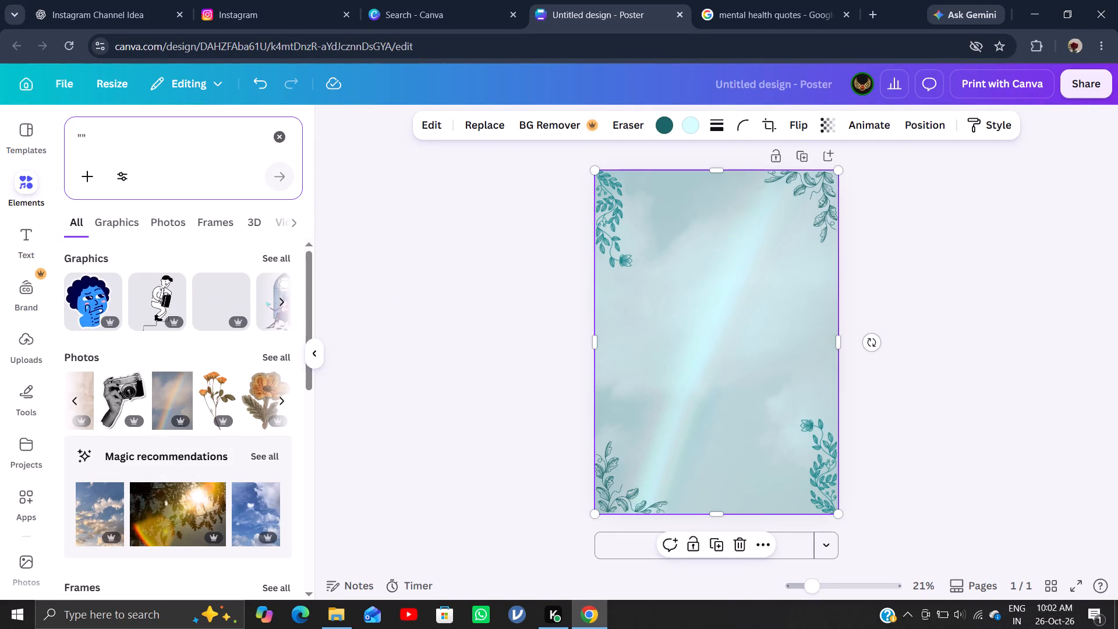
key("BackSpace")
key("BackSpace")
key("BackSpace")
key("BackSpace")
key("BackSpace")
key("BackSpace")
key("BackSpace")
key("BackSpace")
key("BackSpace")
key("BackSpace")
key("BackSpace")
key("BackSpace")
key("BackSpace")
key("BackSpace")
key("BackSpace")
key("BackSpace")
key("BackSpace")
key("BackSpace")
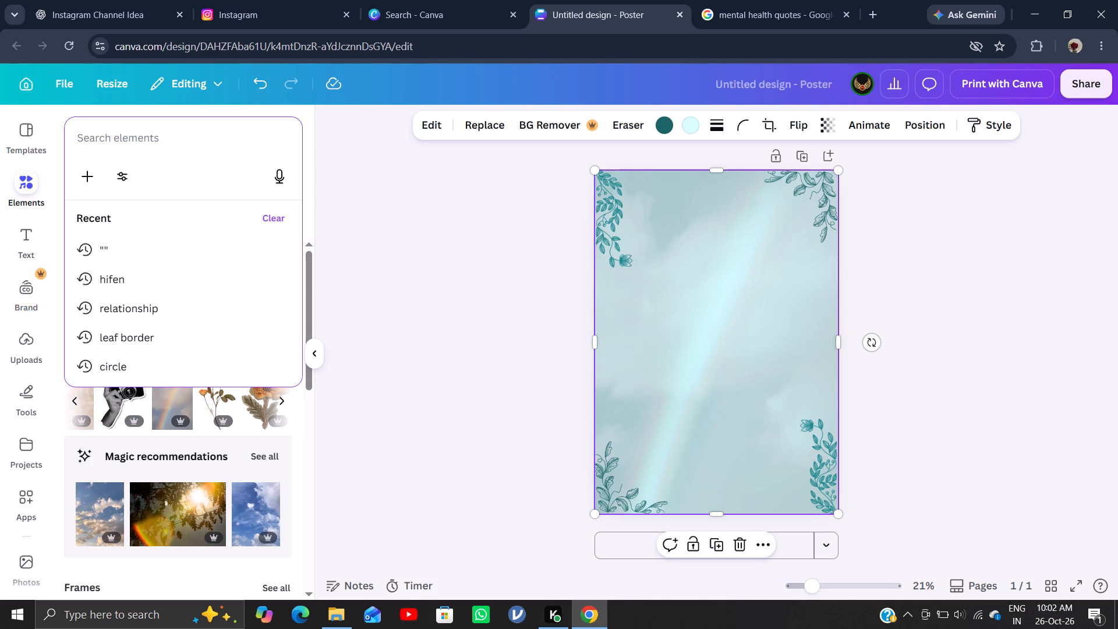
key("Return")
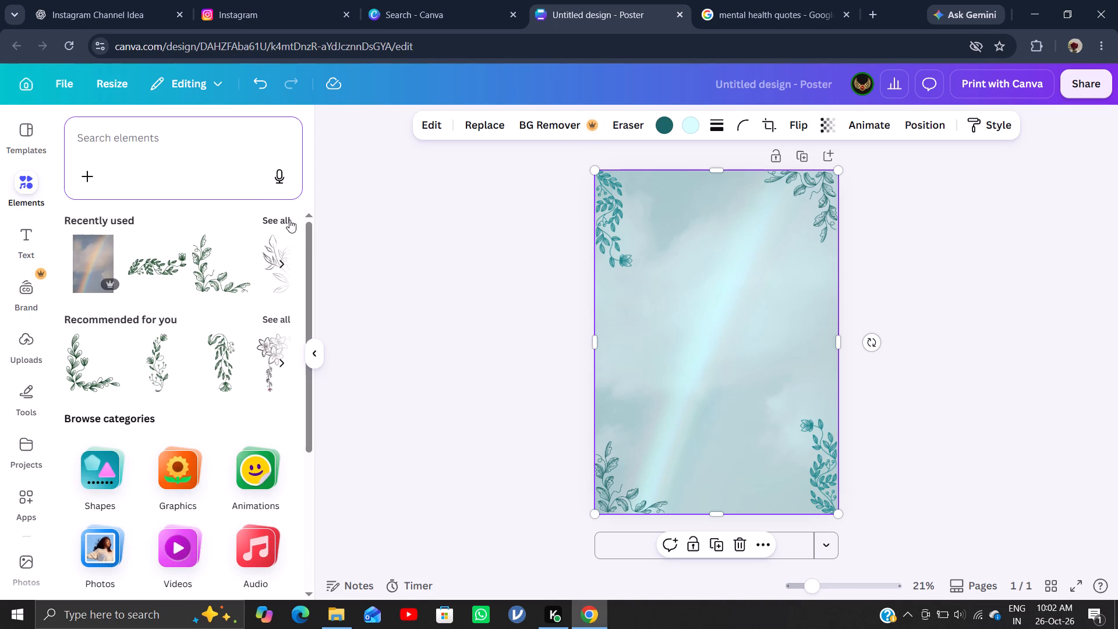
left_click(185, 132)
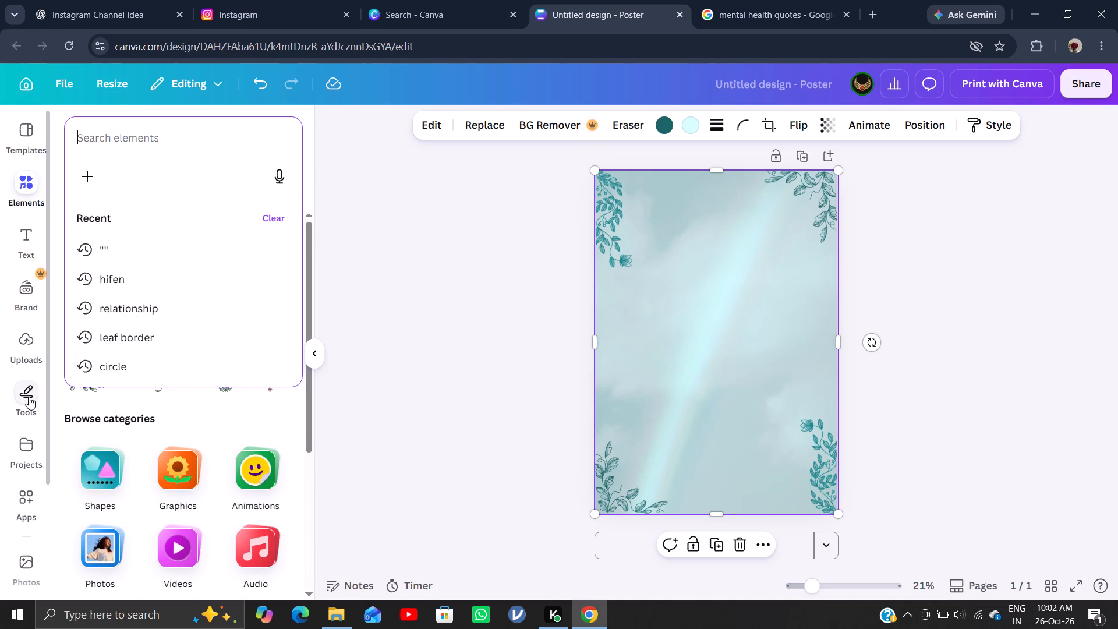
Open the line drawing options.
left_click(29, 397)
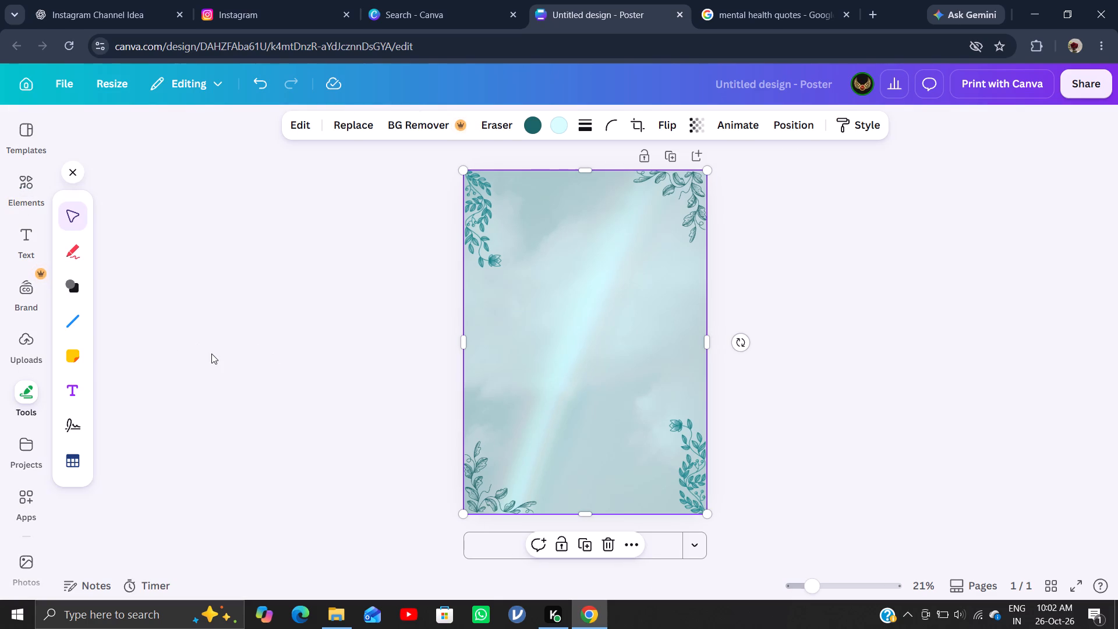
left_click(78, 326)
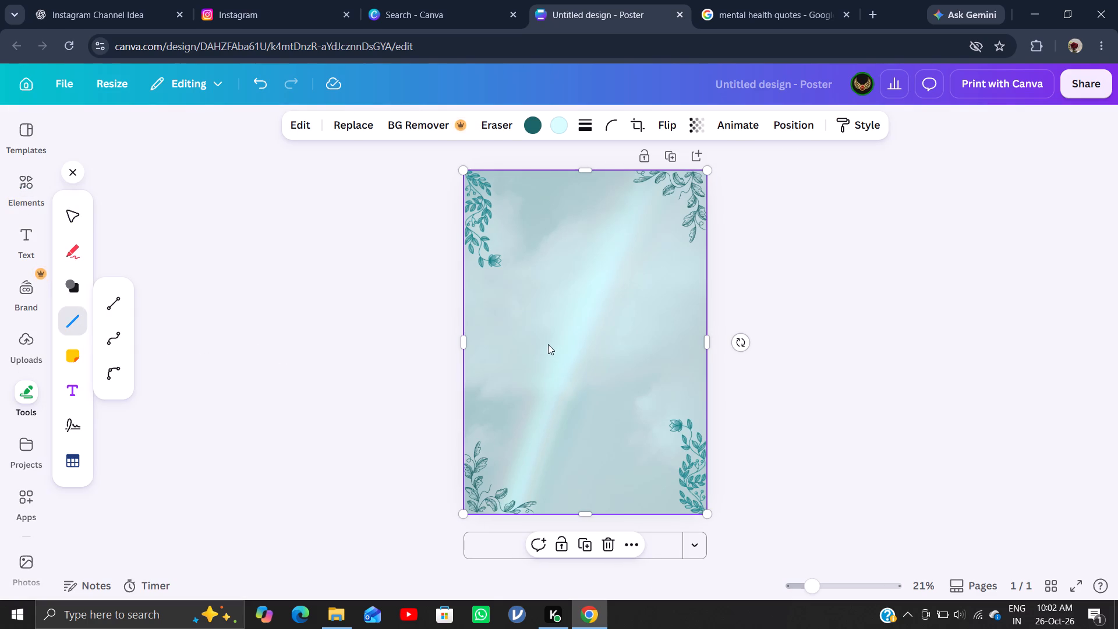
Move the rainbow photo inward so its upper-left corner sits inside the page, leaving margins along the left and upper page edges.
left_click_drag(539, 348, 562, 356)
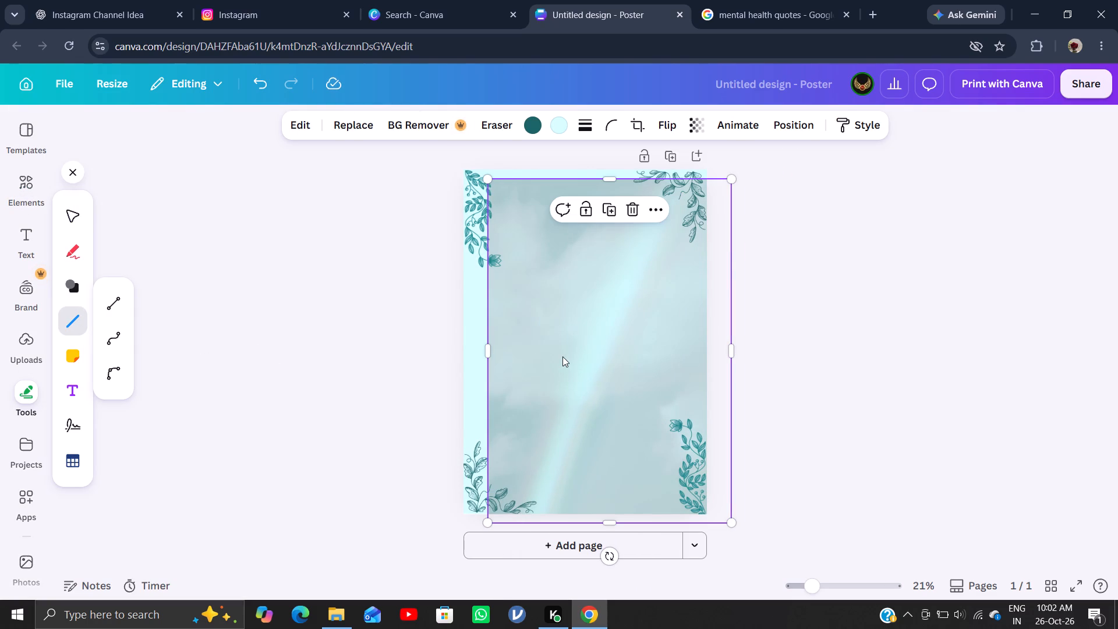
left_click(562, 356)
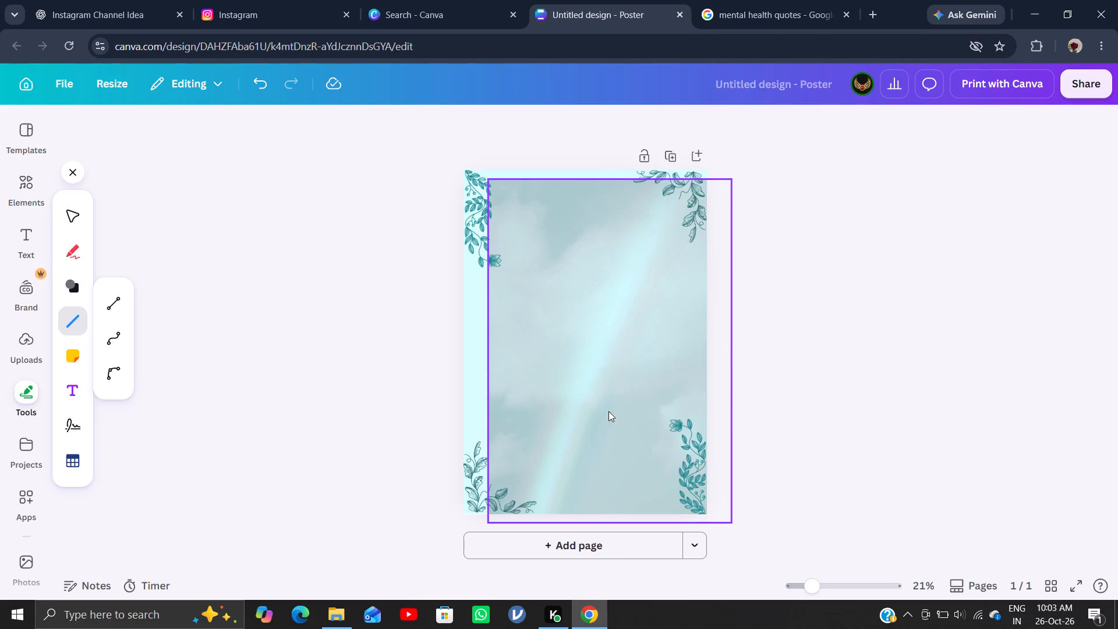
left_click_drag(582, 383, 595, 411)
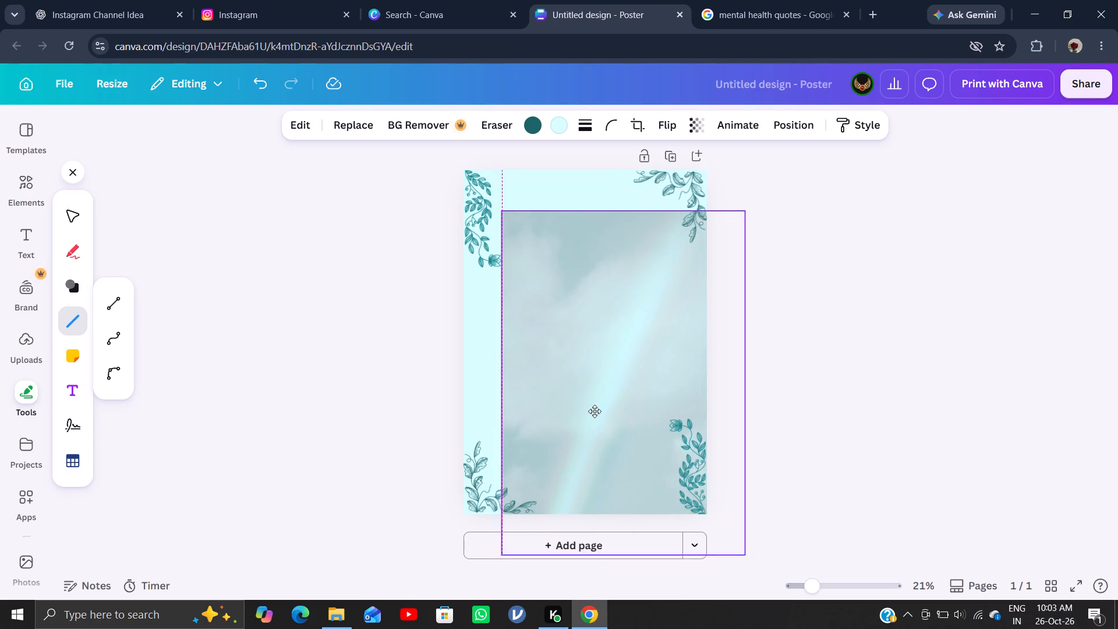
left_click_drag(595, 411, 586, 395)
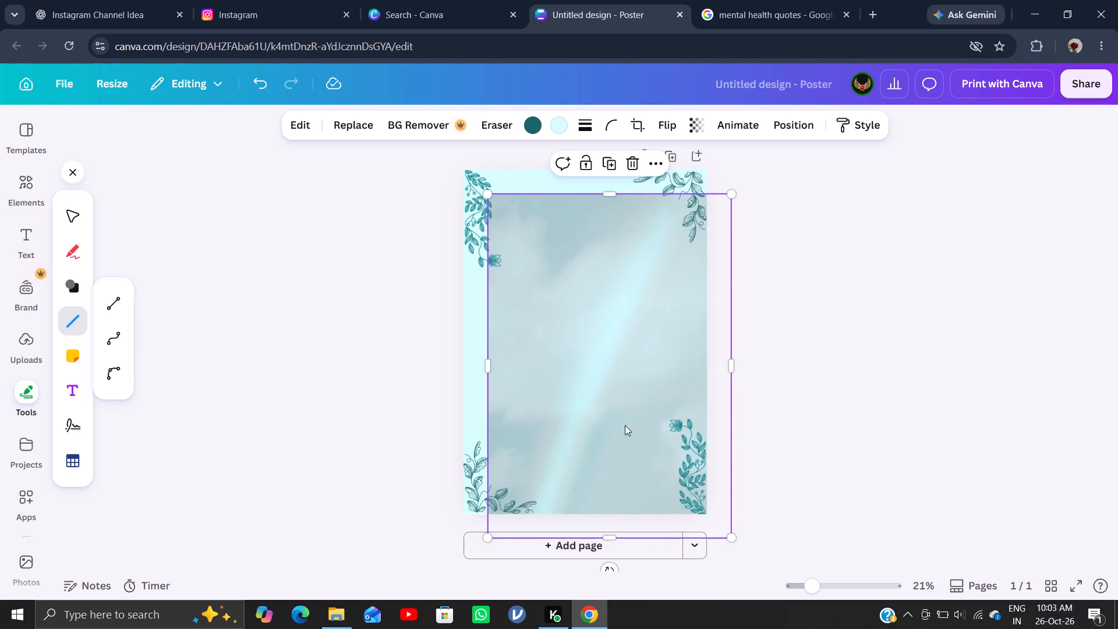
Scale the rainbow photo down proportionally from its lower-right corner to about 33.6 by 47.4 cm.
left_click_drag(735, 538, 686, 497)
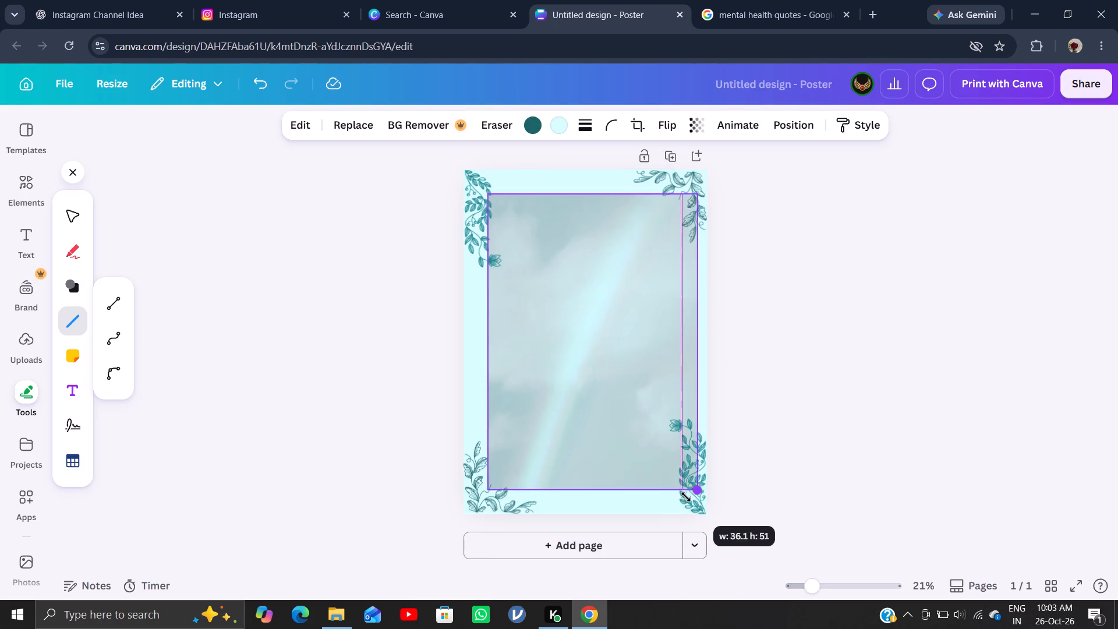
left_click_drag(686, 497, 668, 490)
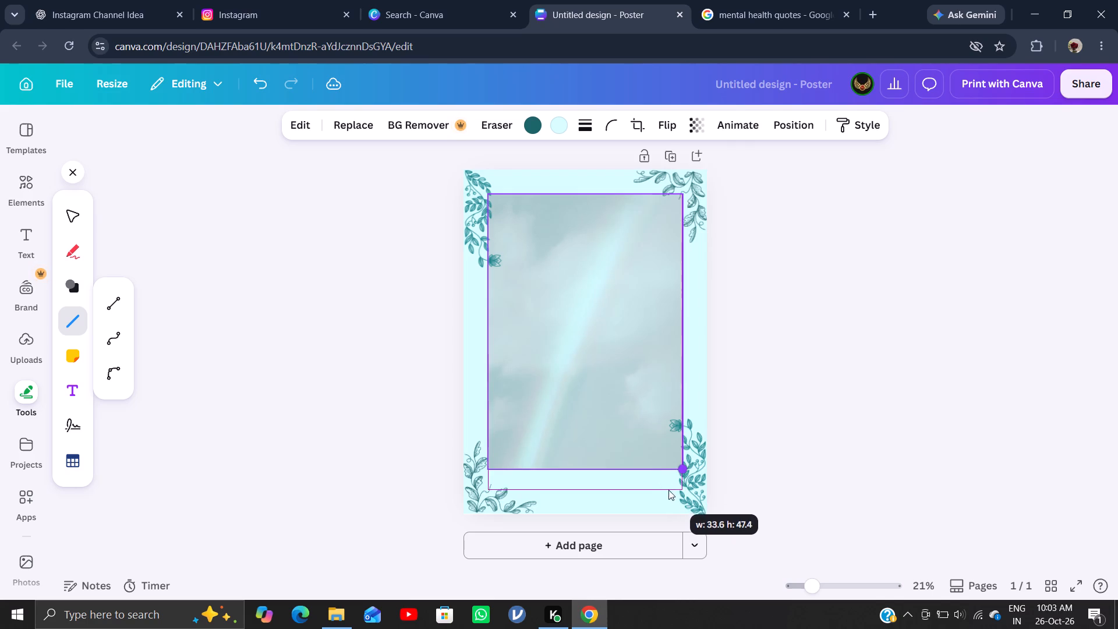
left_click_drag(668, 490, 678, 493)
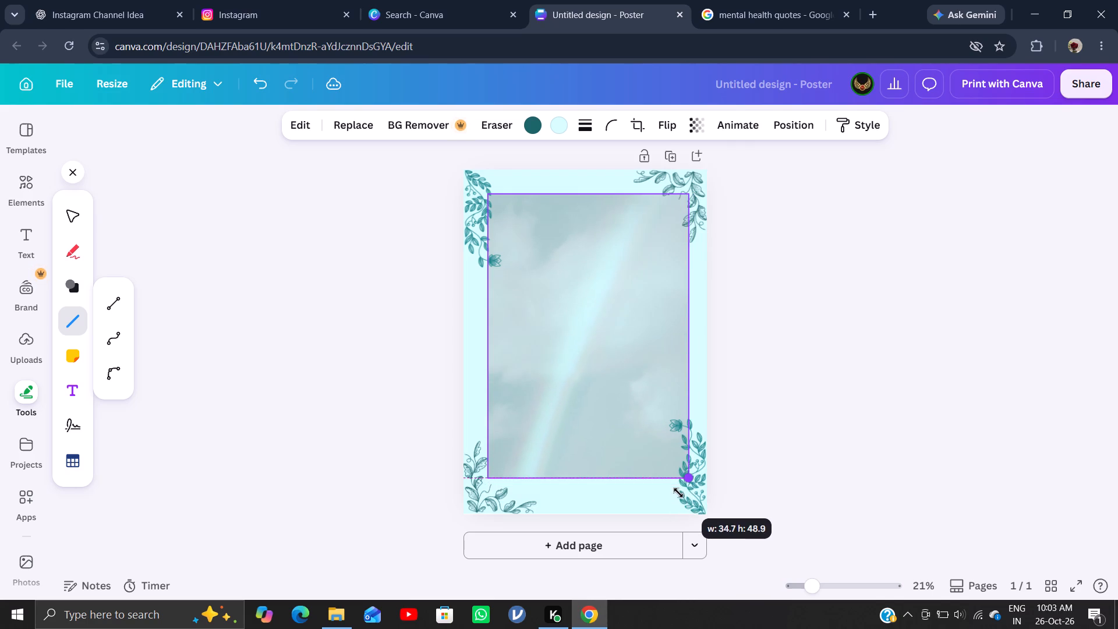
left_click_drag(678, 493, 663, 483)
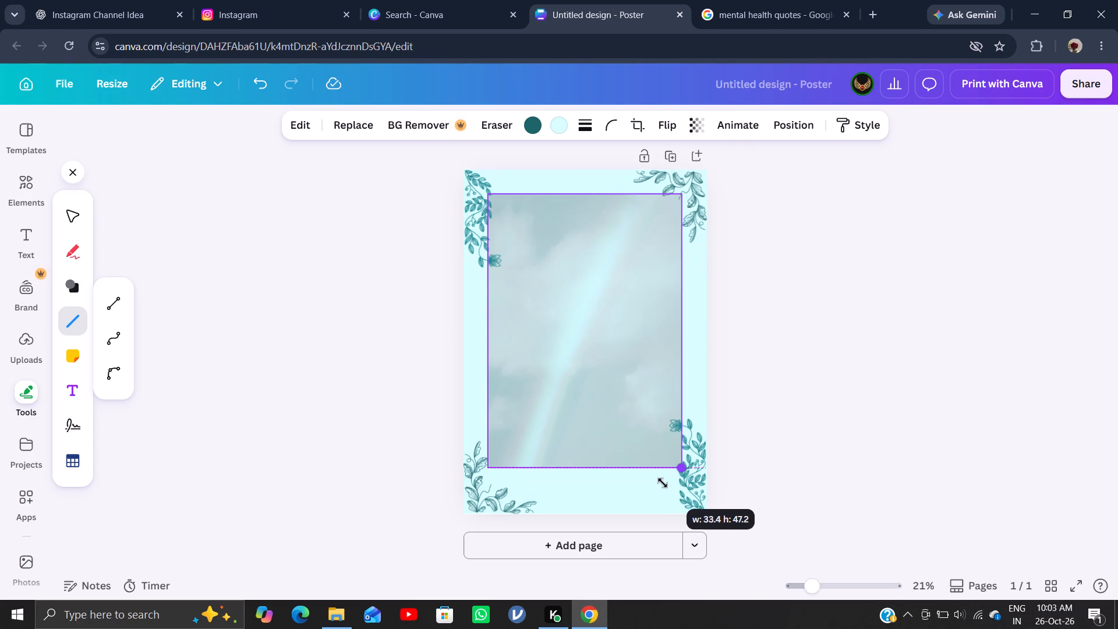
left_click_drag(663, 483, 665, 490)
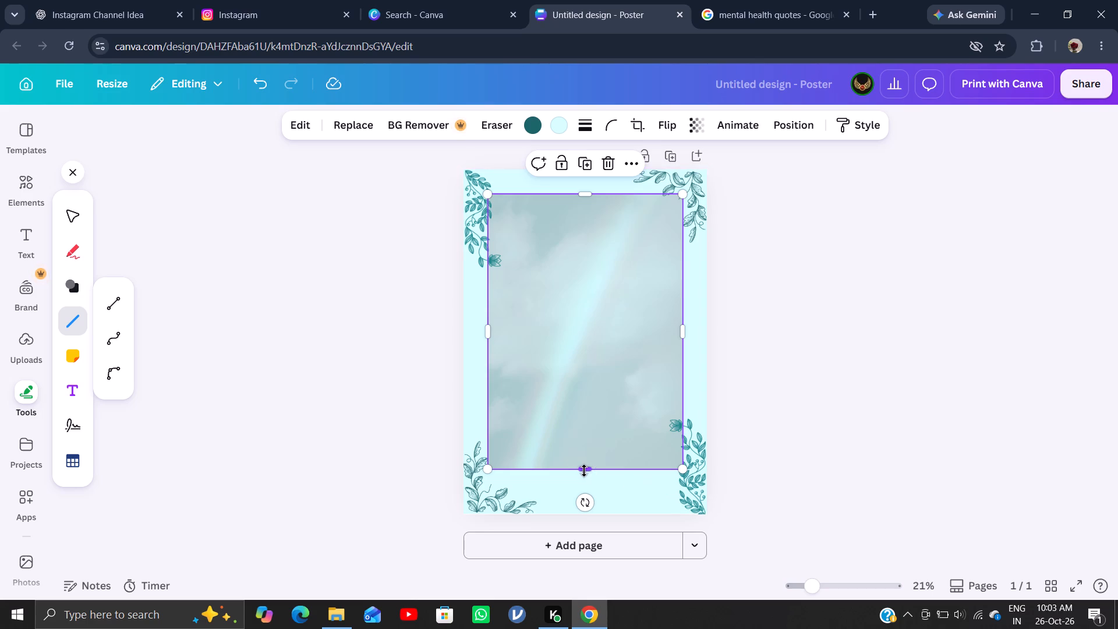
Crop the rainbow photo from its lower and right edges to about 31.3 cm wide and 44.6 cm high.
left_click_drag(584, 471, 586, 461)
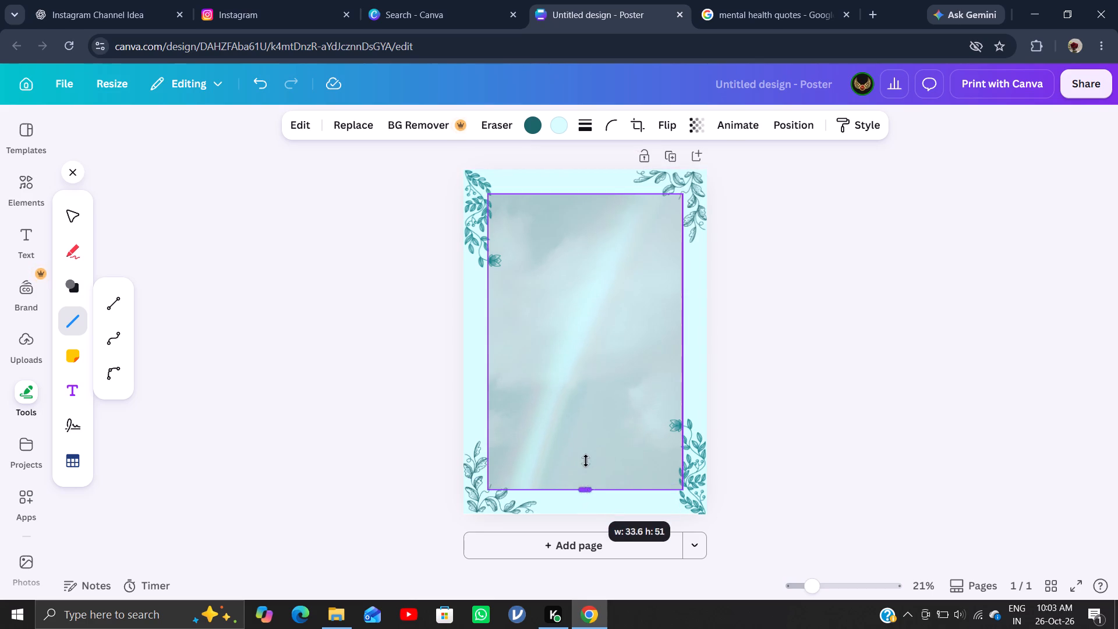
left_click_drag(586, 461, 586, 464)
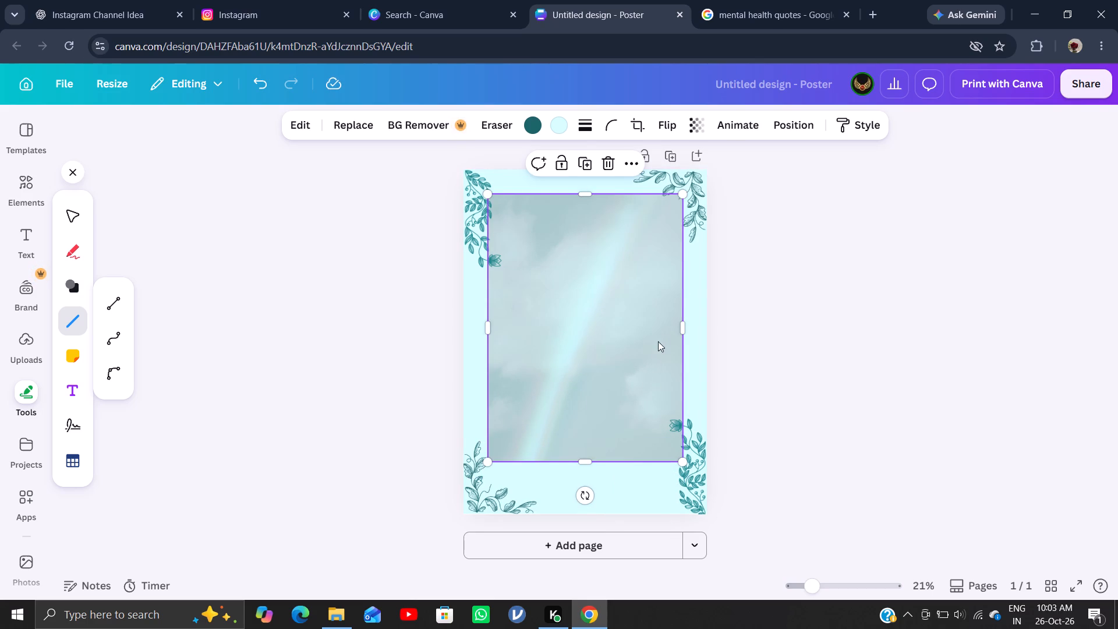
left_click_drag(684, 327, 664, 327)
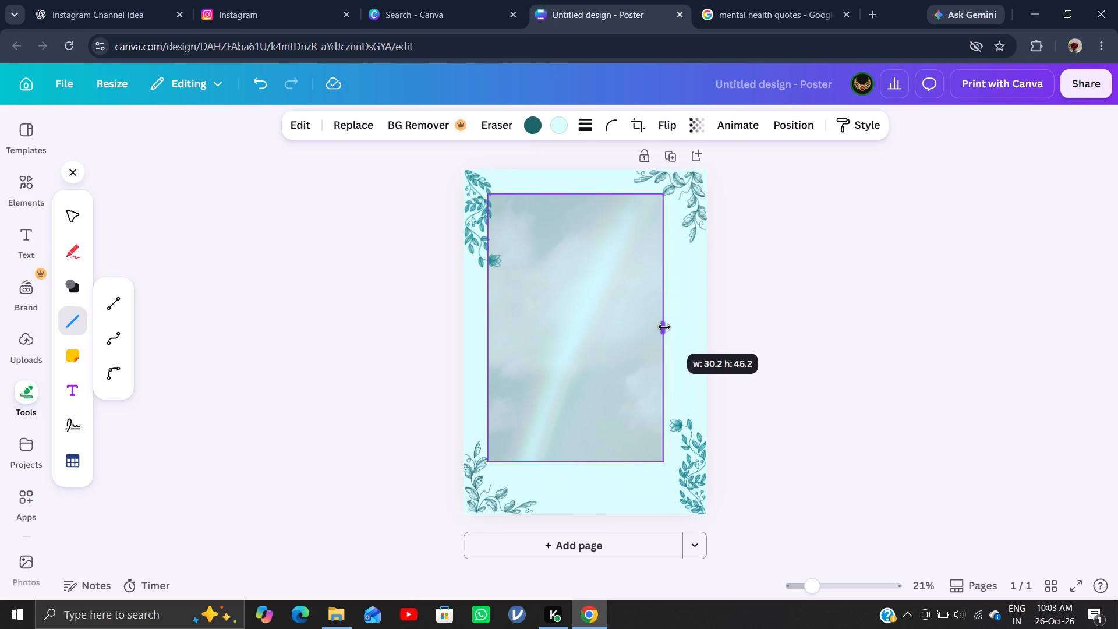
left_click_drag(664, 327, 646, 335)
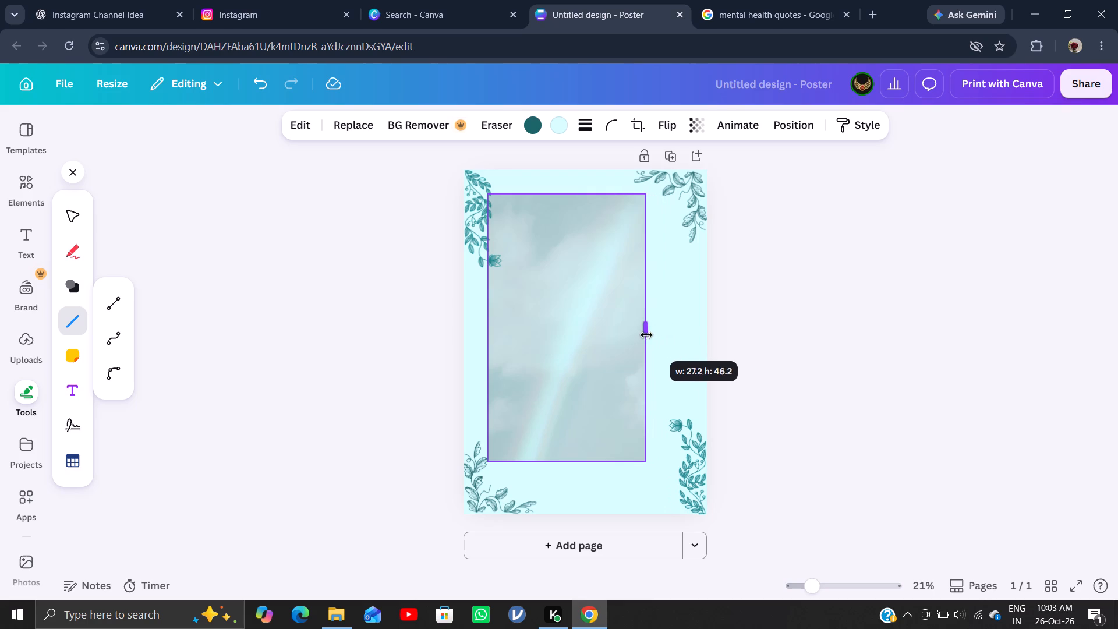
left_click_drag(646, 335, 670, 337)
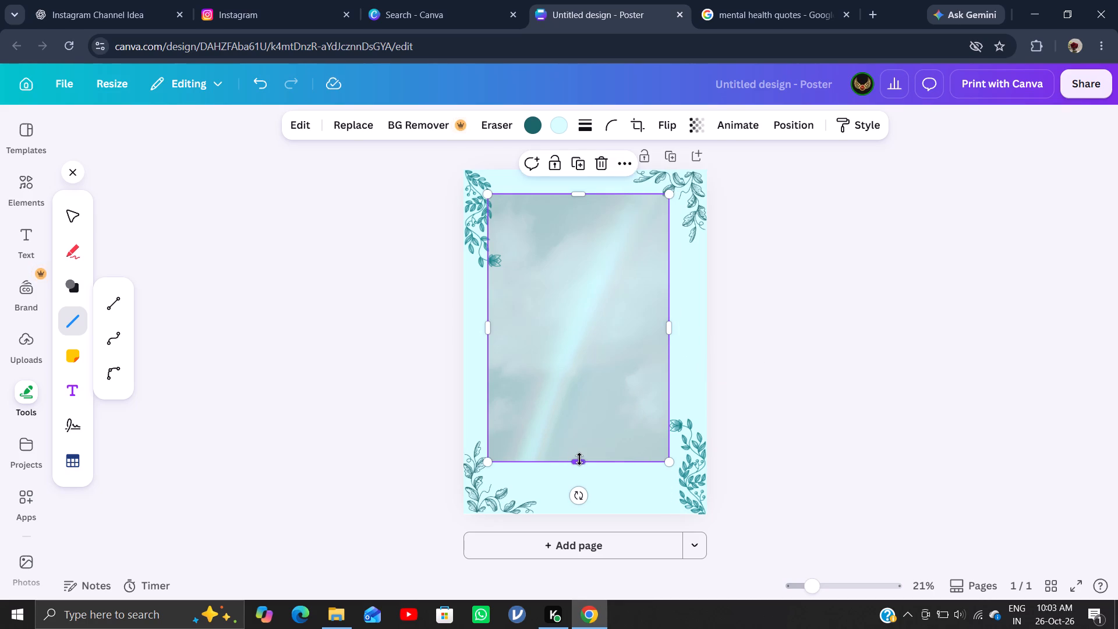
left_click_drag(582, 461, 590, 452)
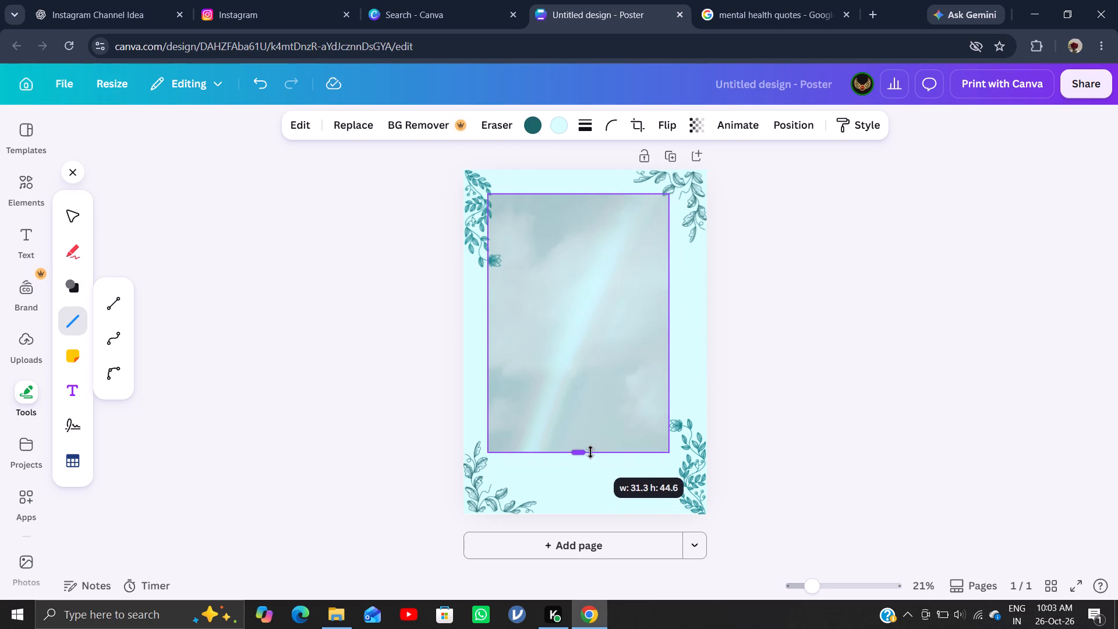
Widen the rainbow photo at its right edge to about 33.4 cm, matching the left and right page margins.
left_click(580, 384)
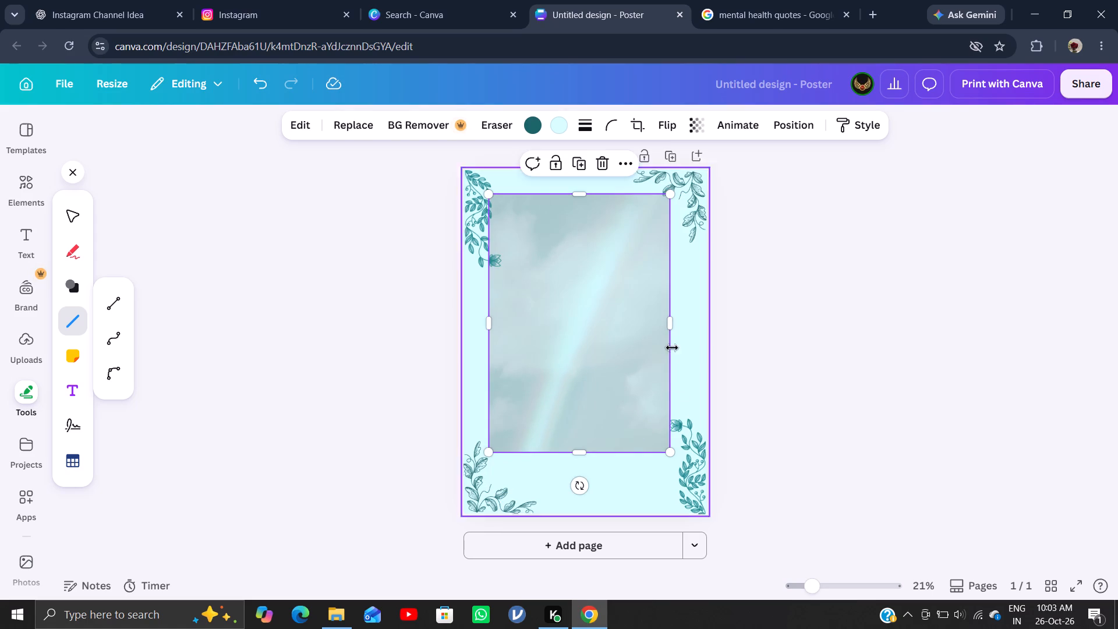
left_click_drag(669, 327, 680, 327)
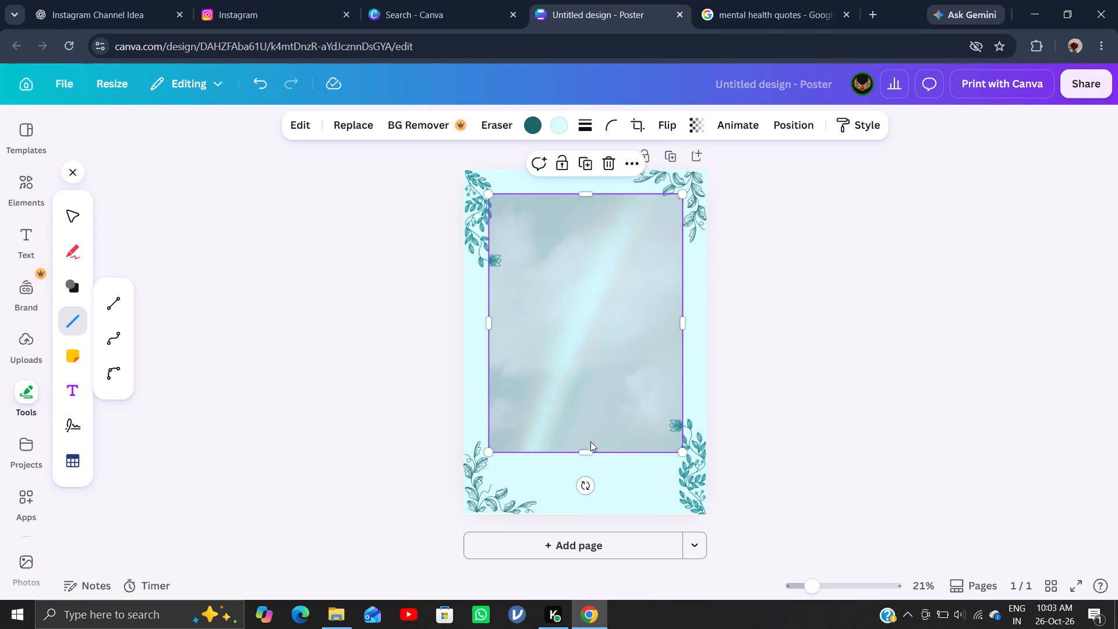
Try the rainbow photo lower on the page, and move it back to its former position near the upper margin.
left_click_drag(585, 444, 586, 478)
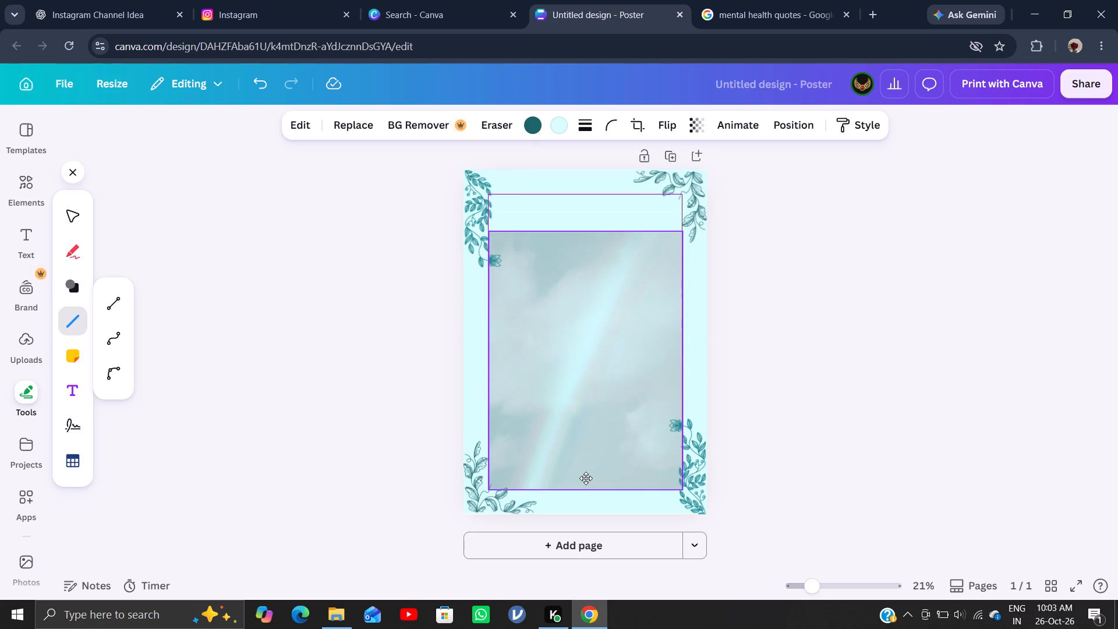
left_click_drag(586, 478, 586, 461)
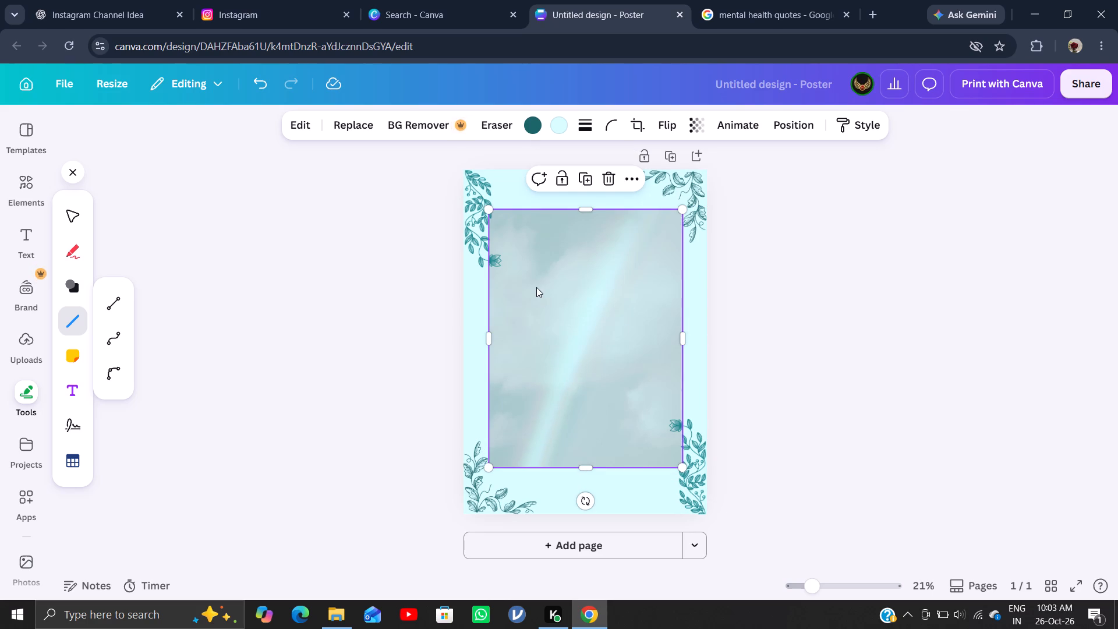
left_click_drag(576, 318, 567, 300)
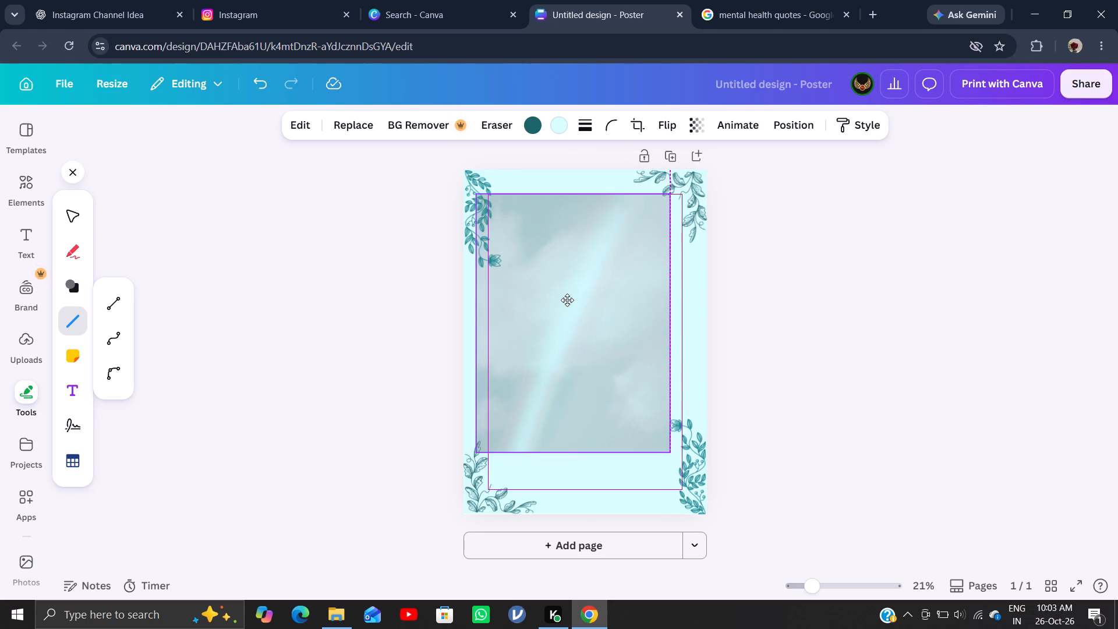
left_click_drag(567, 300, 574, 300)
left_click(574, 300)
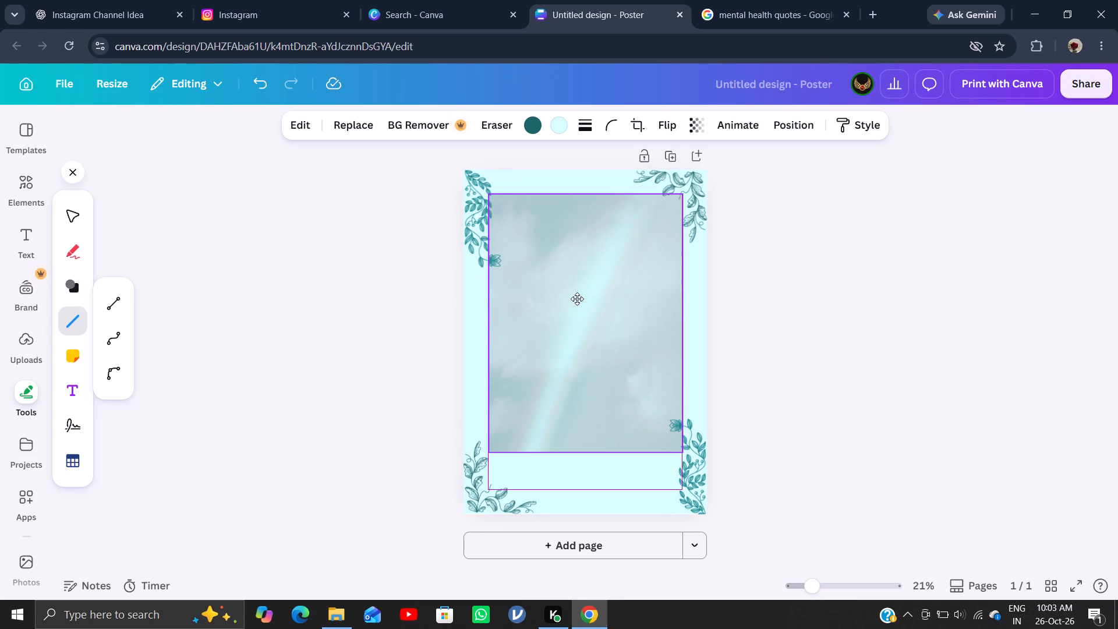
Extend the rainbow photo's lower edge to make it about 51 cm high, leaving an even border around it.
left_click_drag(584, 450, 584, 450)
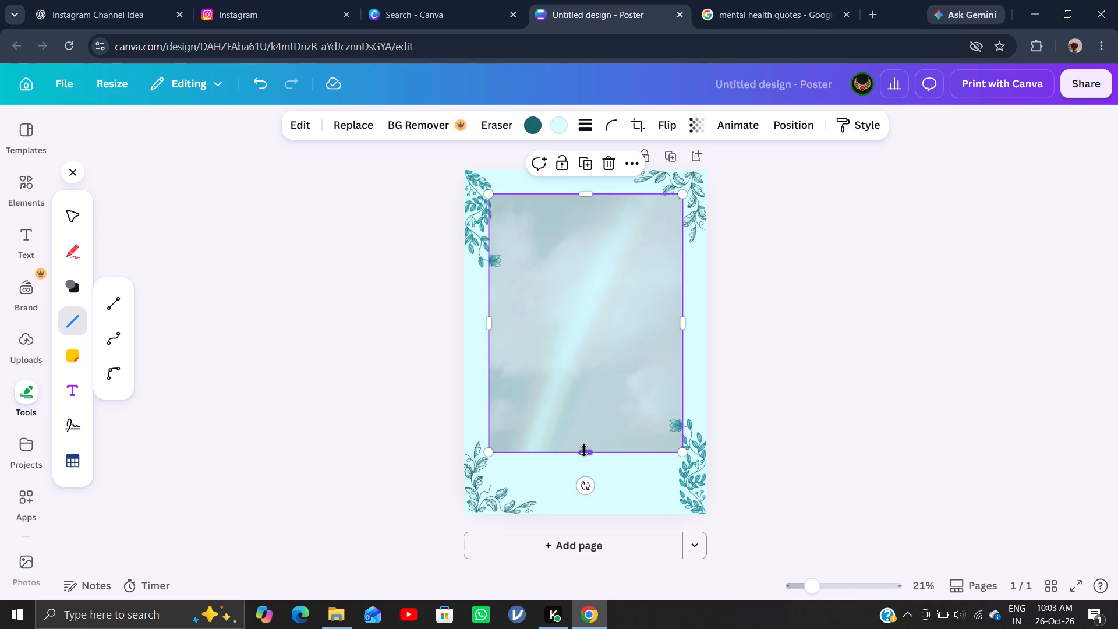
left_click_drag(584, 450, 587, 499)
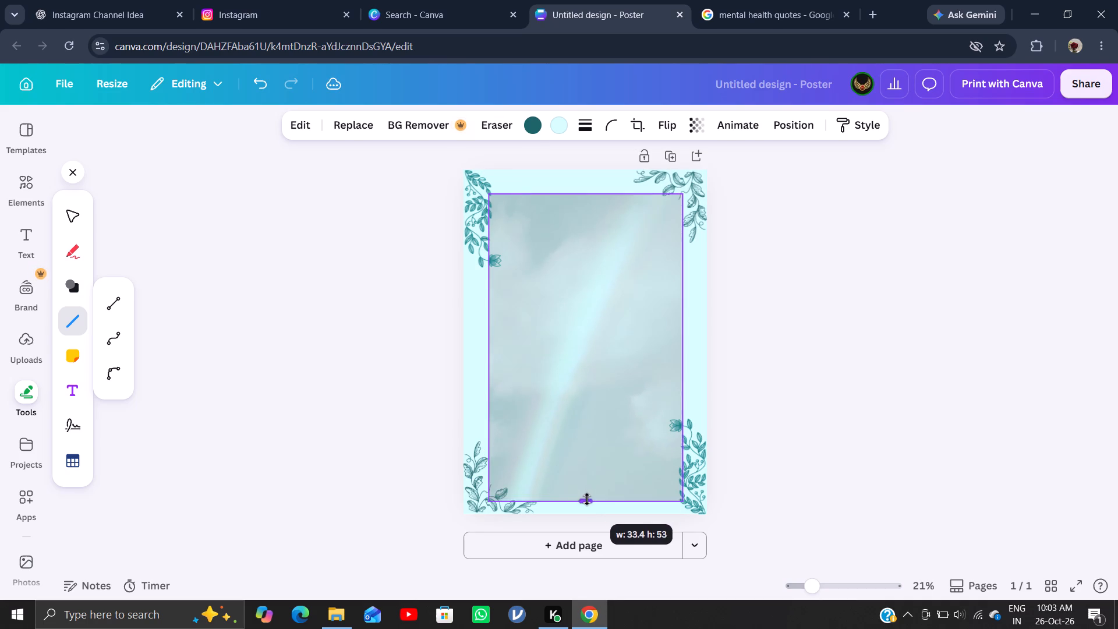
left_click_drag(587, 499, 587, 482)
left_click(582, 405)
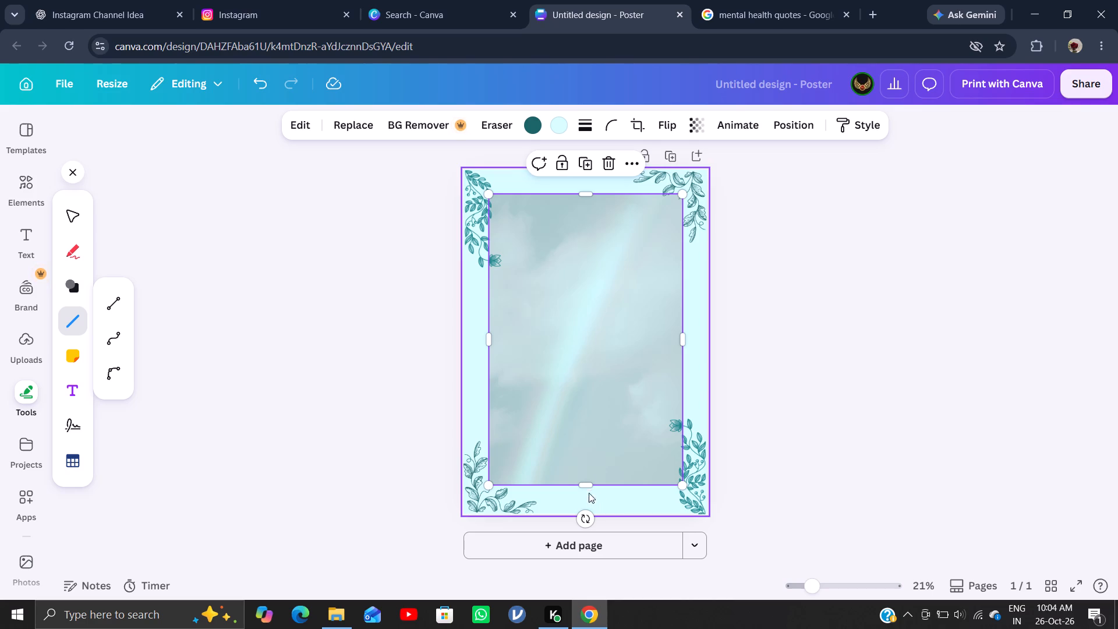
left_click_drag(588, 486, 589, 490)
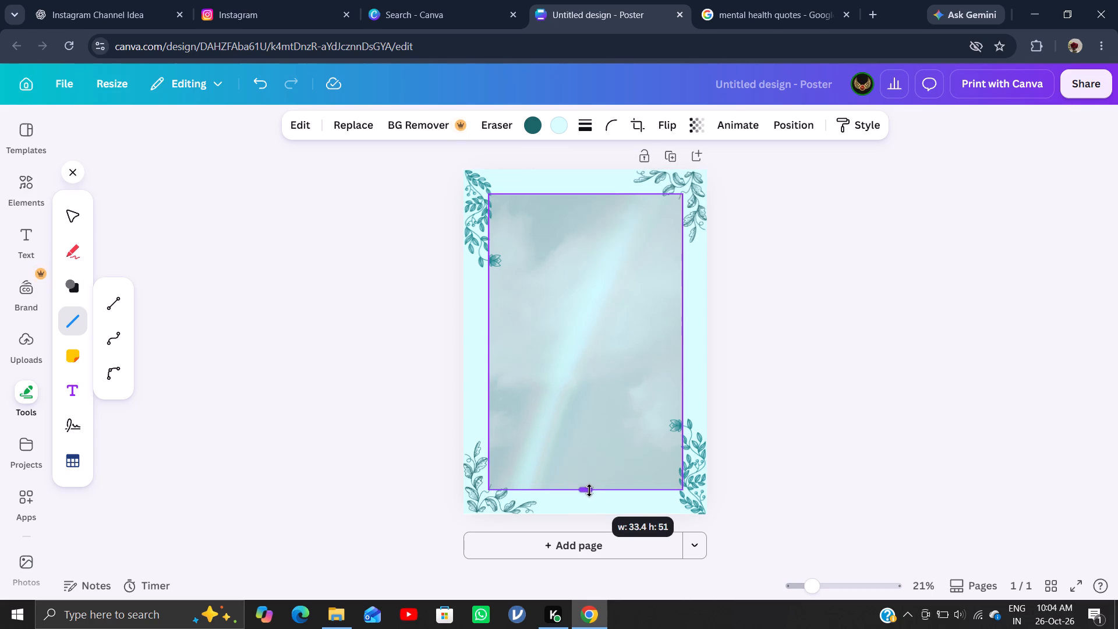
left_click_drag(589, 490, 590, 493)
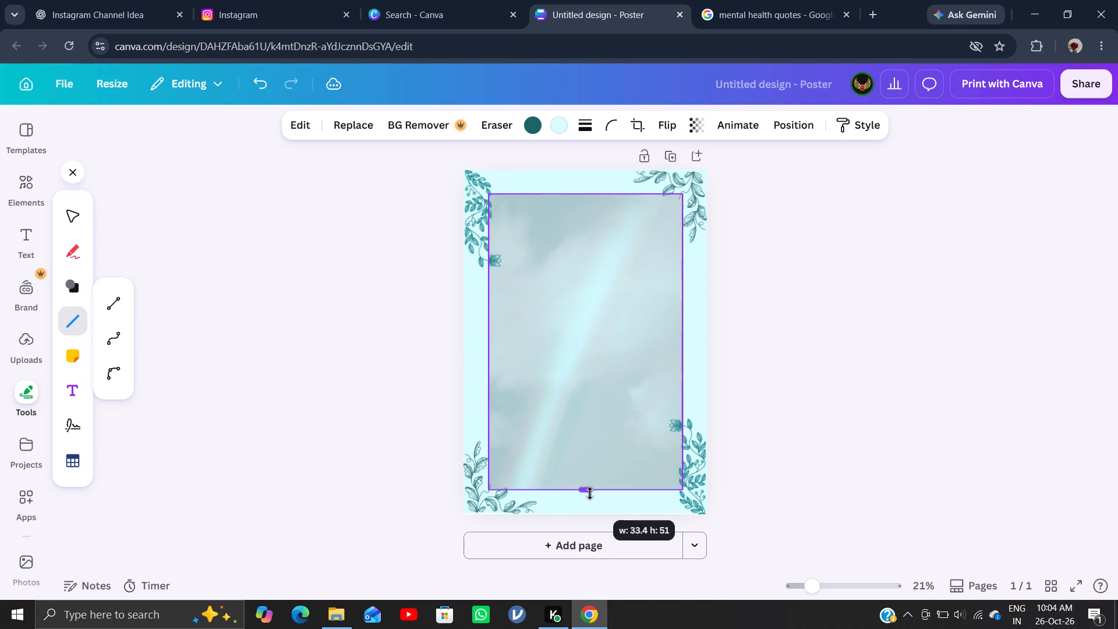
left_click_drag(590, 493, 589, 493)
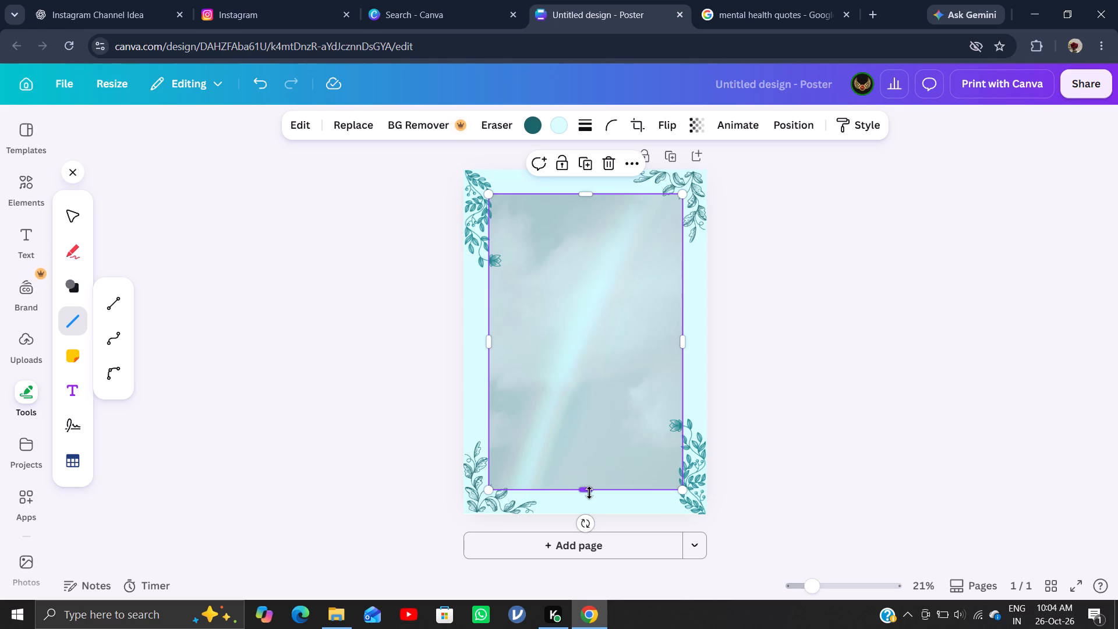
left_click(611, 393)
left_click(611, 393)
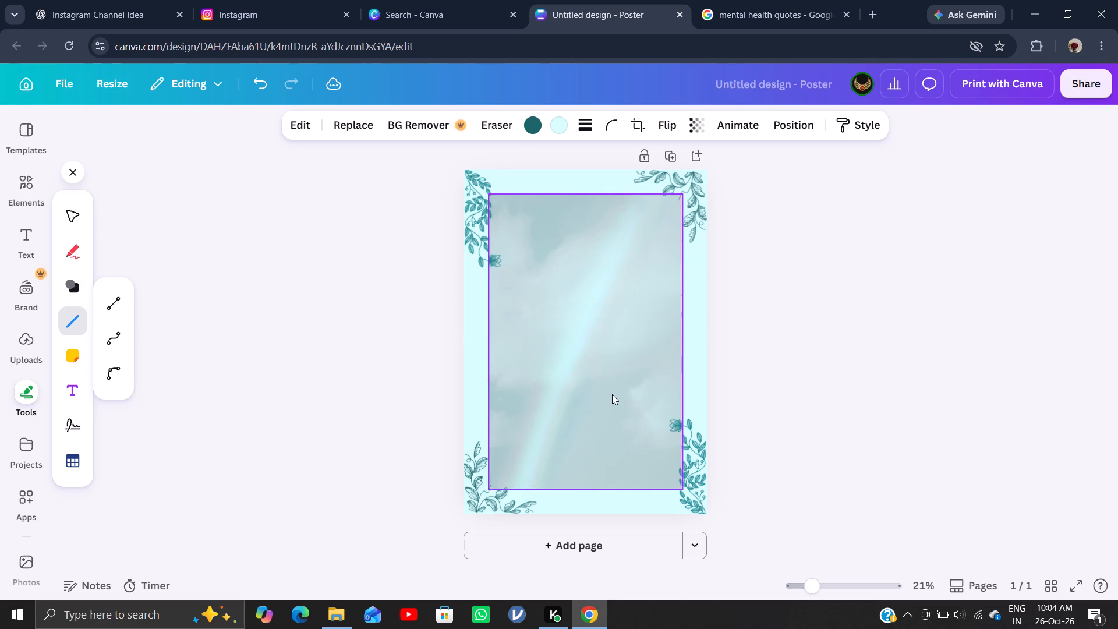
Add a solid border with a stroke weight of 16 around the rainbow photo.
left_click(805, 407)
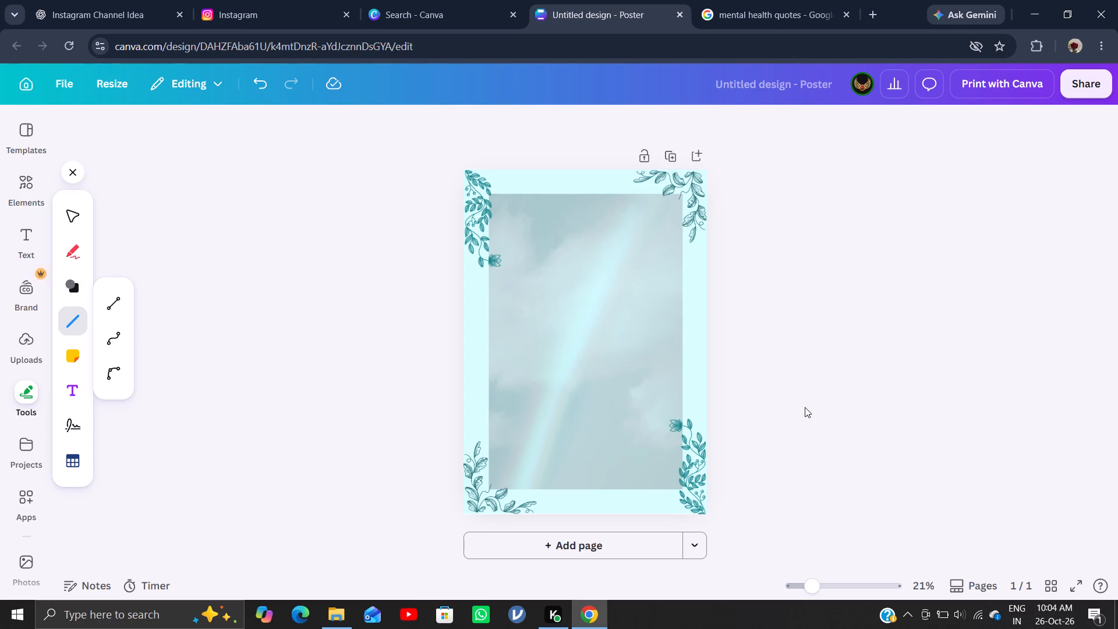
left_click(619, 324)
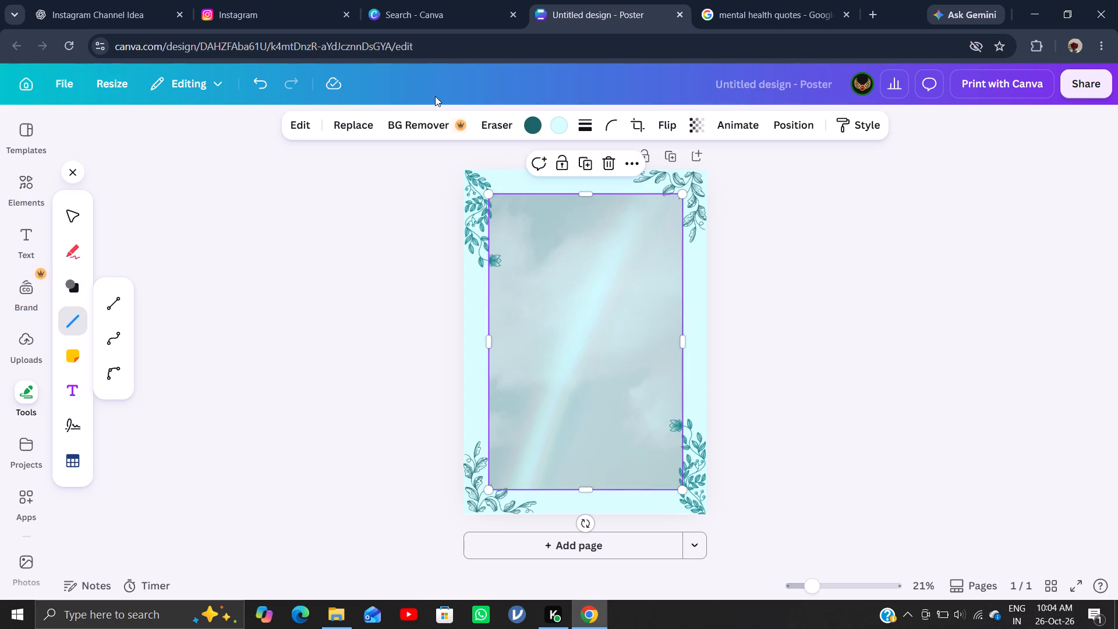
left_click(590, 128)
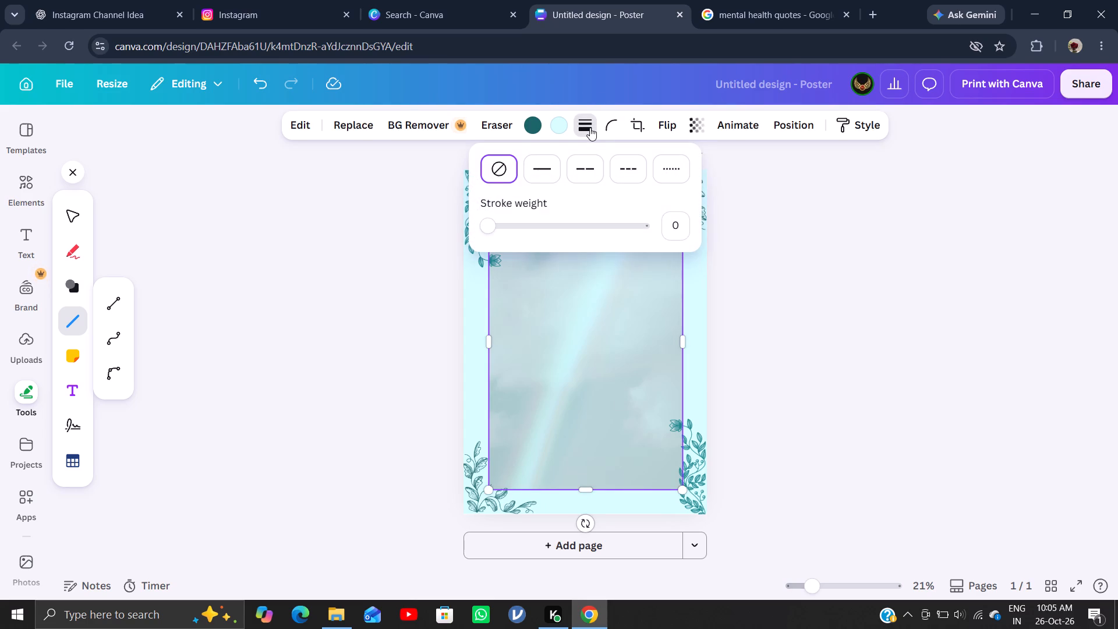
left_click(552, 165)
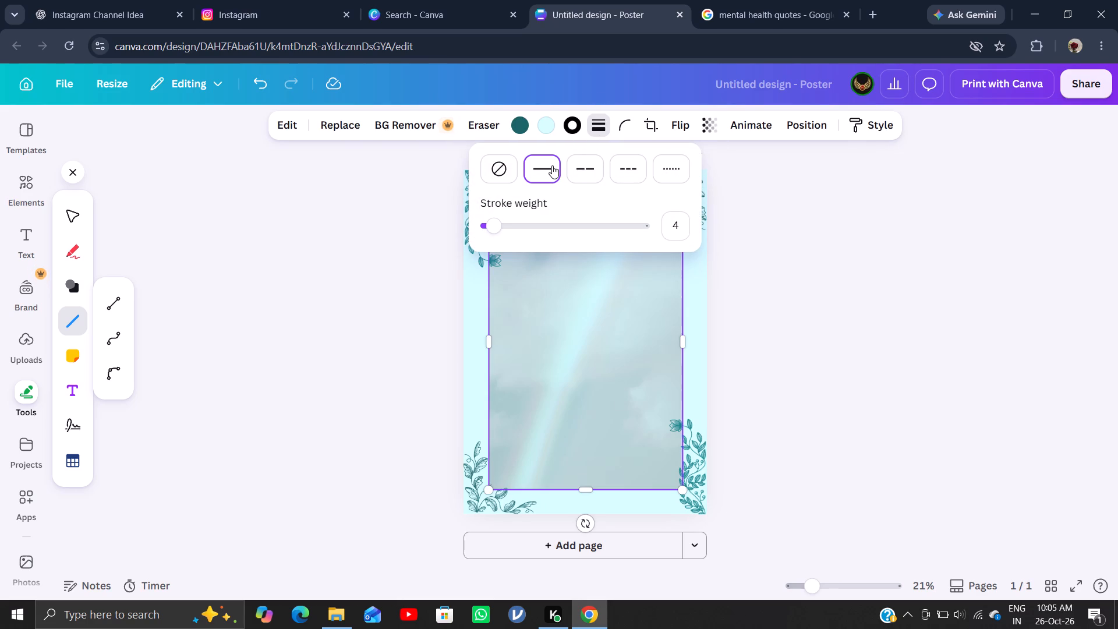
left_click_drag(496, 225, 511, 224)
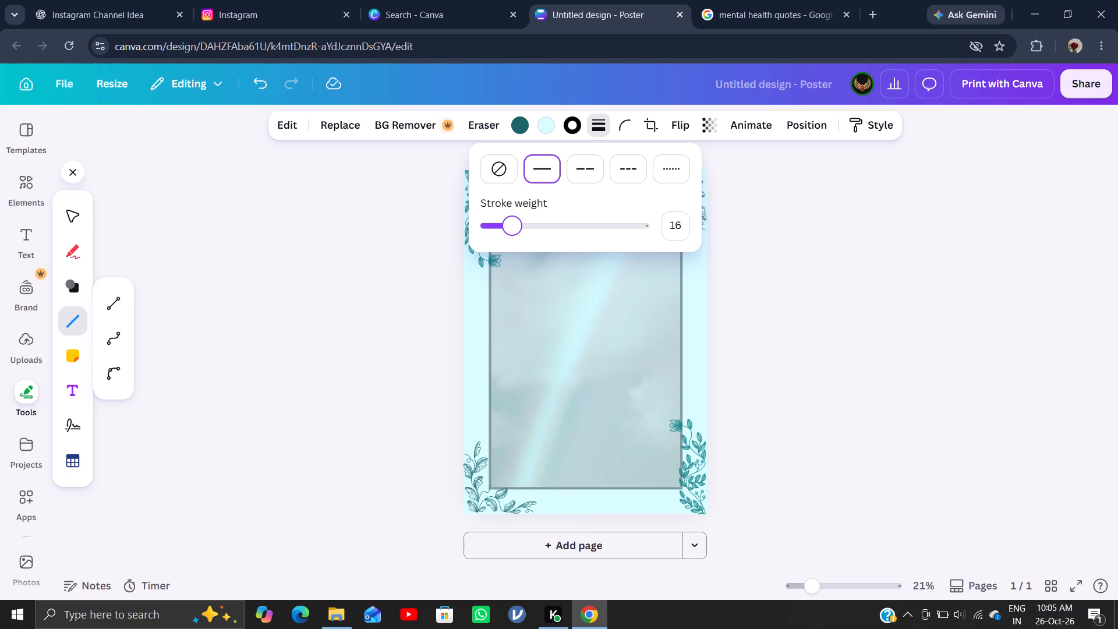
left_click_drag(511, 224, 511, 224)
left_click(778, 229)
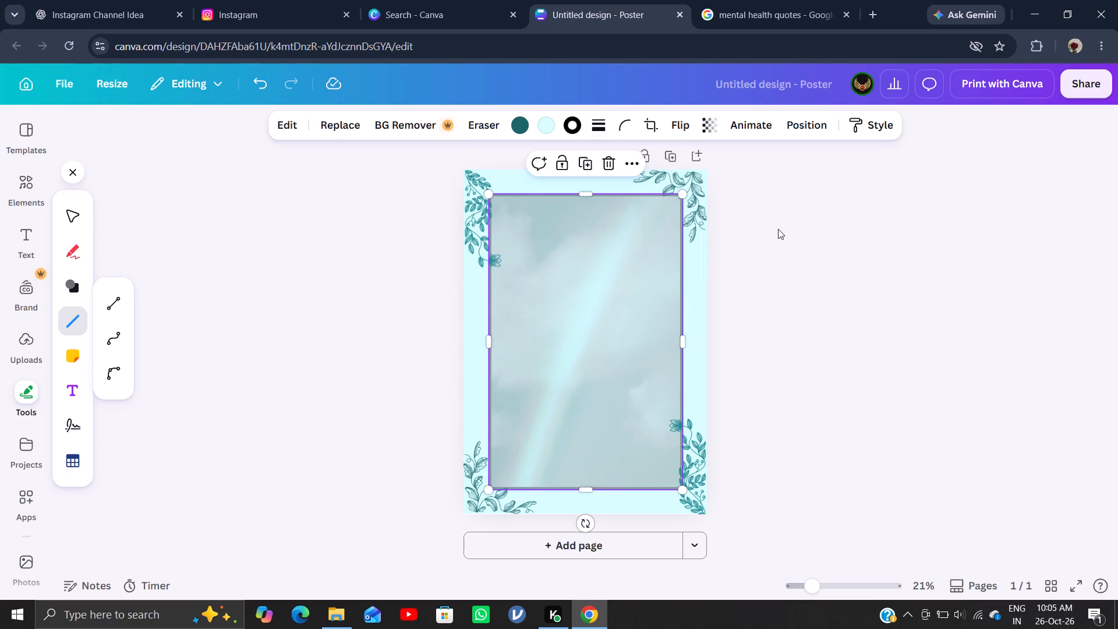
left_click(778, 229)
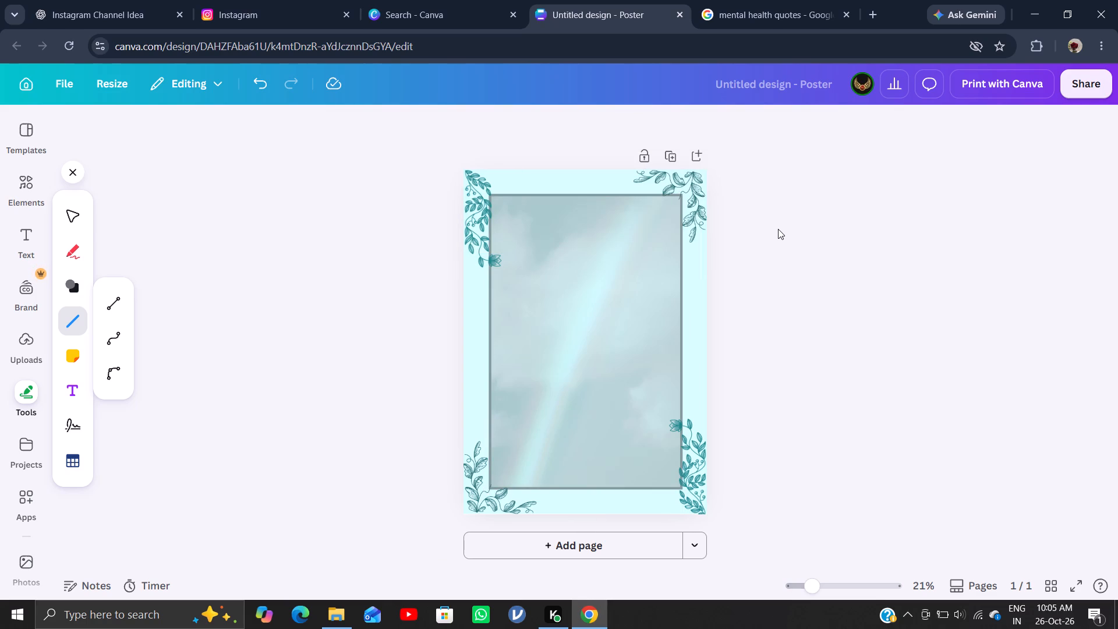
Change the rainbow photo's border color to the darkest teal already used in the design.
left_click(624, 256)
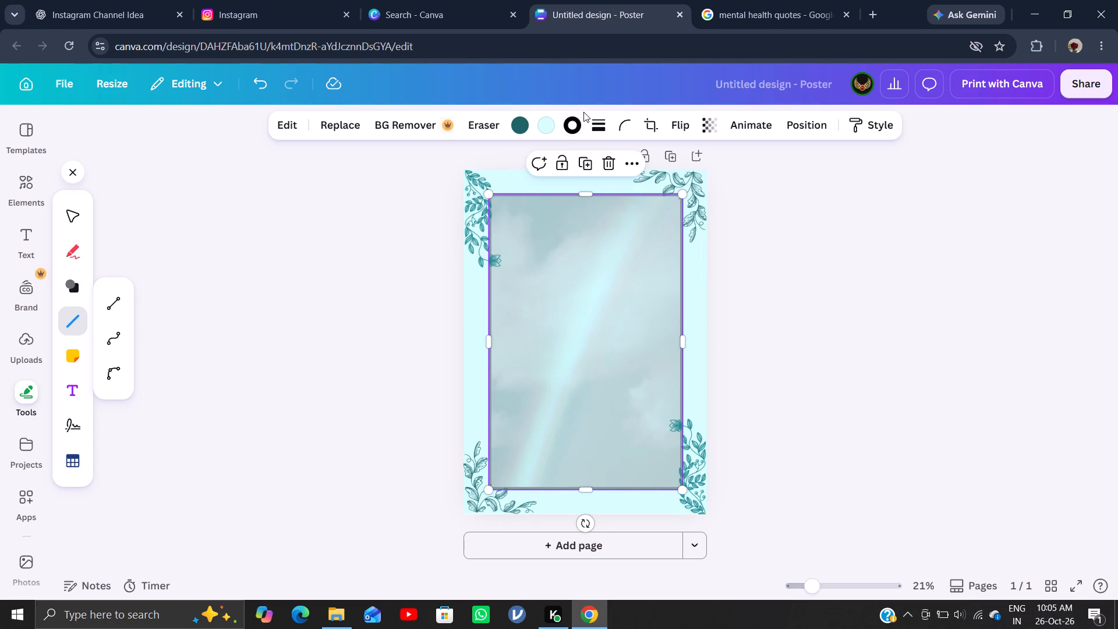
left_click(576, 125)
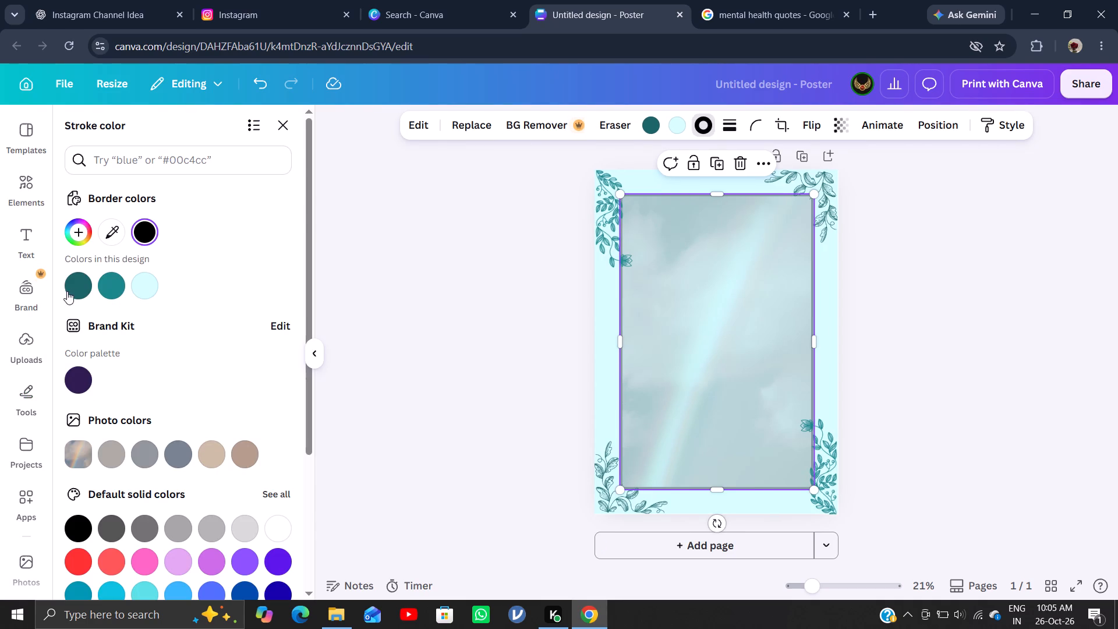
left_click(73, 291)
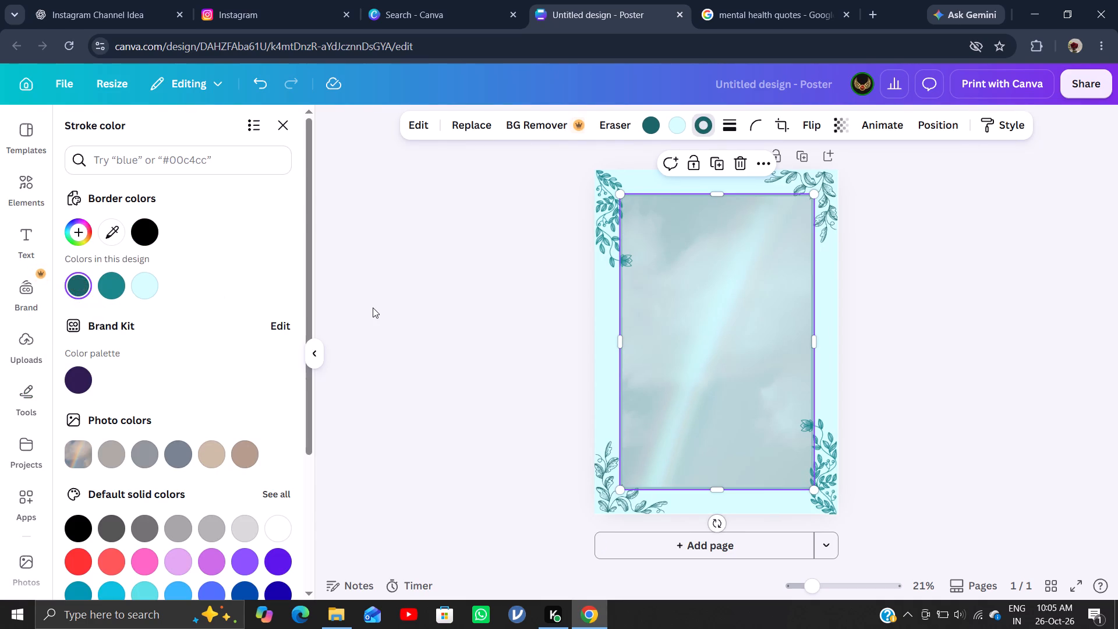
left_click(373, 308)
left_click(447, 303)
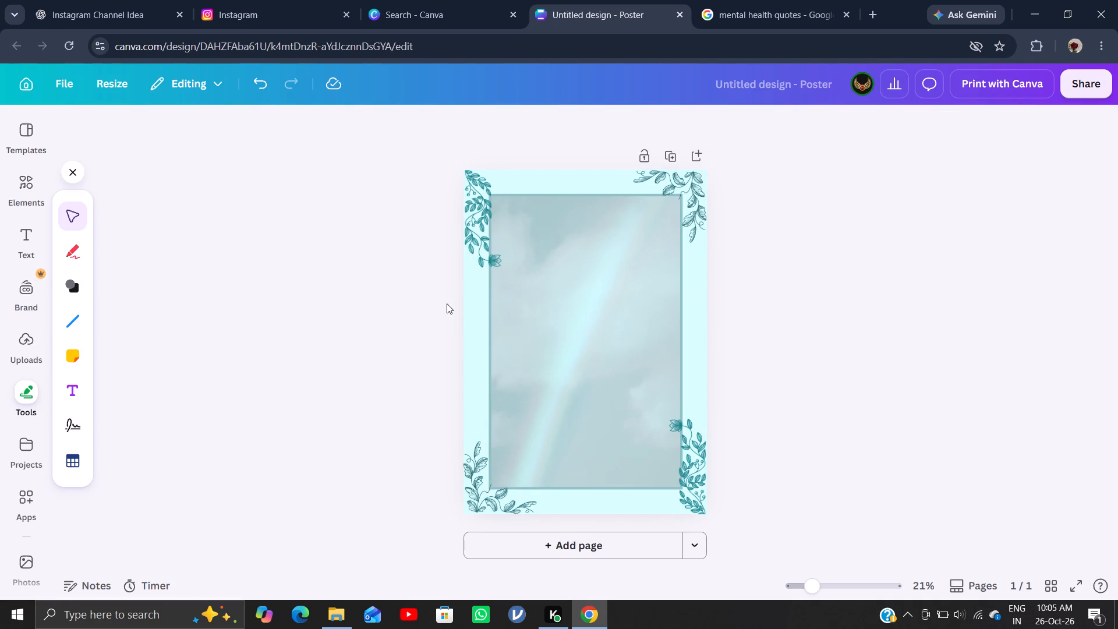
Add a straight horizontal line near the middle of the rainbow panel and nudge it slightly upward.
left_click(769, 278)
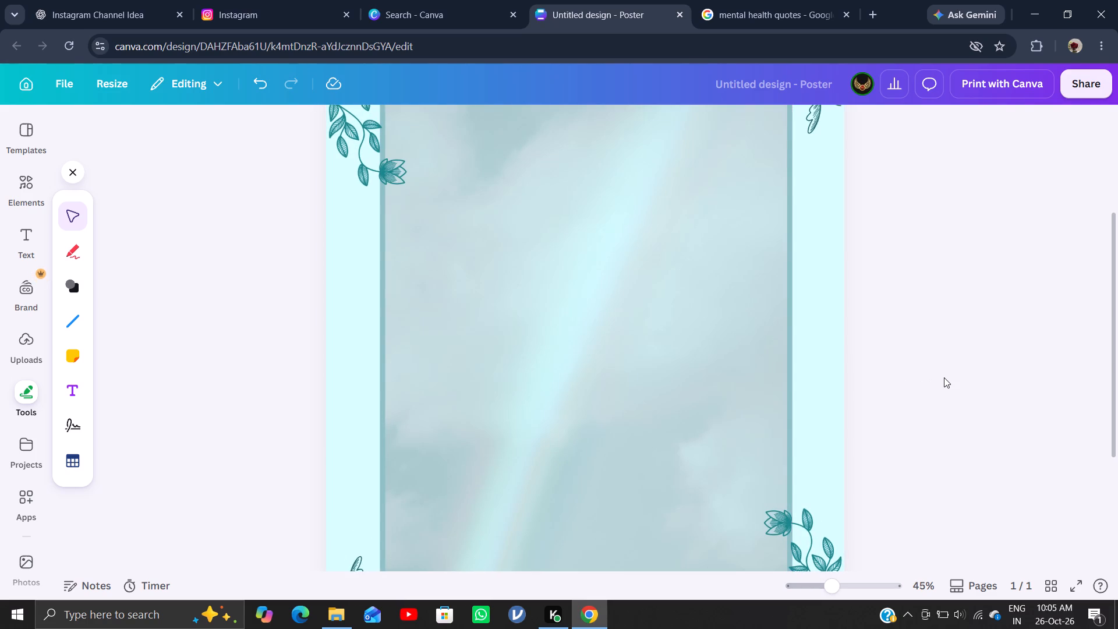
left_click(944, 377)
scroll(944, 377, "up", 1)
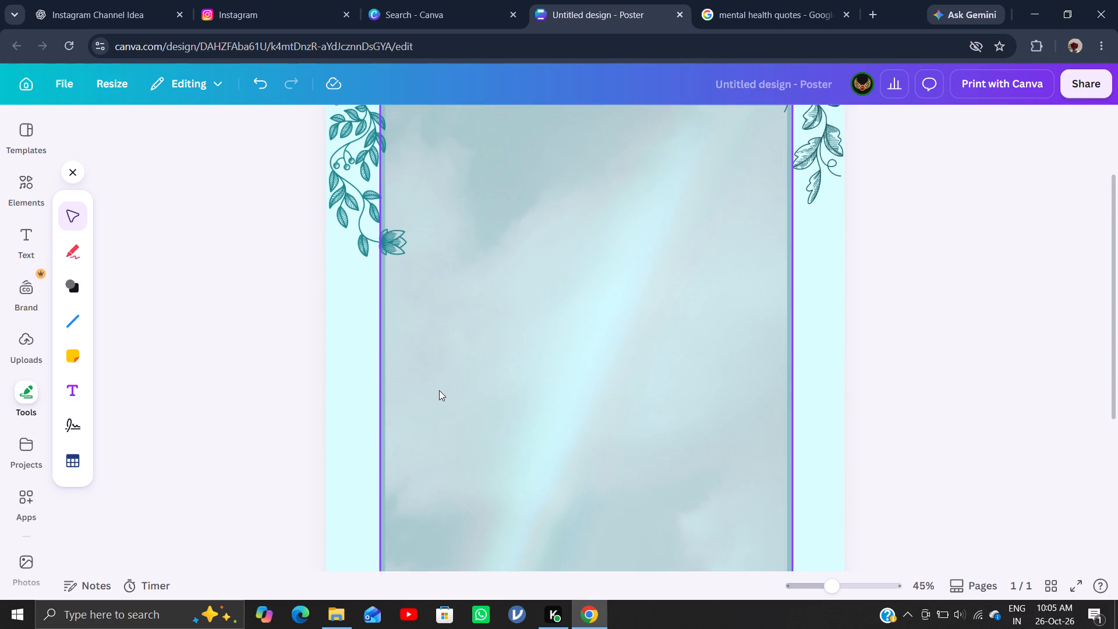
left_click(63, 322)
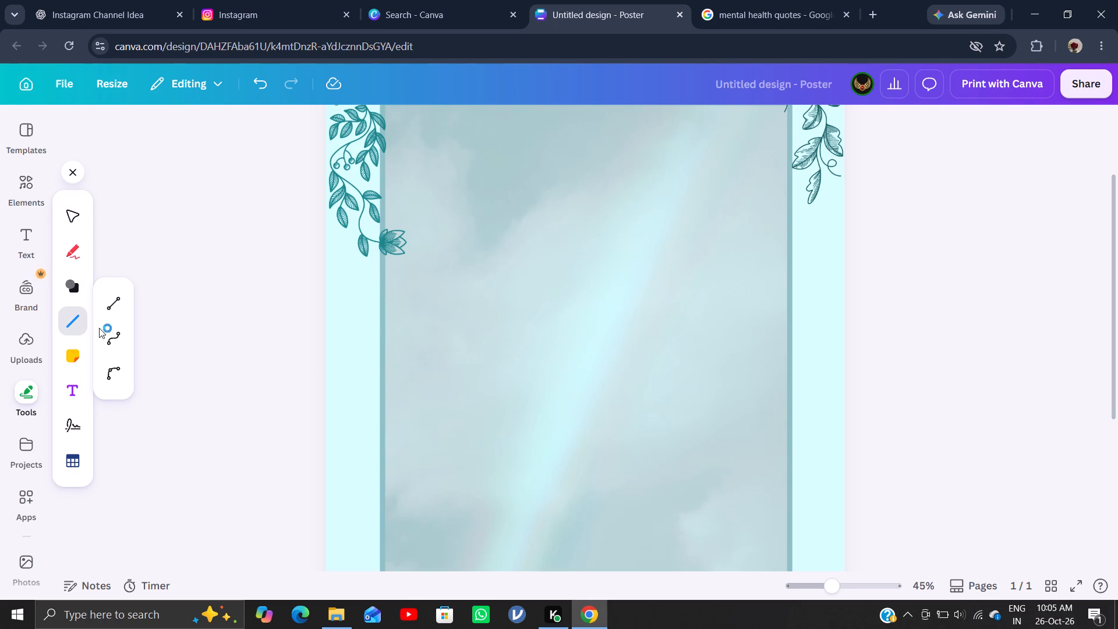
left_click(108, 311)
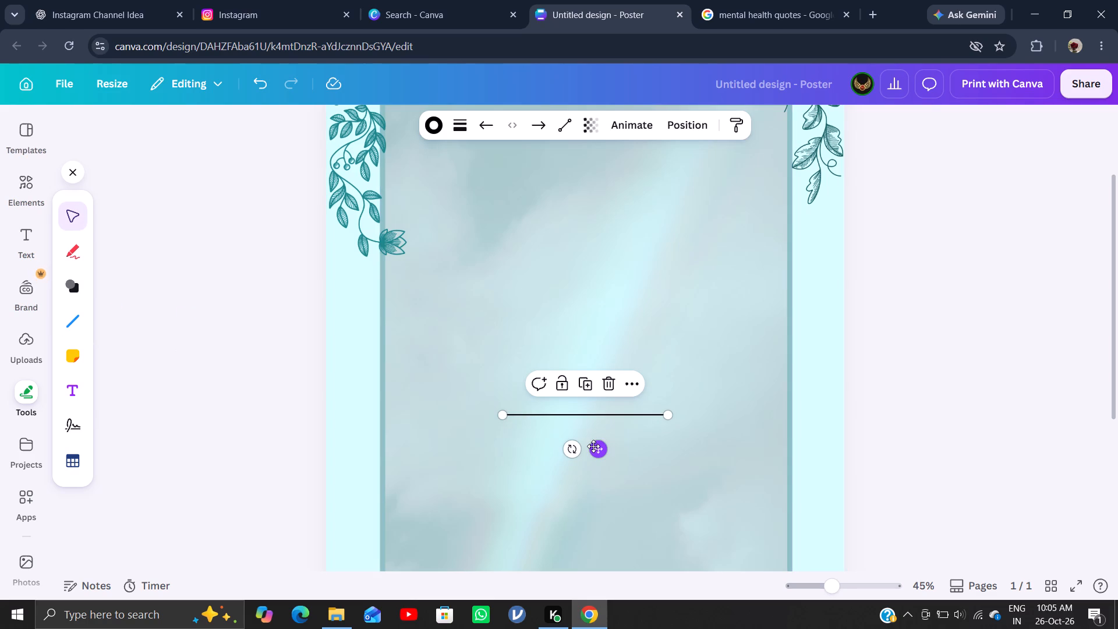
left_click_drag(593, 447, 590, 440)
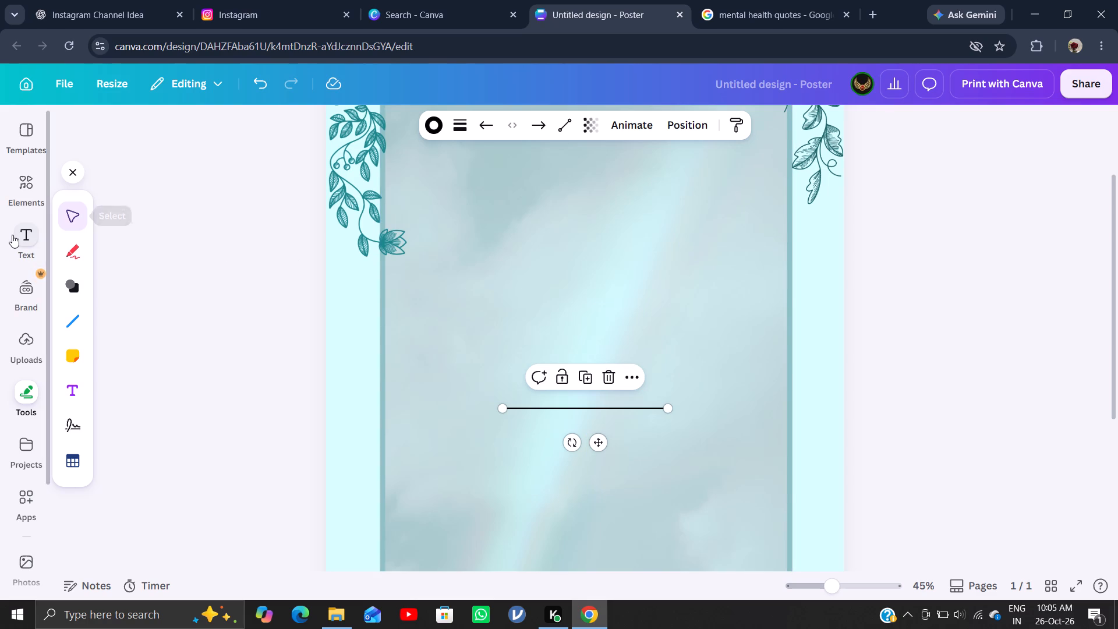
Add a text box above the line on the rainbow panel reading "yesterday is a mistry".
left_click(12, 235)
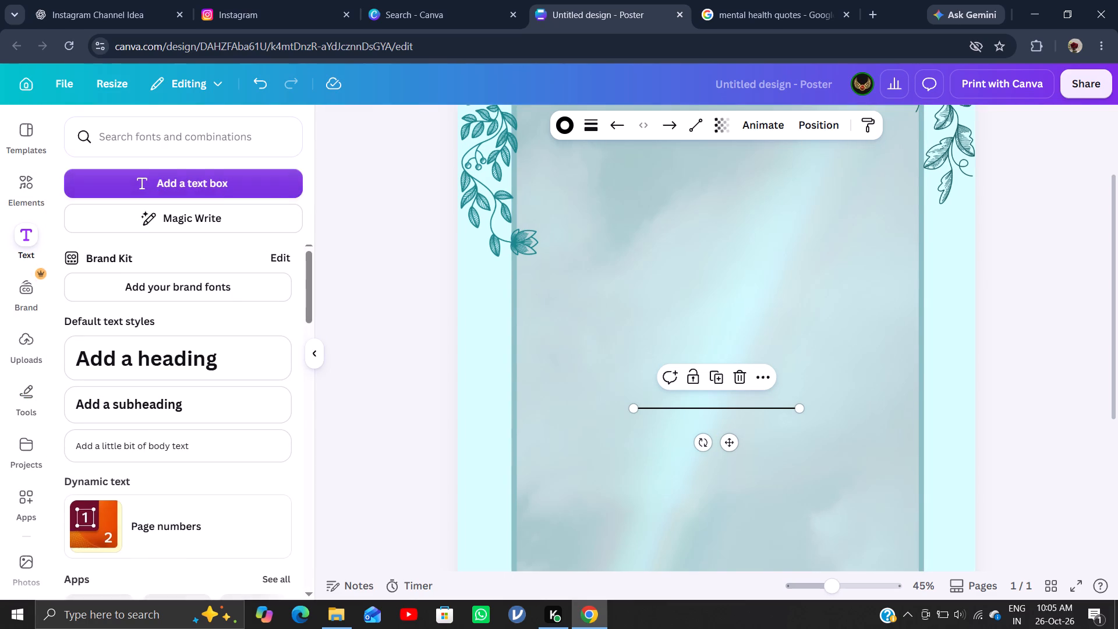
left_click(216, 131)
left_click(337, 275)
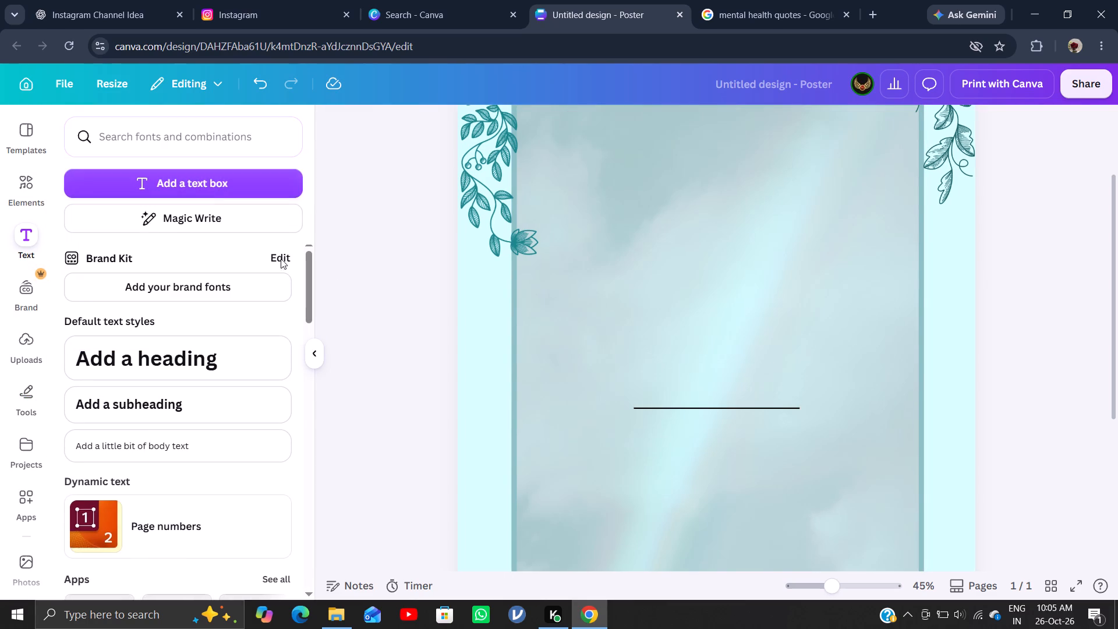
left_click(221, 180)
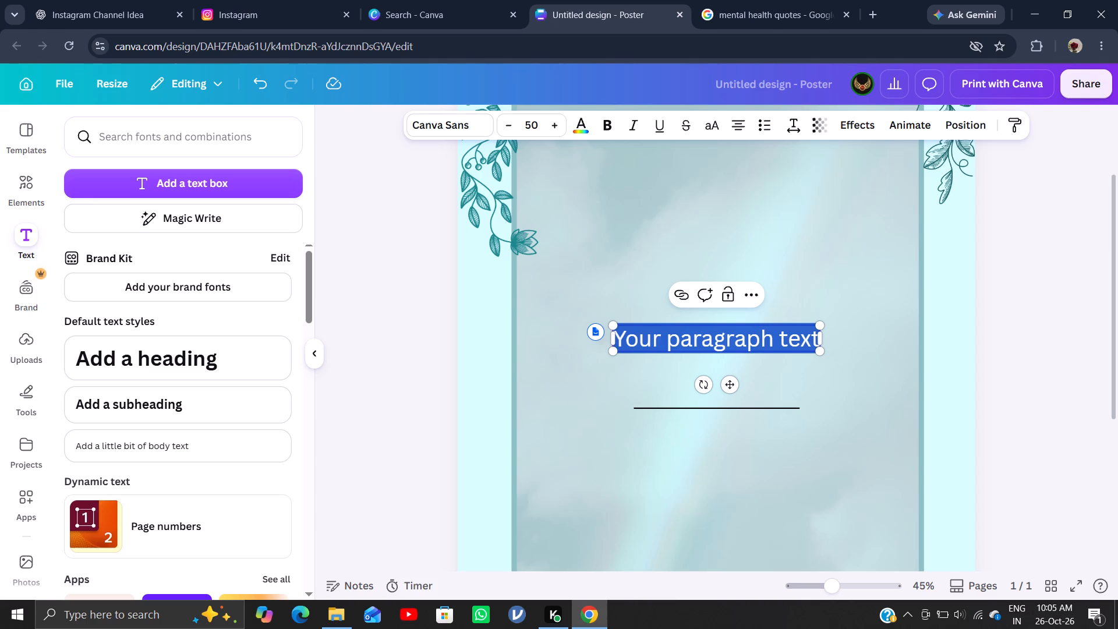
key("BackSpace")
type("yesr")
key("BackSpace")
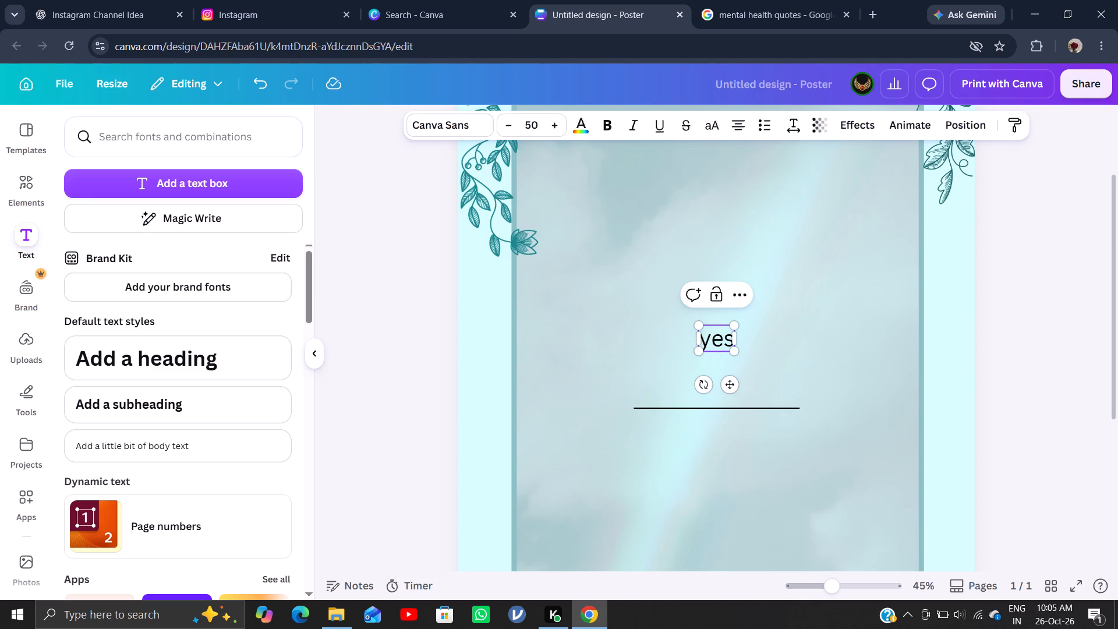
type("terday is a mistry")
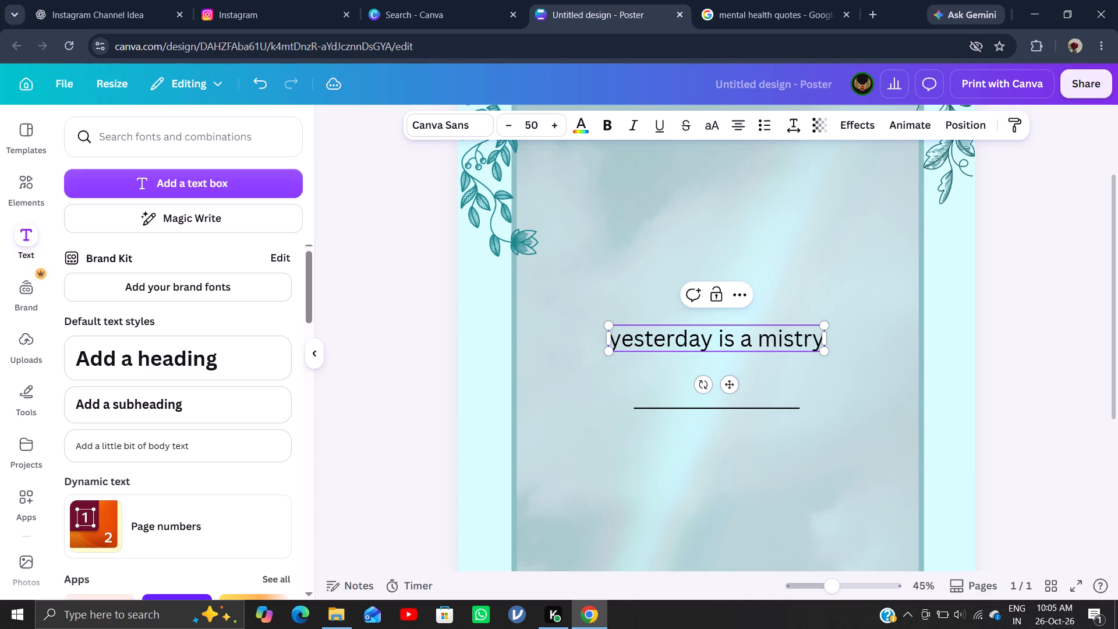
key("space")
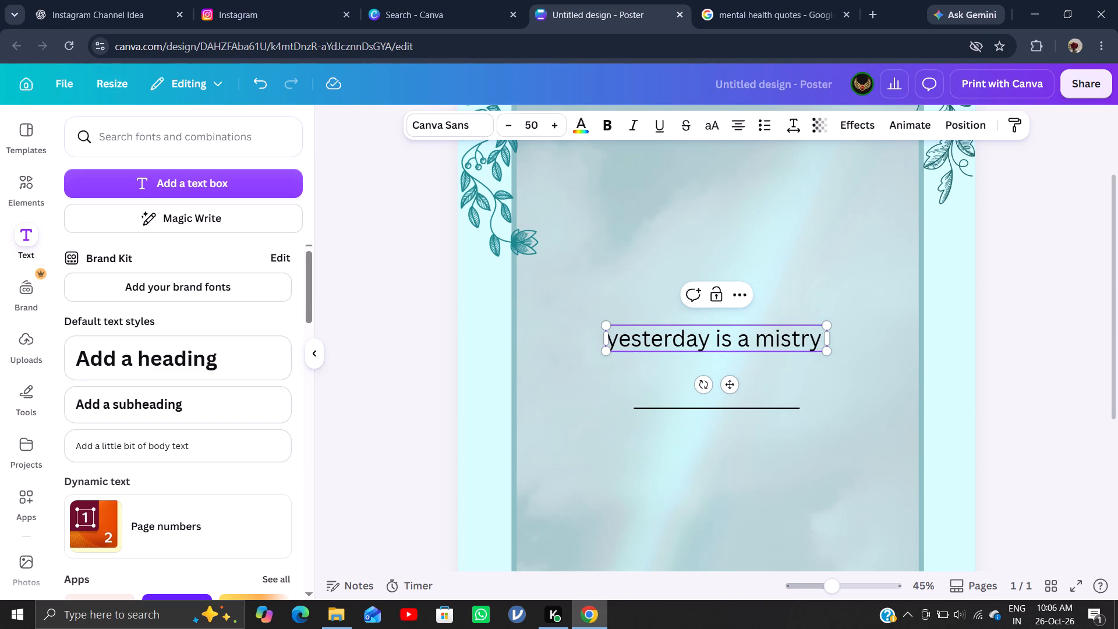
Reword the end of the quote's first line to make it read "yesterday is history".
key("BackSpace")
key("BackSpace")
key("BackSpace")
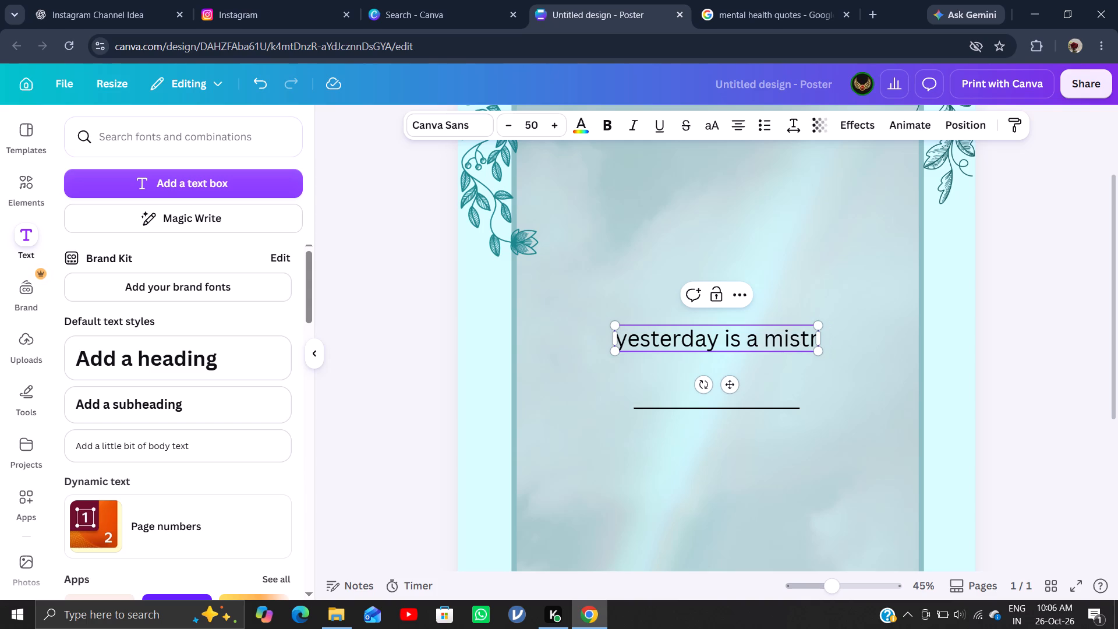
key("BackSpace")
key("BackSpace")
key("BackSpace")
key("BackSpace")
key("BackSpace")
key("BackSpace")
key("BackSpace")
key("BackSpace")
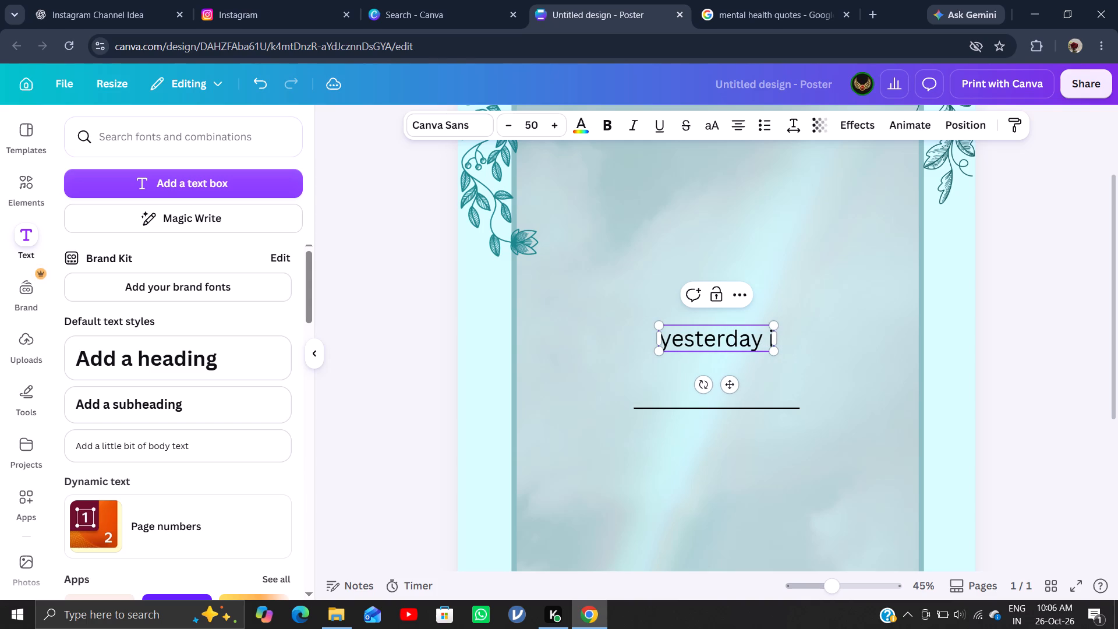
key("BackSpace")
type("is")
key("space")
type("his")
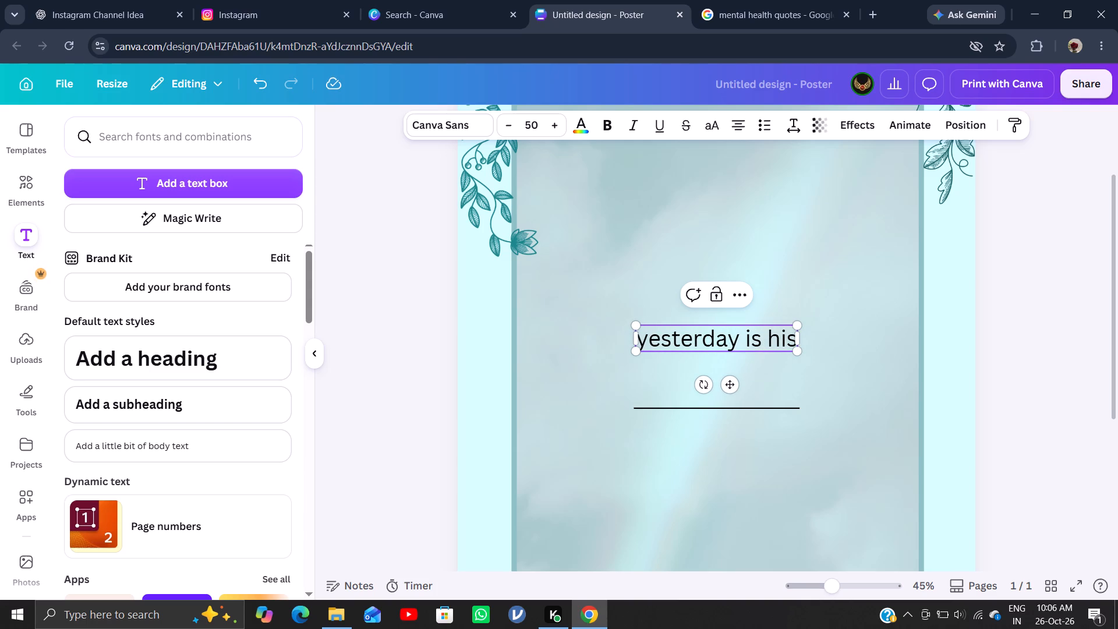
type("toe")
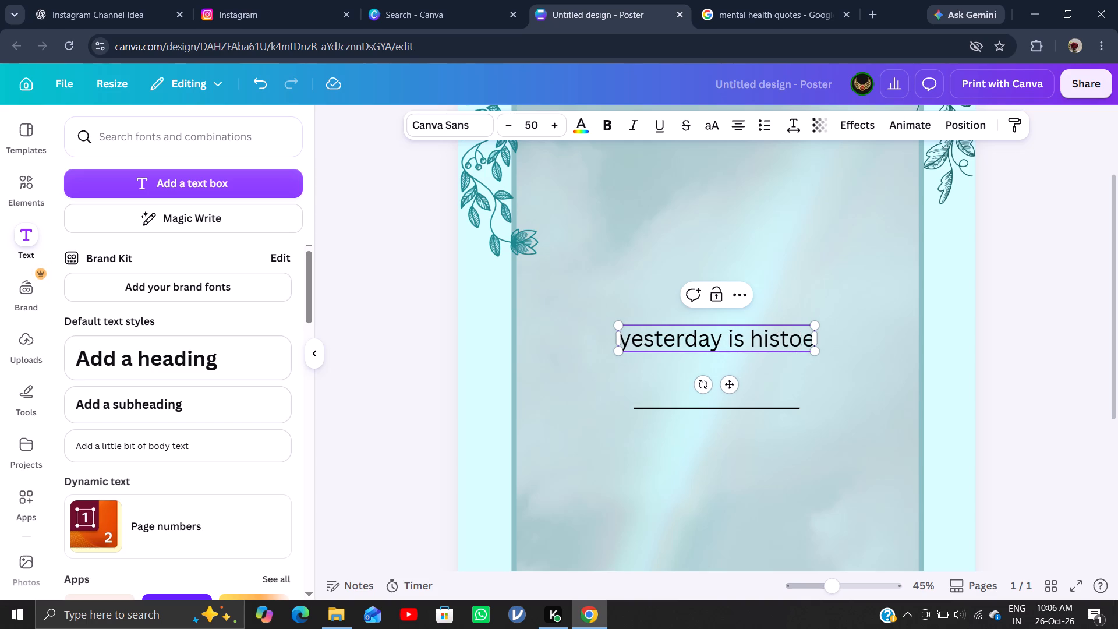
key("BackSpace")
key("r")
key("y")
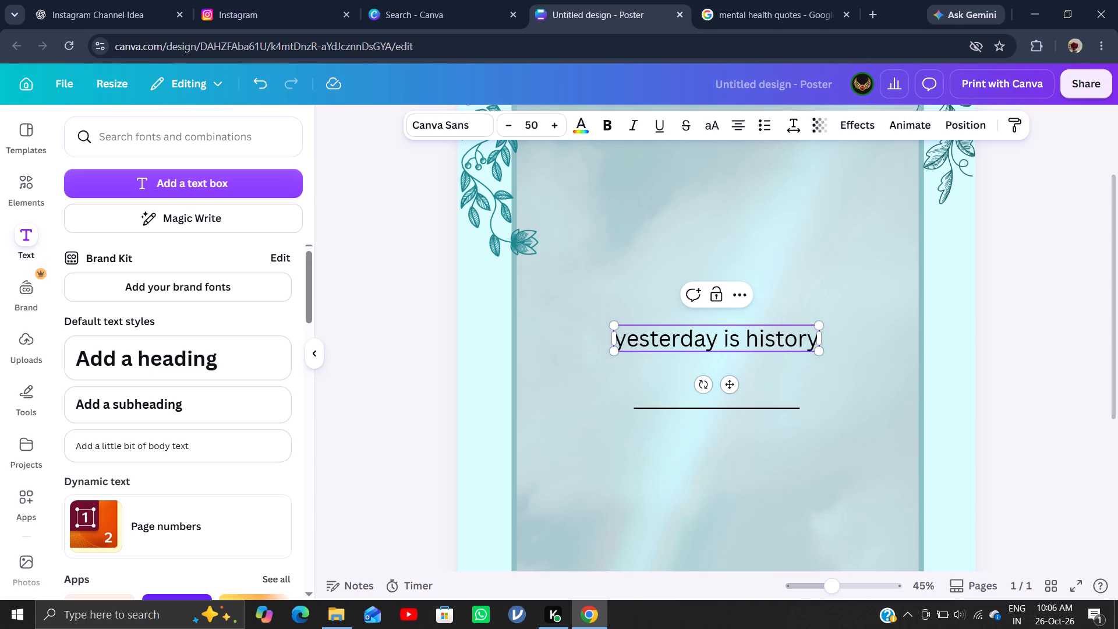
Add a second line to the quote text reading "tommorw is a mistry".
key("Return")
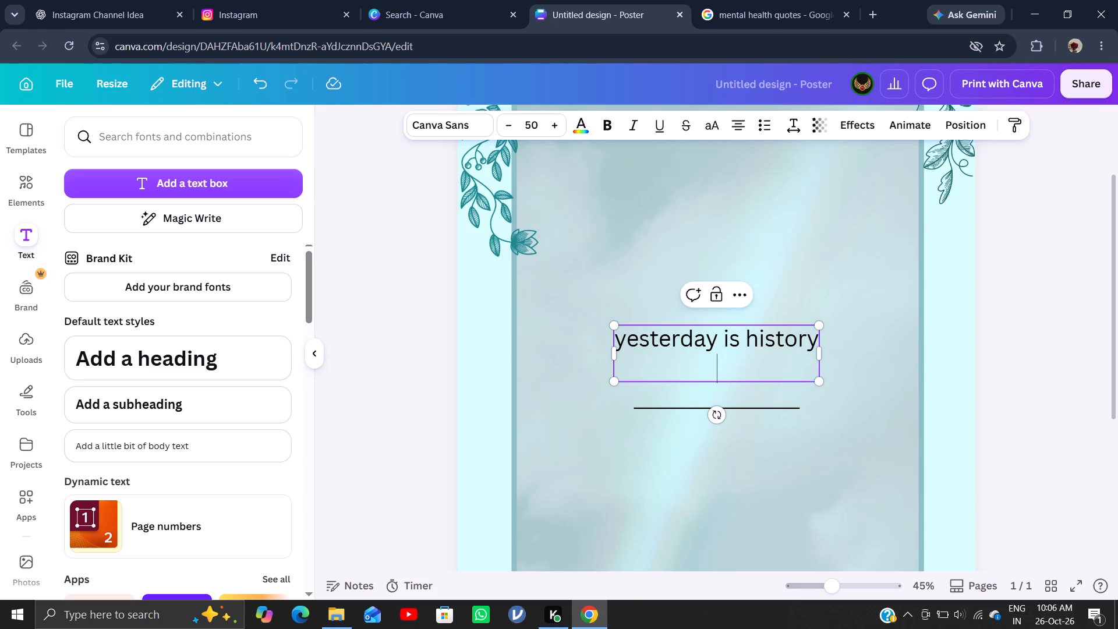
type("to")
type("mmo")
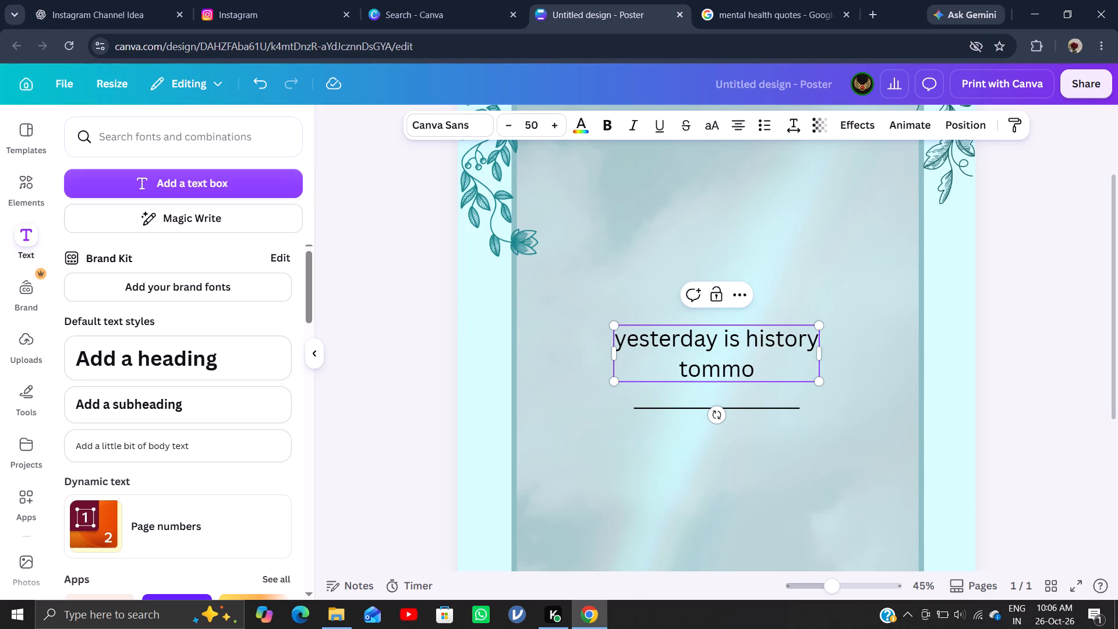
type("rw is a")
key("space")
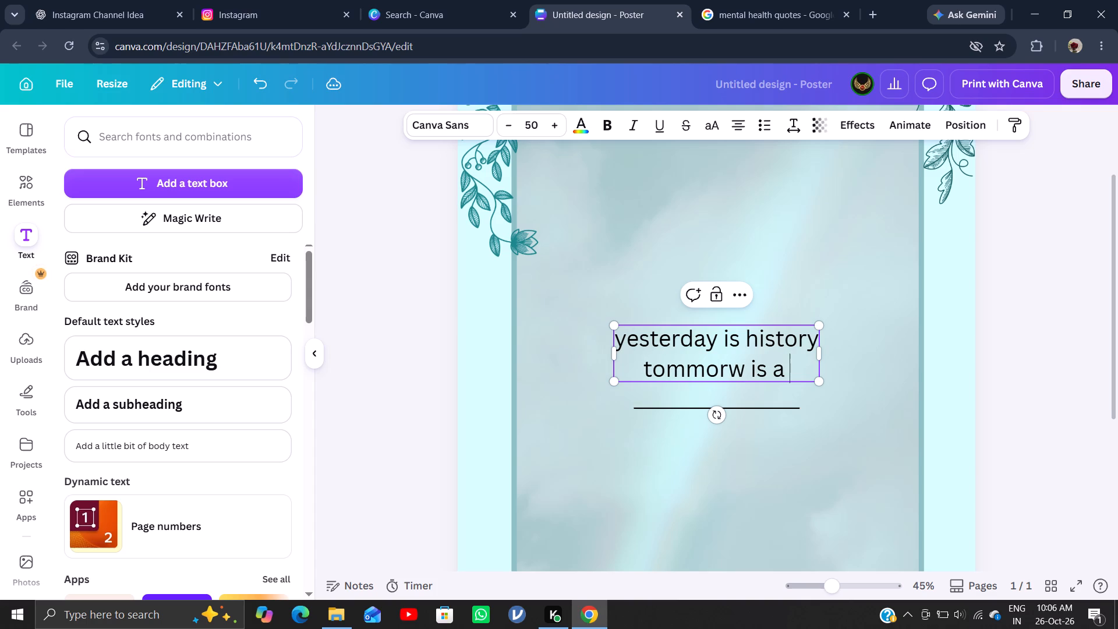
type("mis")
type("try")
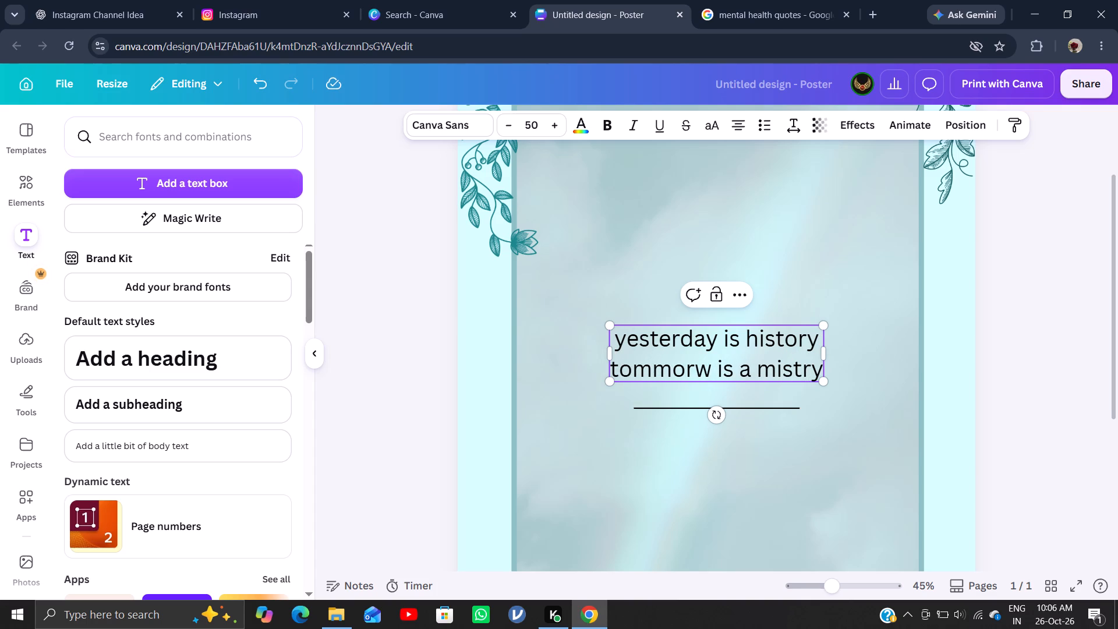
Add a third line to the quote text reading "but".
key("Return")
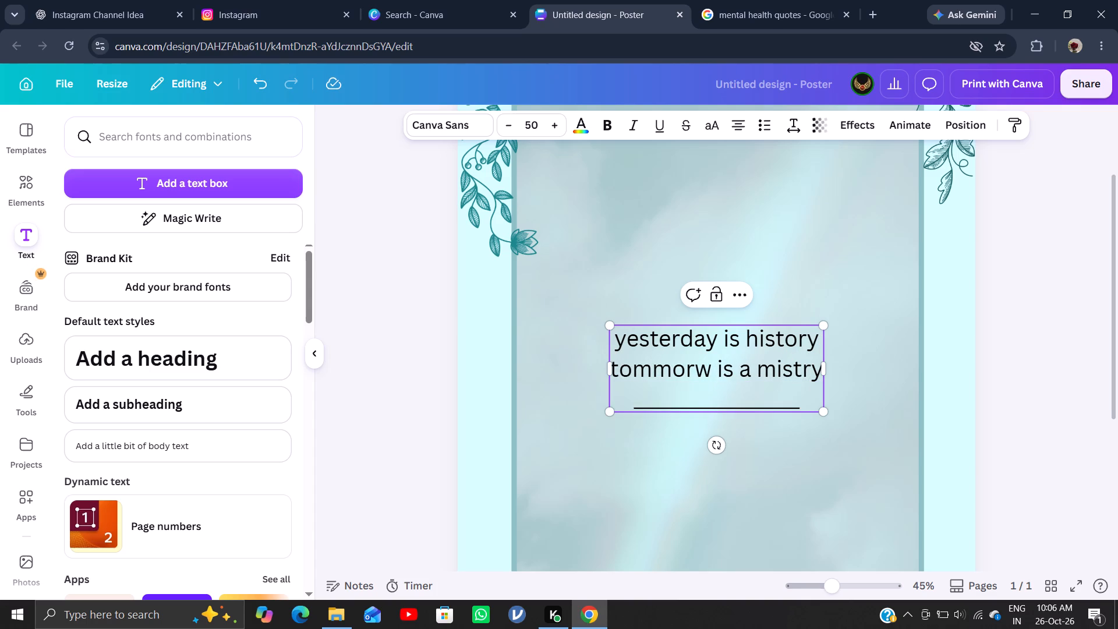
type("buy")
key("BackSpace")
type("t")
key("space")
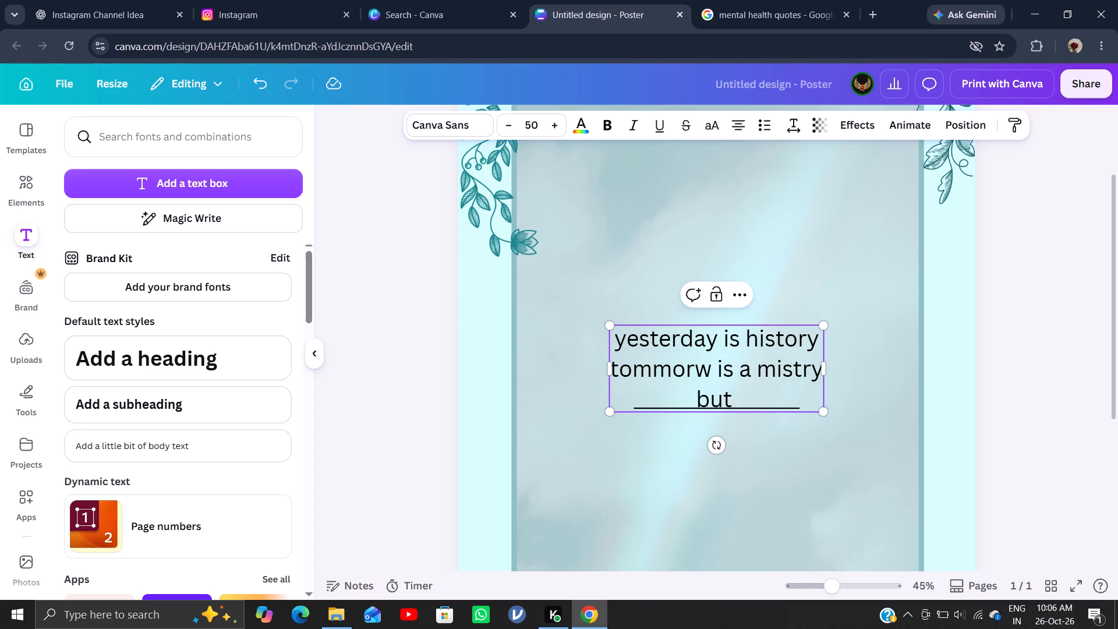
Add a fourth line to the quote text reading "today is a gift".
key("Return")
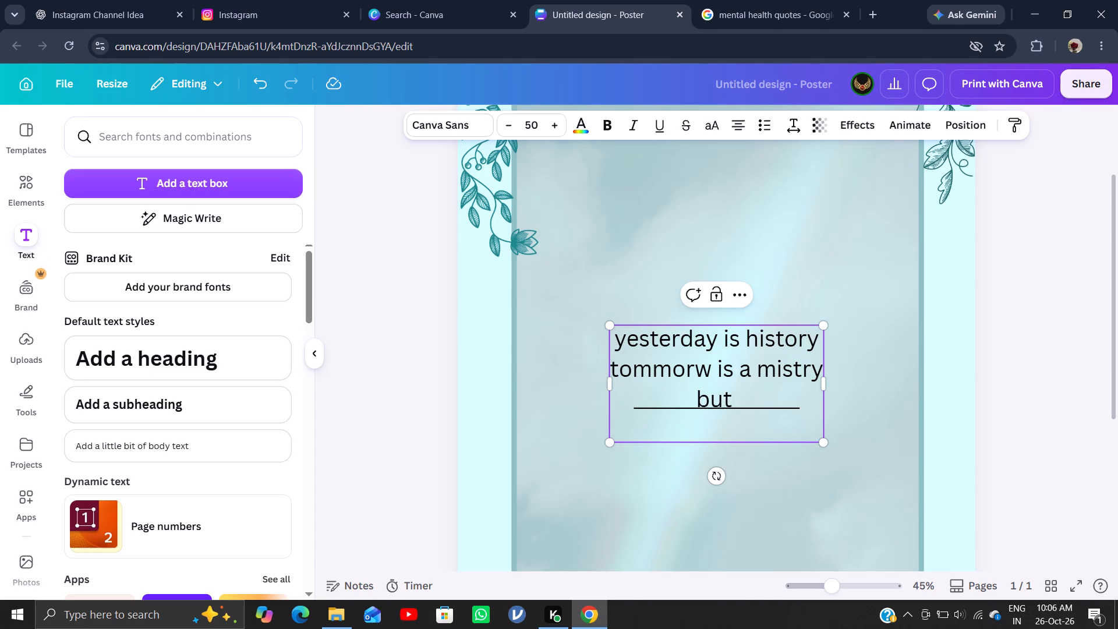
type("to")
type("day is a")
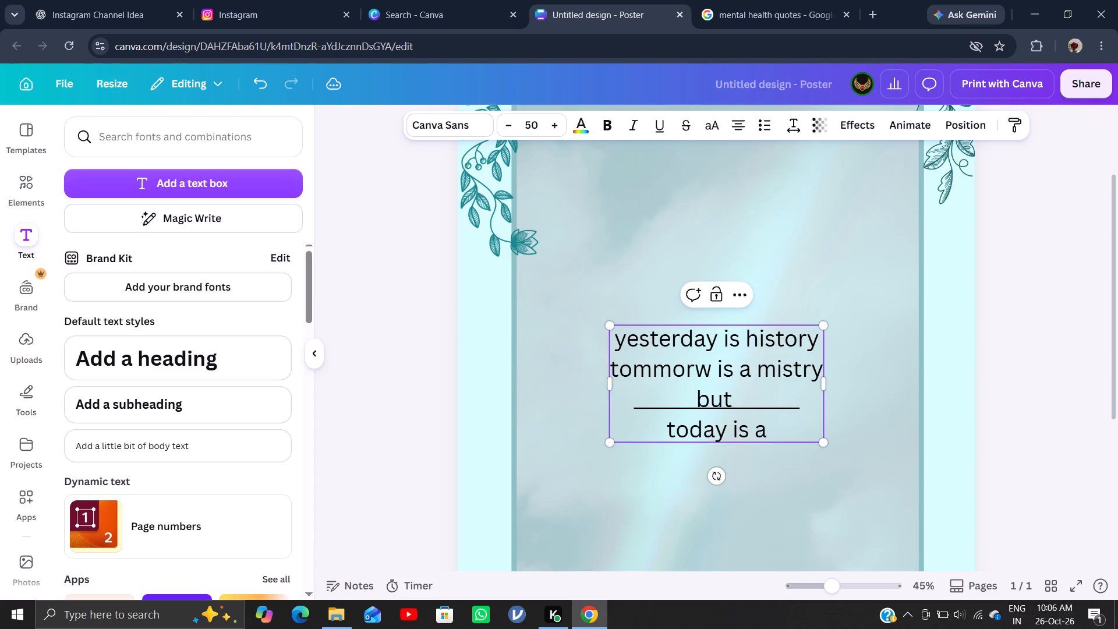
type("gift")
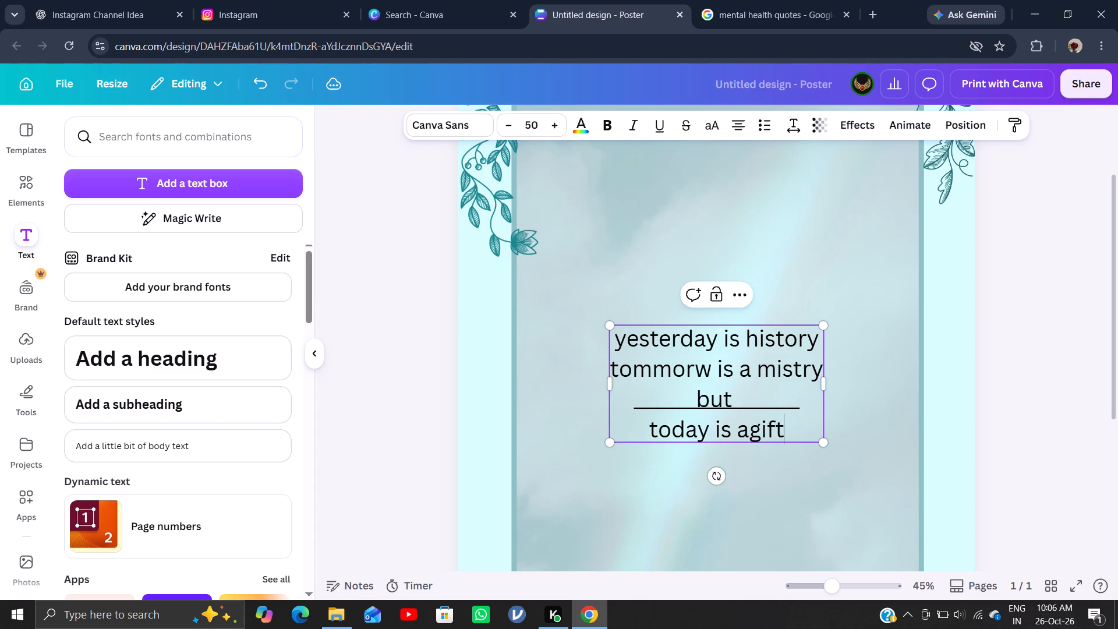
key("BackSpace")
key("BackSpace")
key("BackSpace")
key("BackSpace")
key("space")
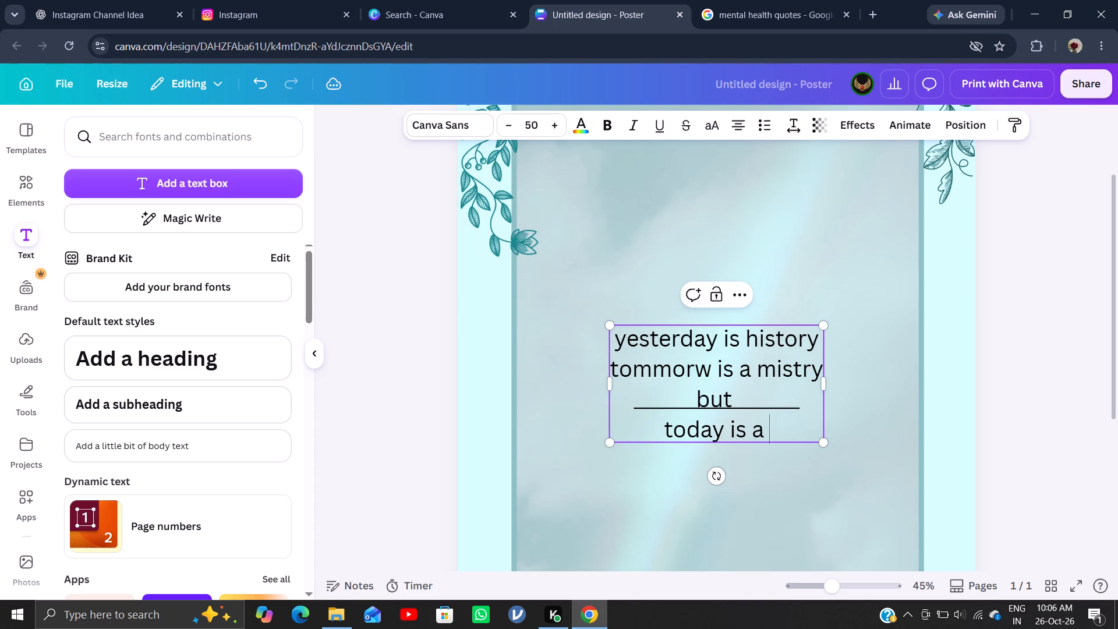
type("]git")
key("BackSpace")
key("BackSpace")
key("BackSpace")
key("BackSpace")
type("ft")
key("BackSpace")
key("BackSpace")
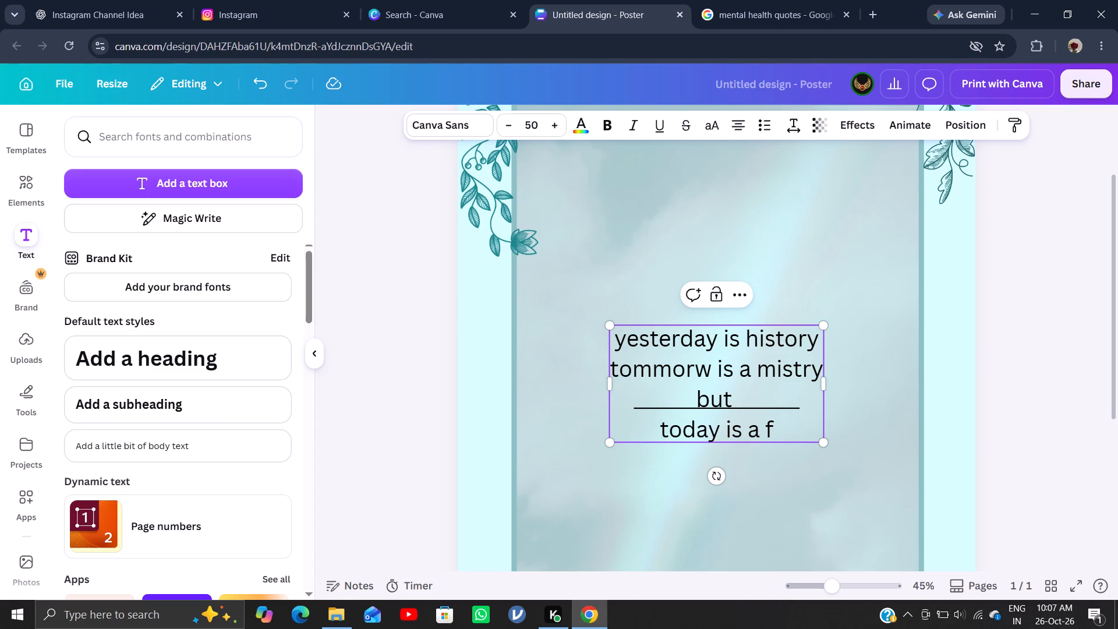
type("git")
key("BackSpace")
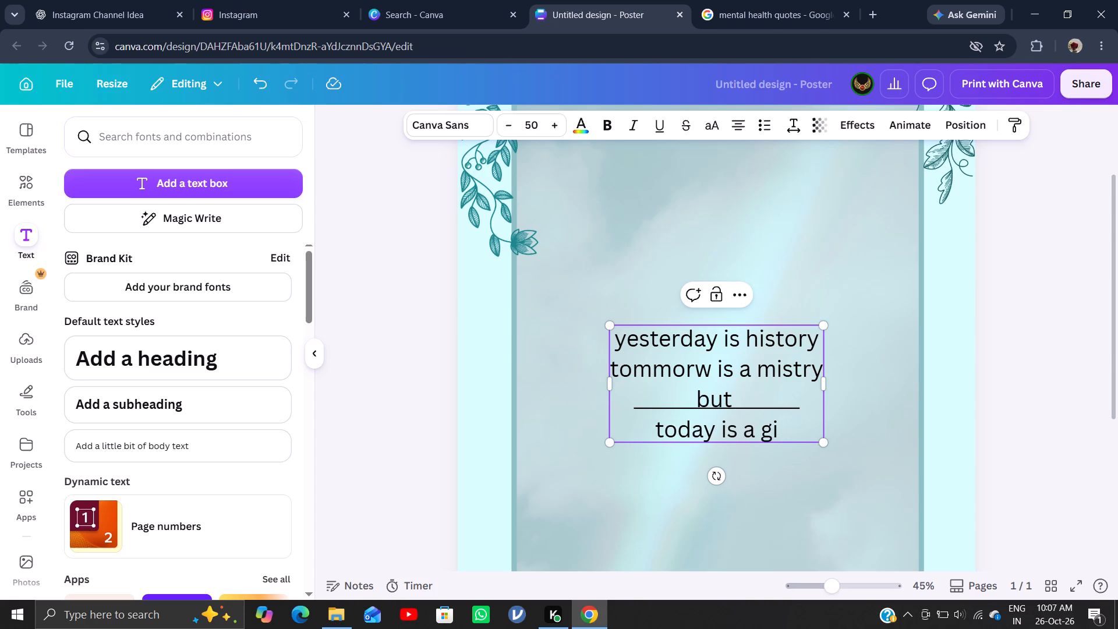
type("fr")
key("BackSpace")
key("t")
key("BackSpace")
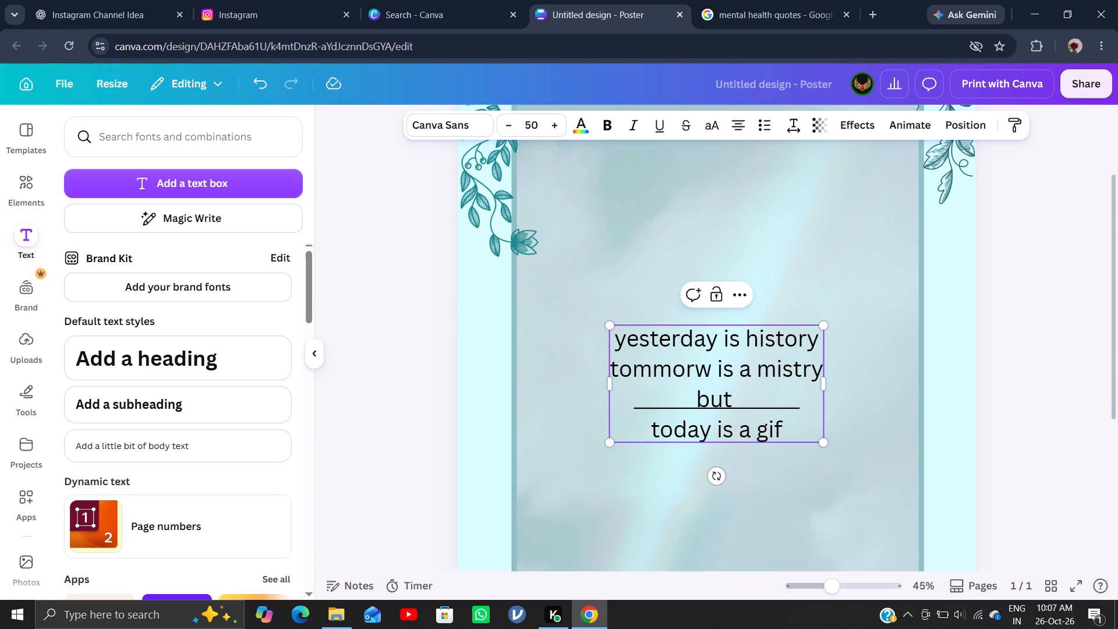
key("t")
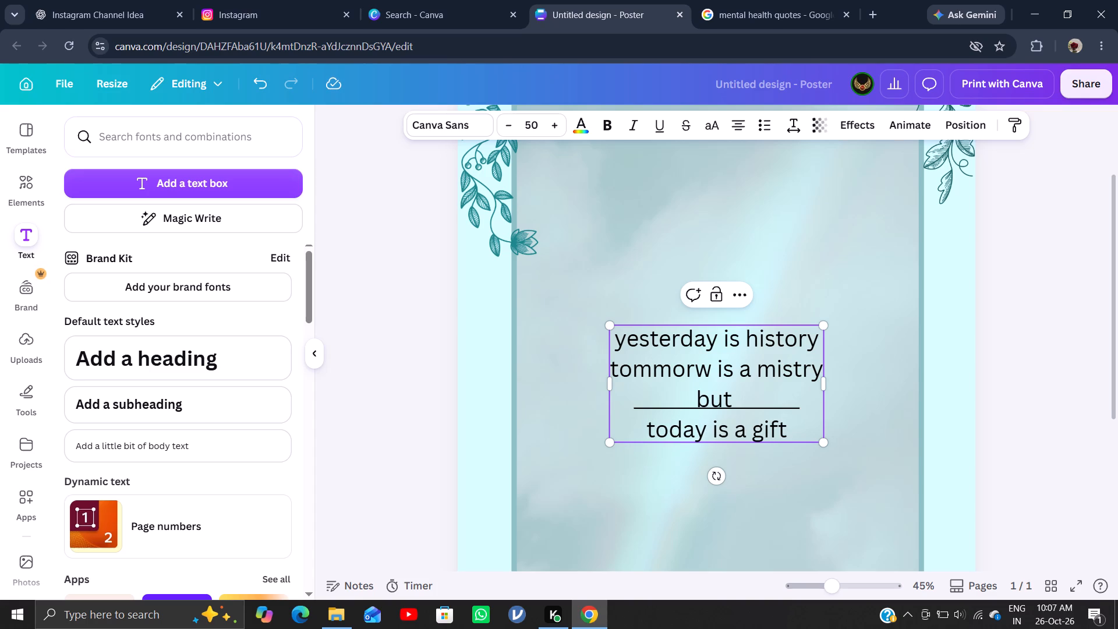
Add a fifth line to the quote text reading "that is why it called present".
key("Return")
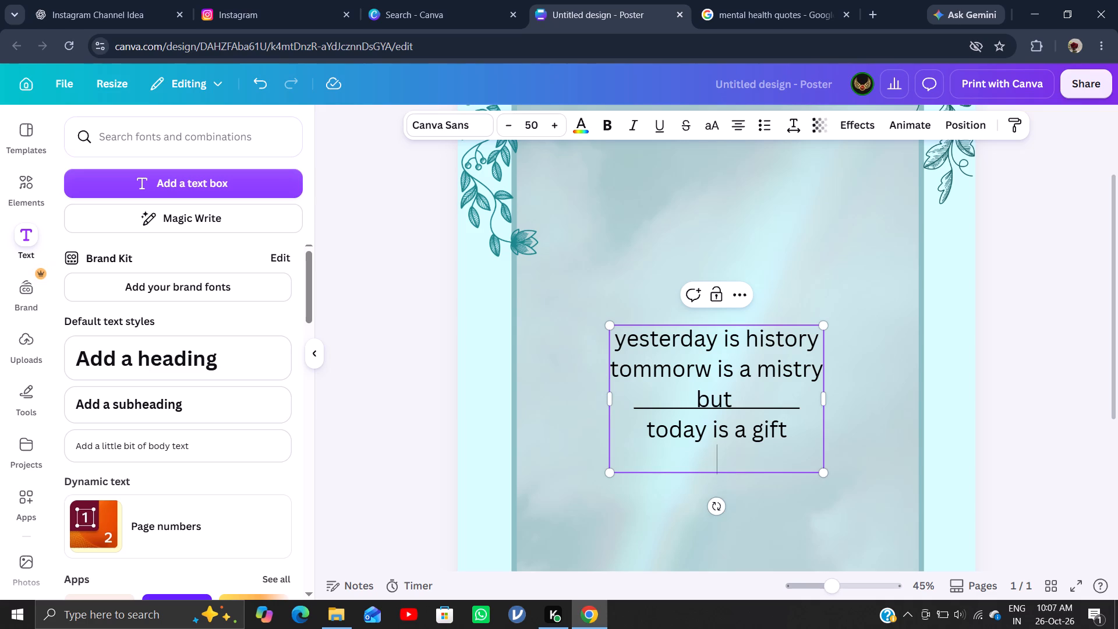
type("tnay")
key("BackSpace")
key("BackSpace")
key("BackSpace")
key("BackSpace")
type("that is")
key("space")
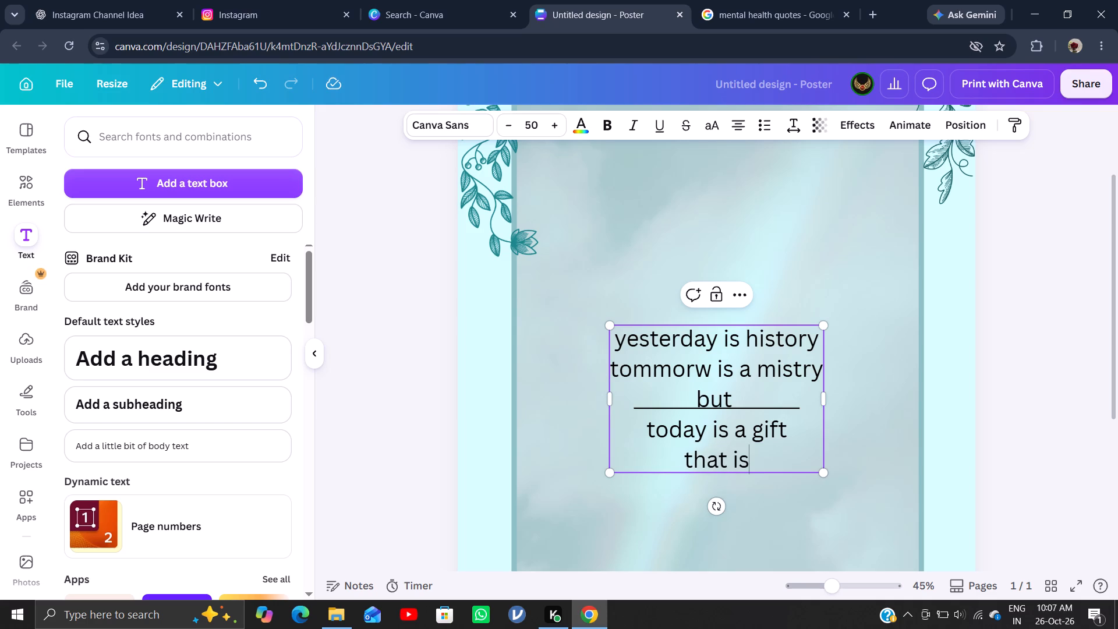
type("y")
key("space")
key("BackSpace")
key("BackSpace")
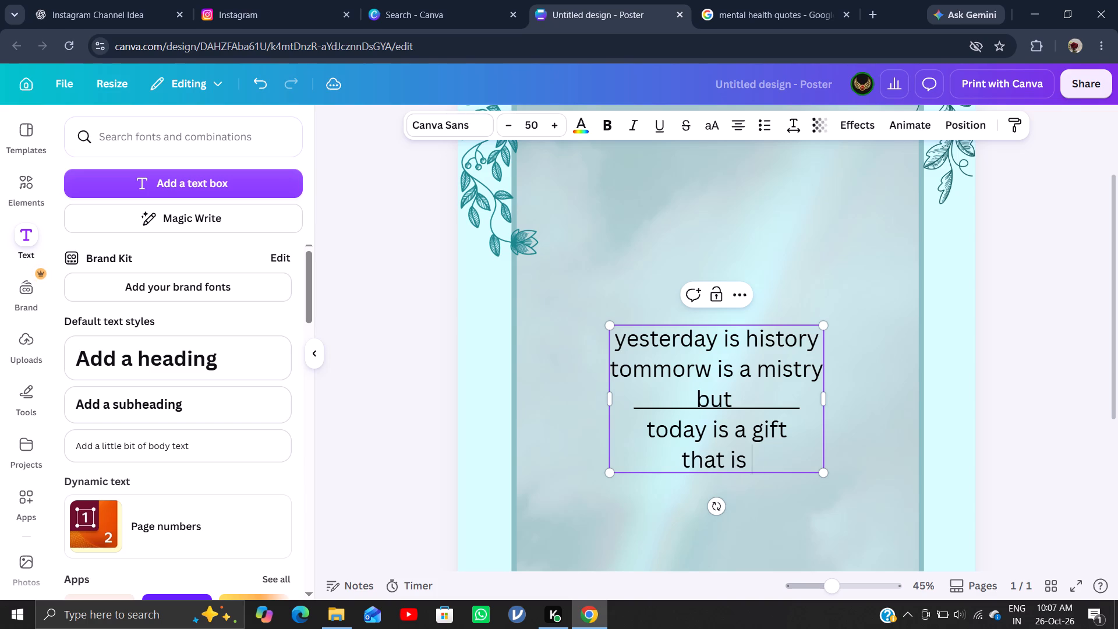
key("h")
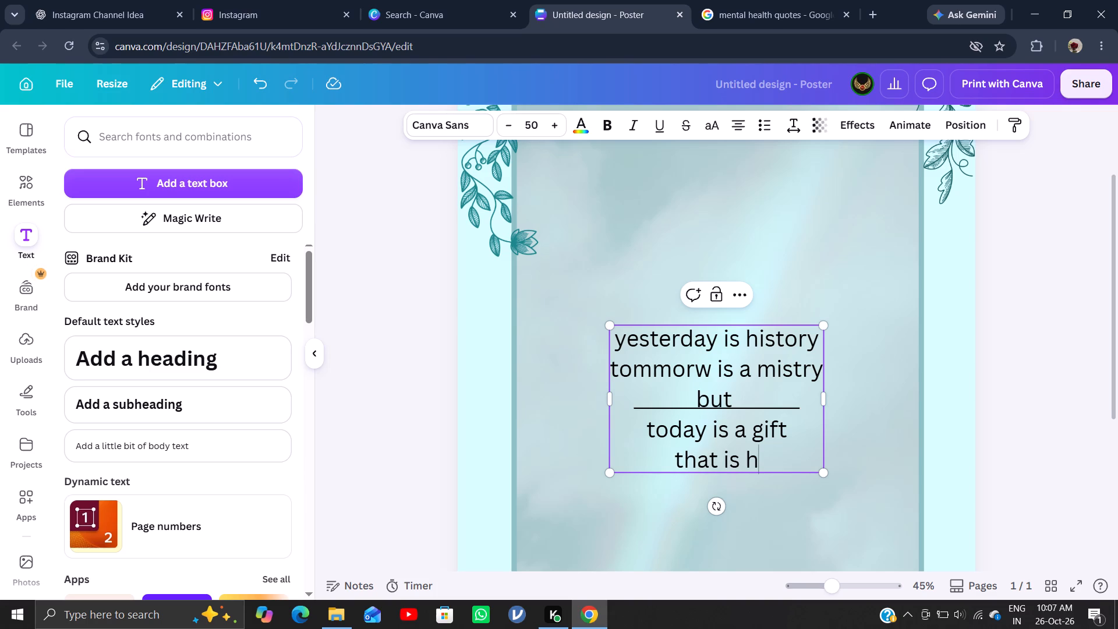
key("BackSpace")
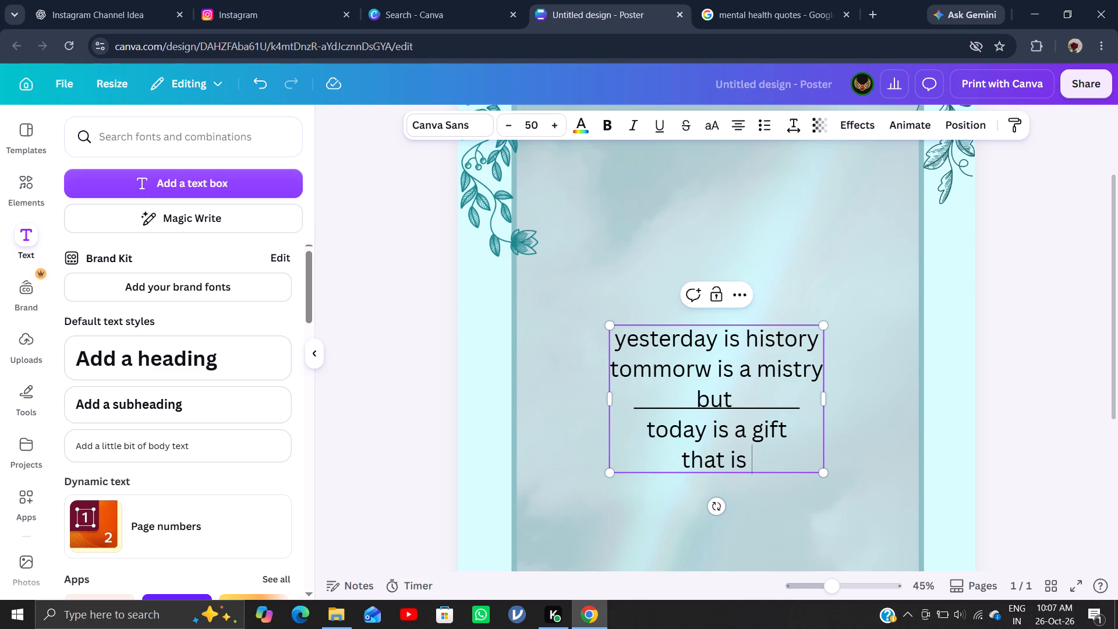
type("wh")
type("y")
key("space")
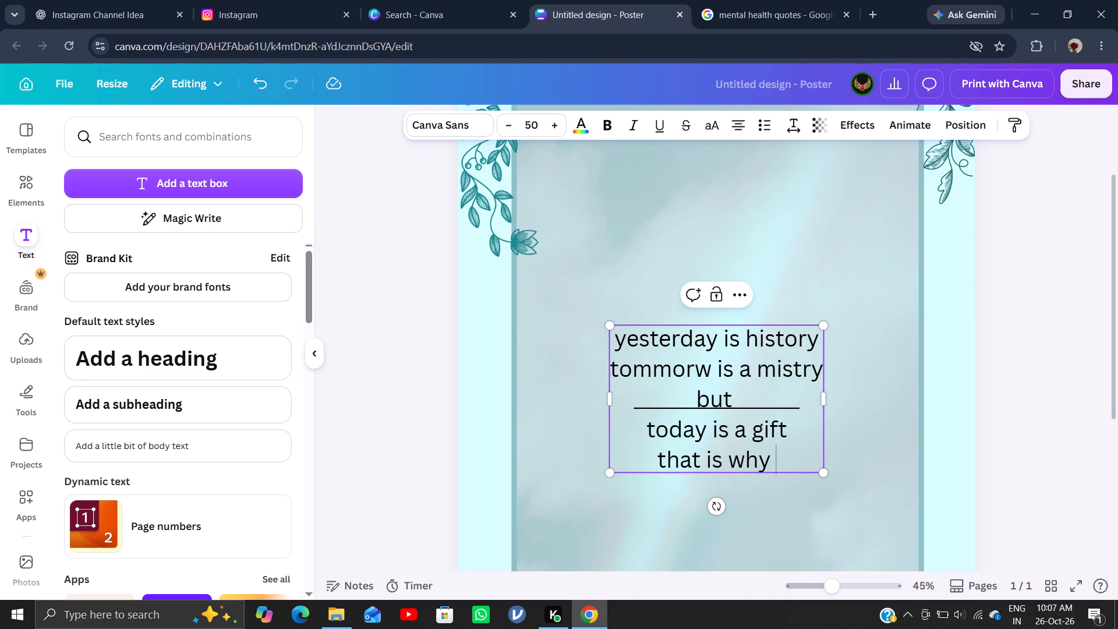
type("it")
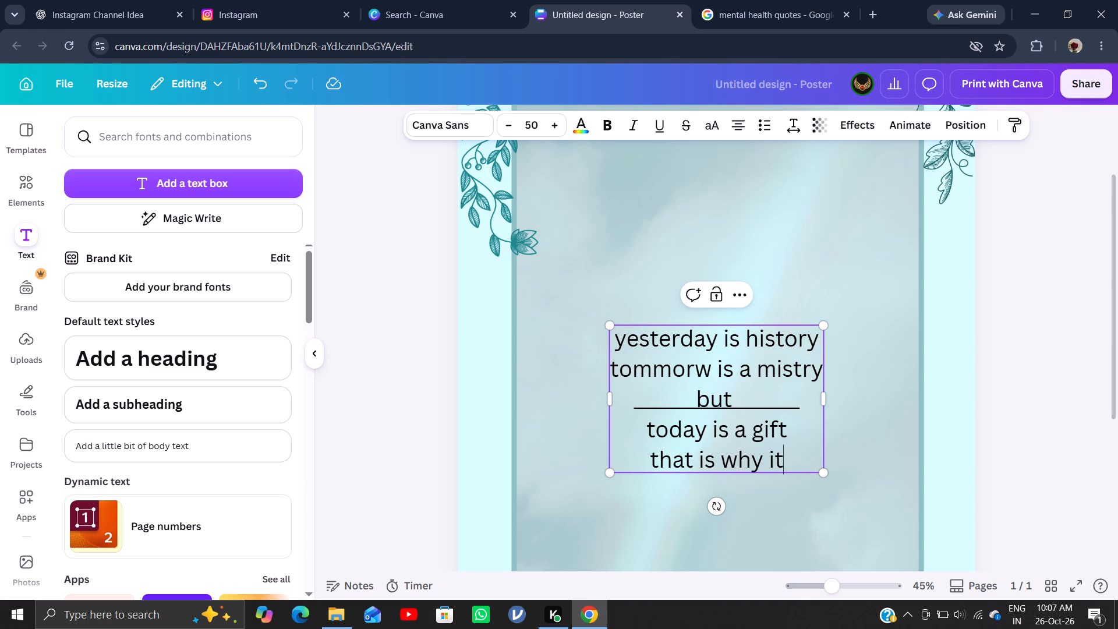
key("space")
type("call")
type("e d")
key("BackSpace")
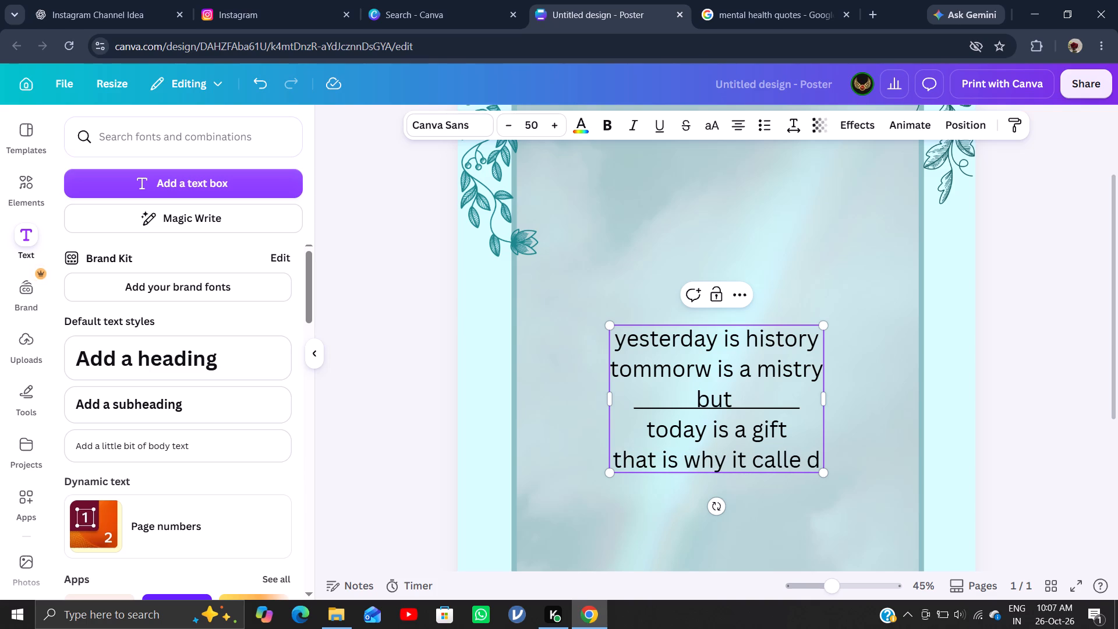
key("BackSpace")
type("d")
key("space")
type("preste")
key("BackSpace")
key("BackSpace")
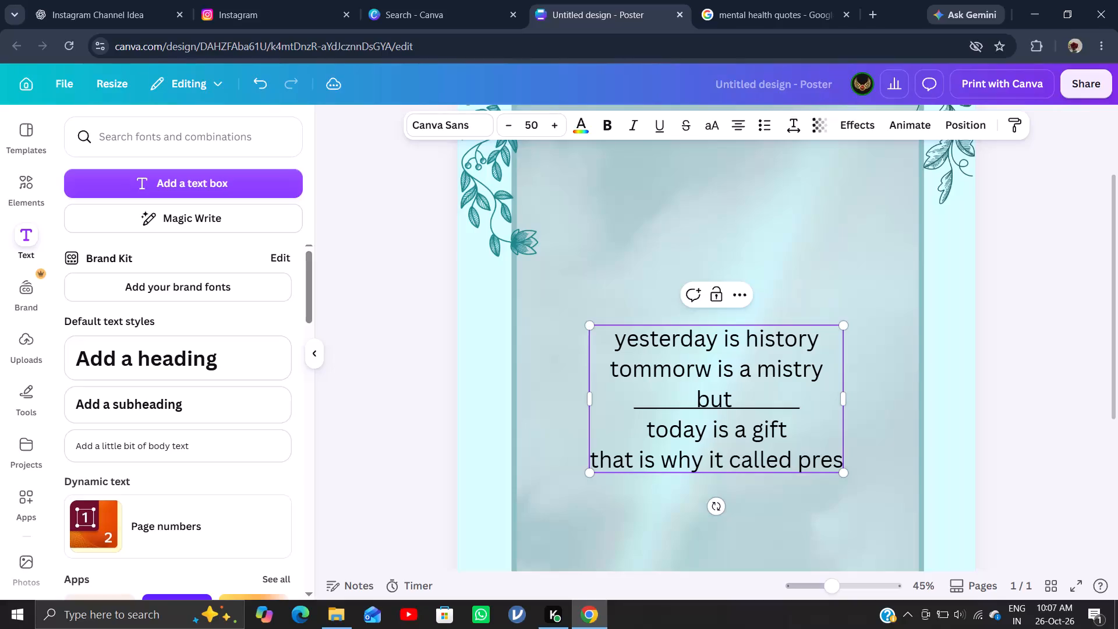
type("ent")
key("space")
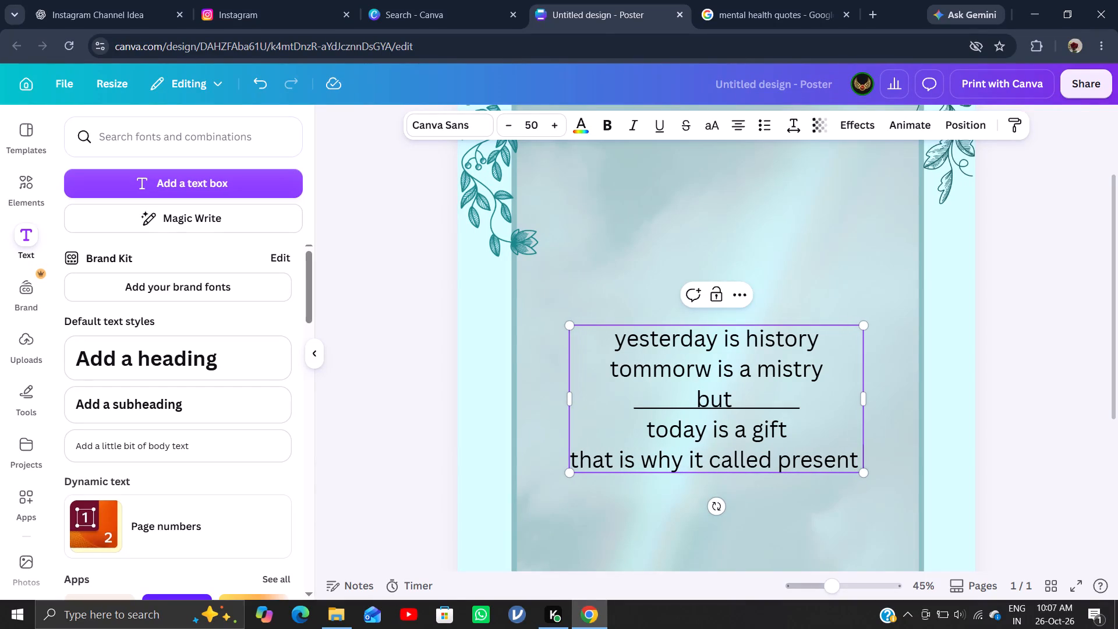
key("BackSpace")
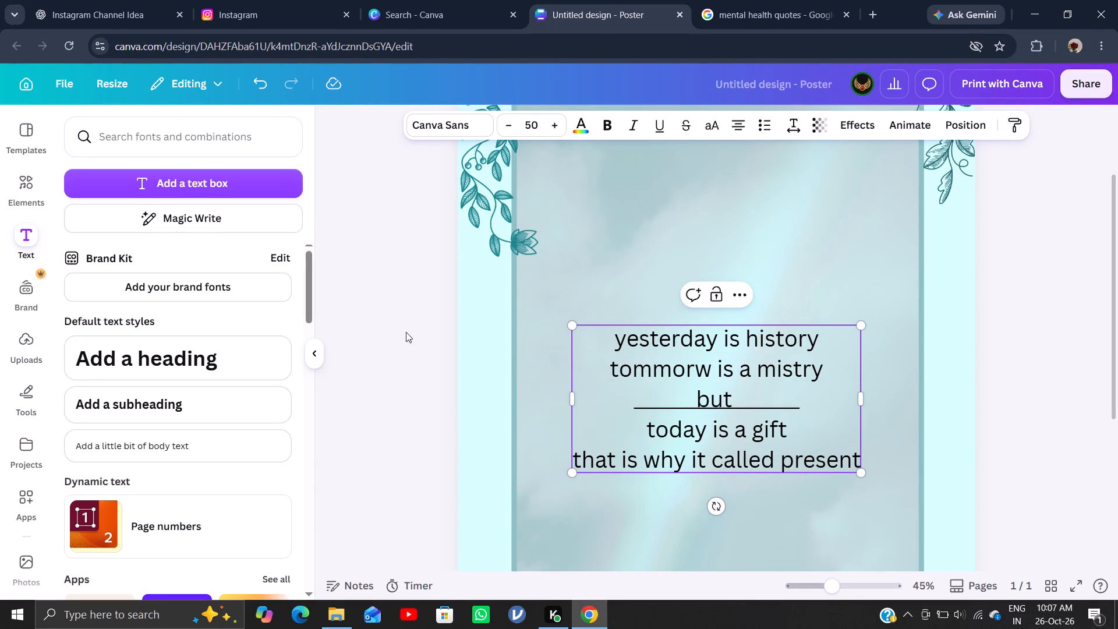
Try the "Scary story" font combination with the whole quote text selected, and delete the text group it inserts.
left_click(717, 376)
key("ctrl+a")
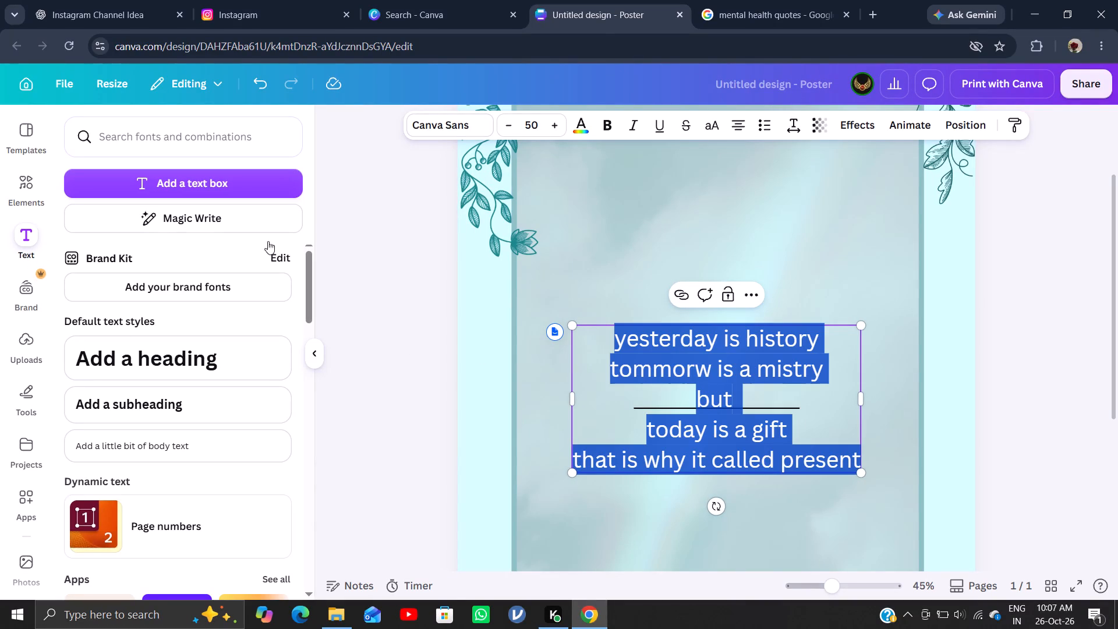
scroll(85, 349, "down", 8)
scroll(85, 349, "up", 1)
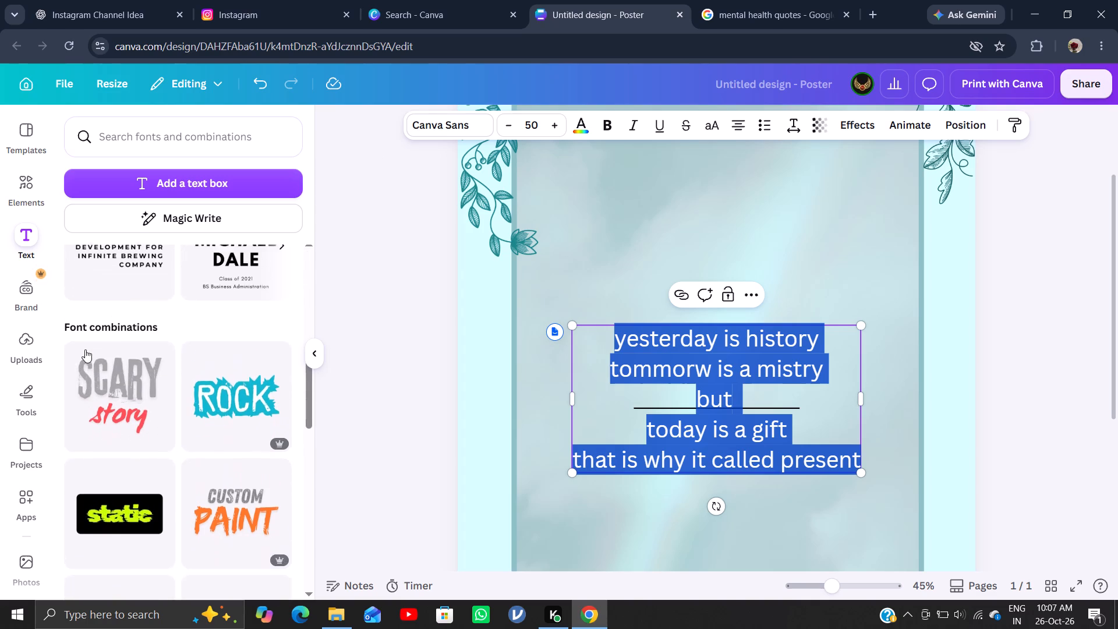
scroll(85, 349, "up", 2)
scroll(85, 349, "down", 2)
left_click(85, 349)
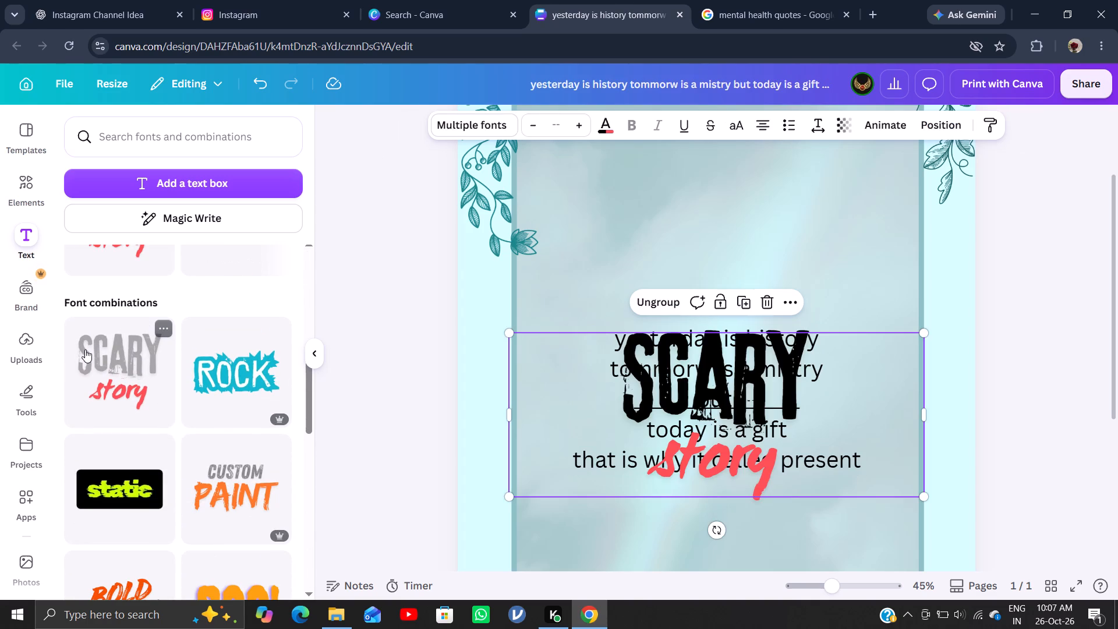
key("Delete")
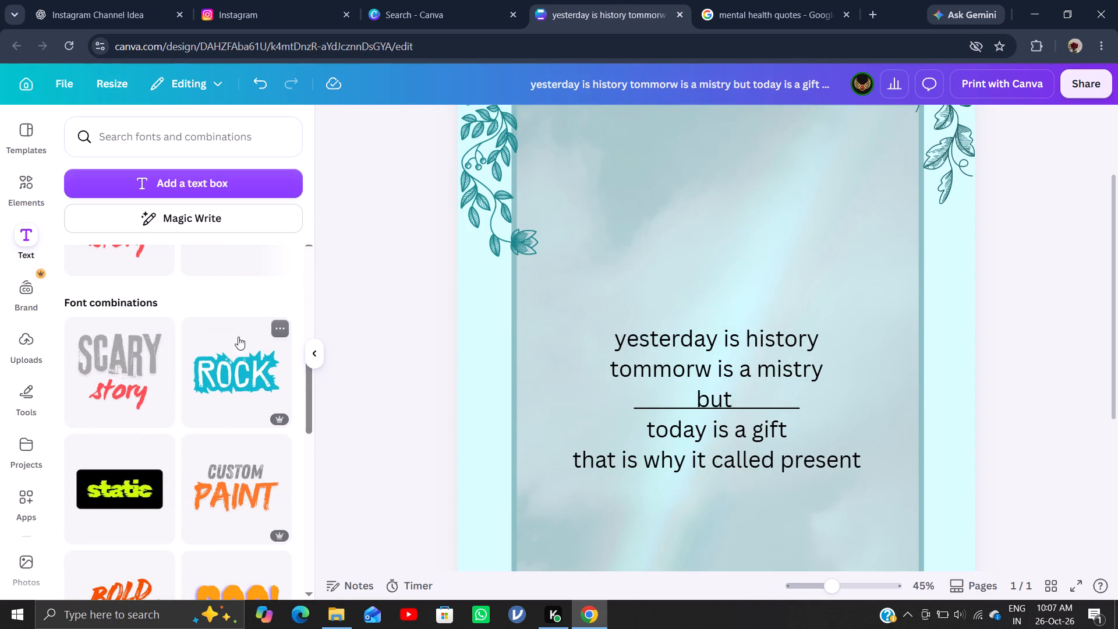
Browse the font combinations for a lettering style that suits the quote.
scroll(202, 292, "up", 3)
scroll(202, 292, "down", 1)
scroll(202, 292, "up", 2)
scroll(202, 292, "down", 2)
scroll(202, 292, "up", 2)
scroll(203, 299, "down", 3)
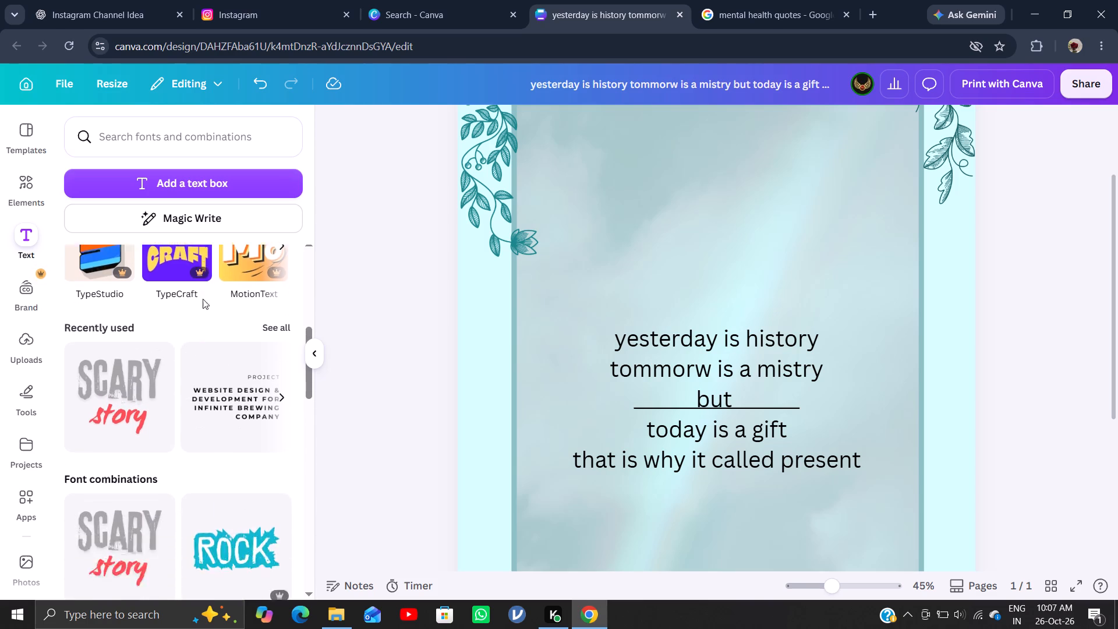
scroll(203, 299, "down", 5)
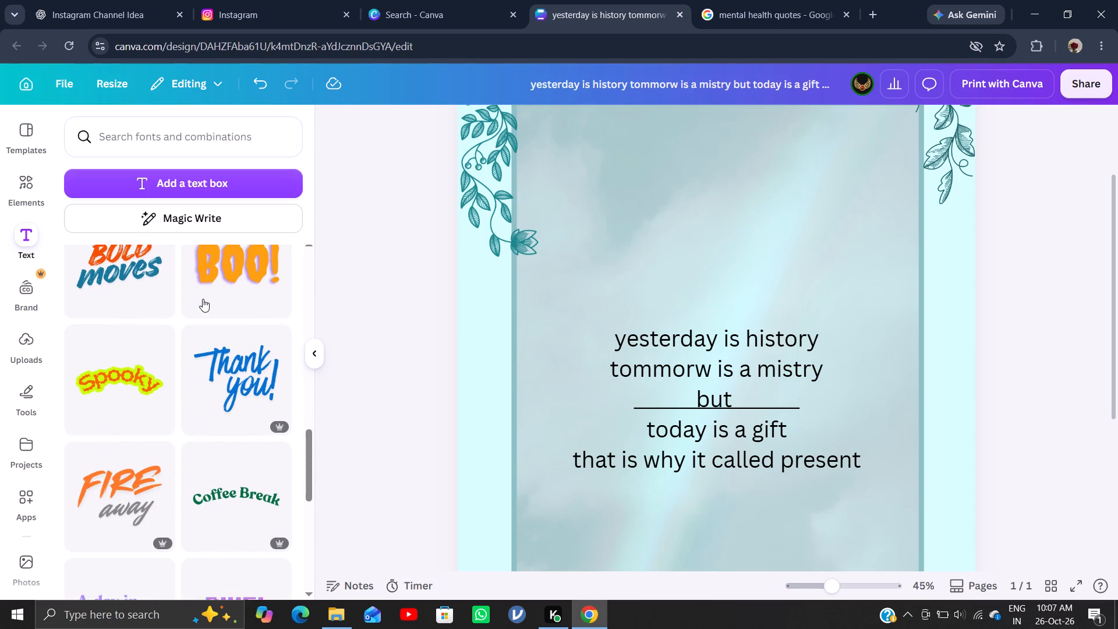
scroll(203, 299, "down", 1)
scroll(203, 299, "up", 2)
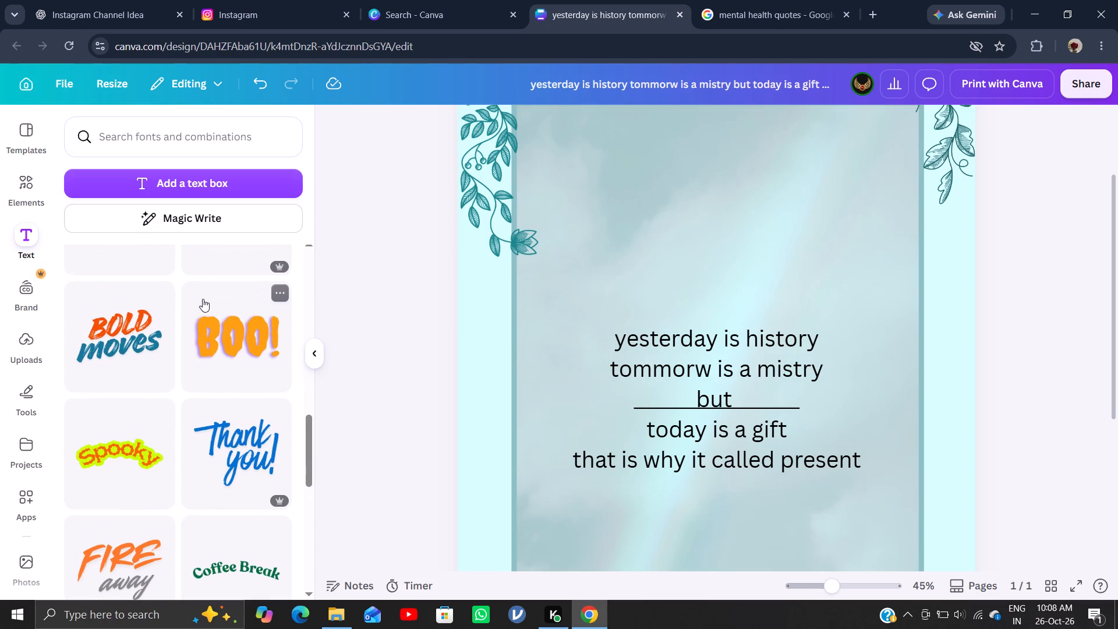
scroll(203, 299, "up", 1)
scroll(203, 299, "down", 4)
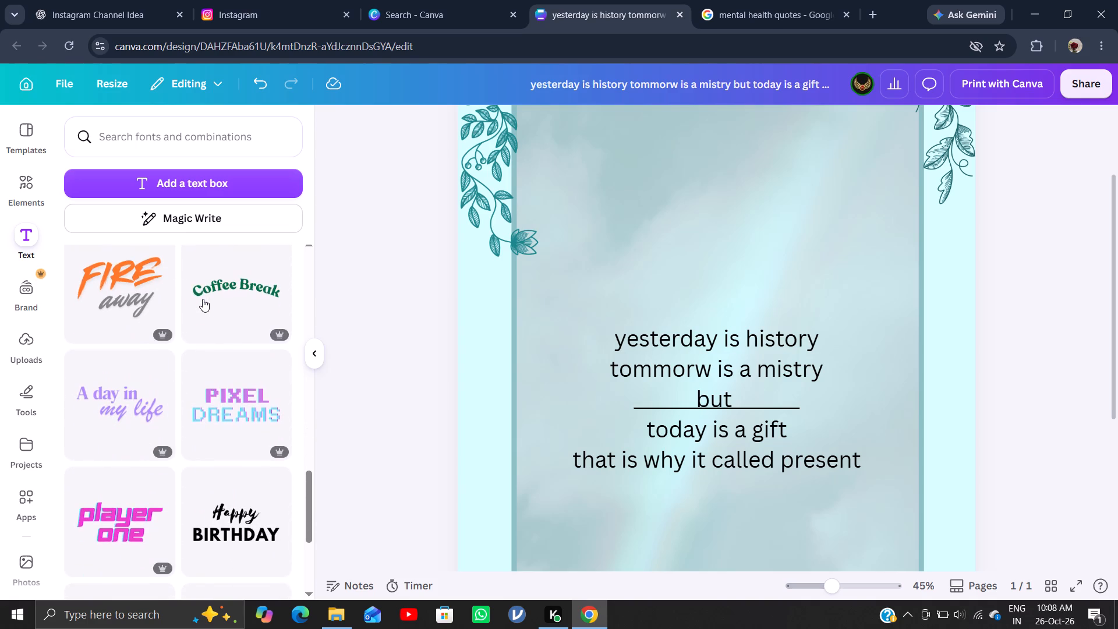
scroll(203, 299, "down", 3)
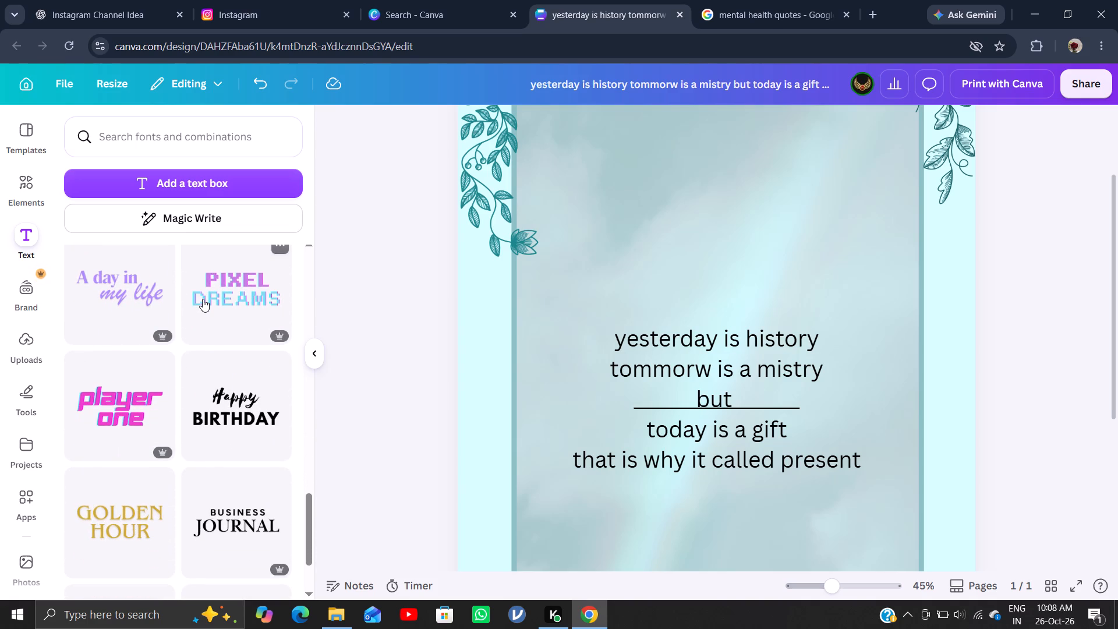
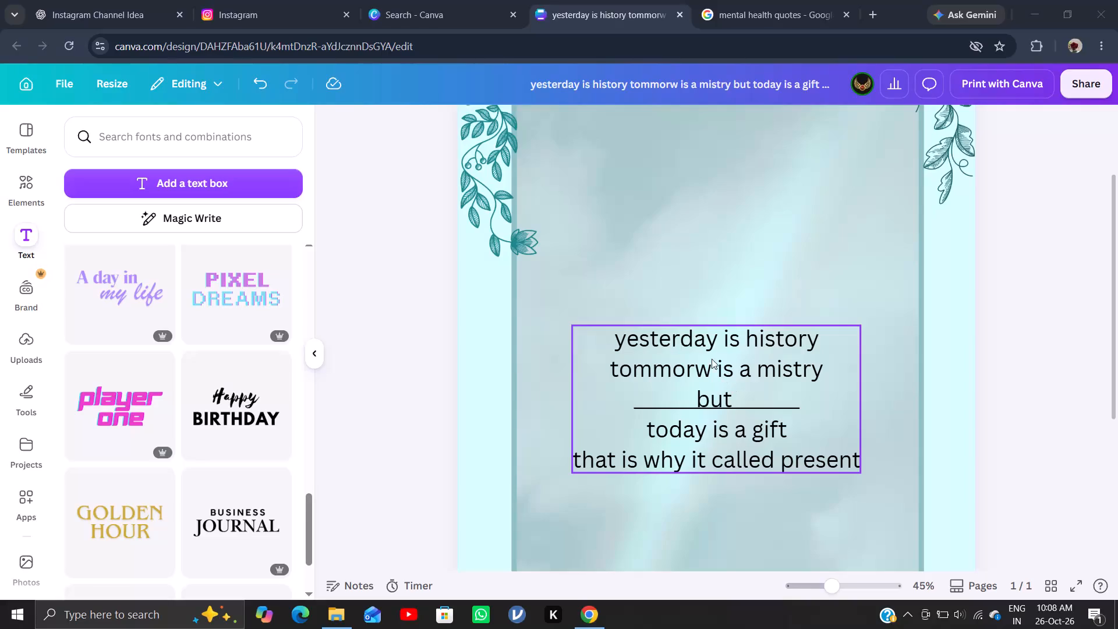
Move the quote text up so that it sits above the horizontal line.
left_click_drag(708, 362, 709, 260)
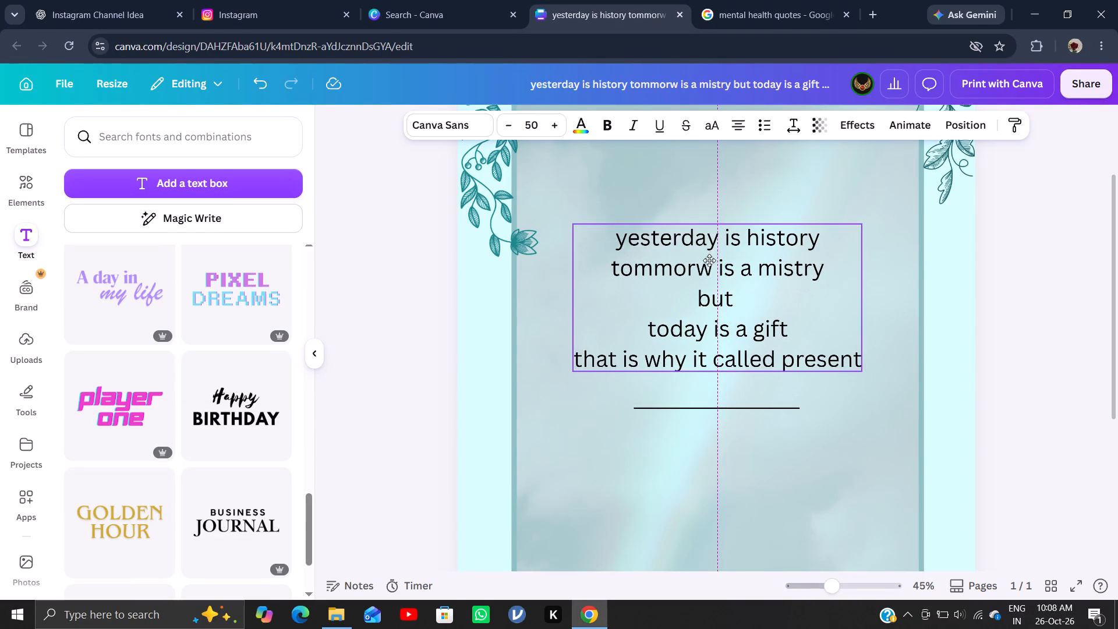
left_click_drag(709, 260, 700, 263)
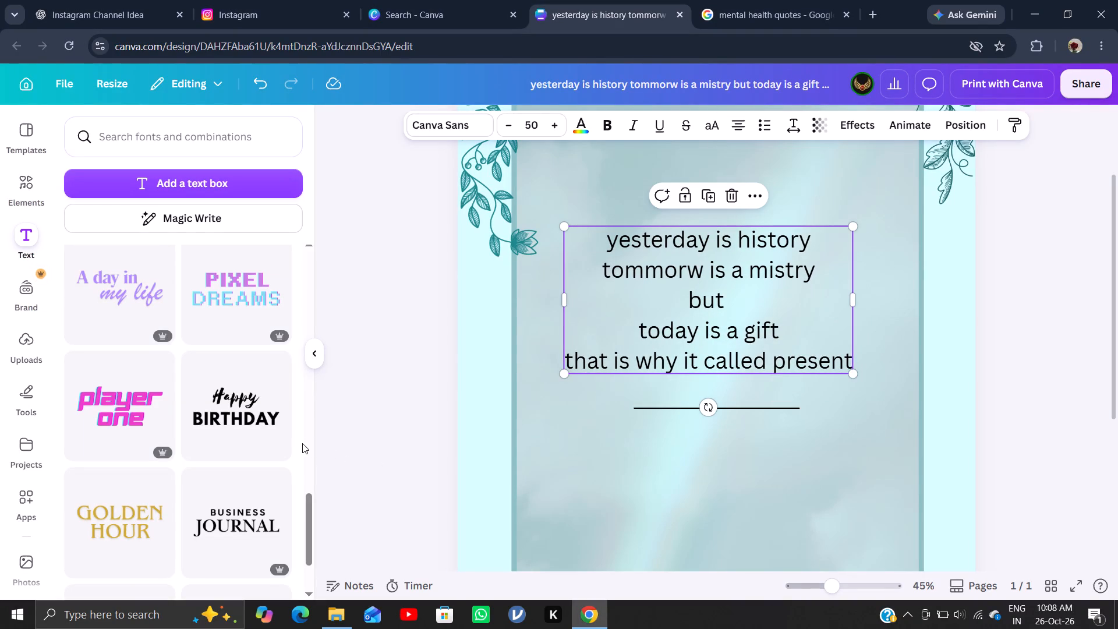
Browse the font combinations for a decorative lettering style to use for the quote.
scroll(292, 442, "down", 1)
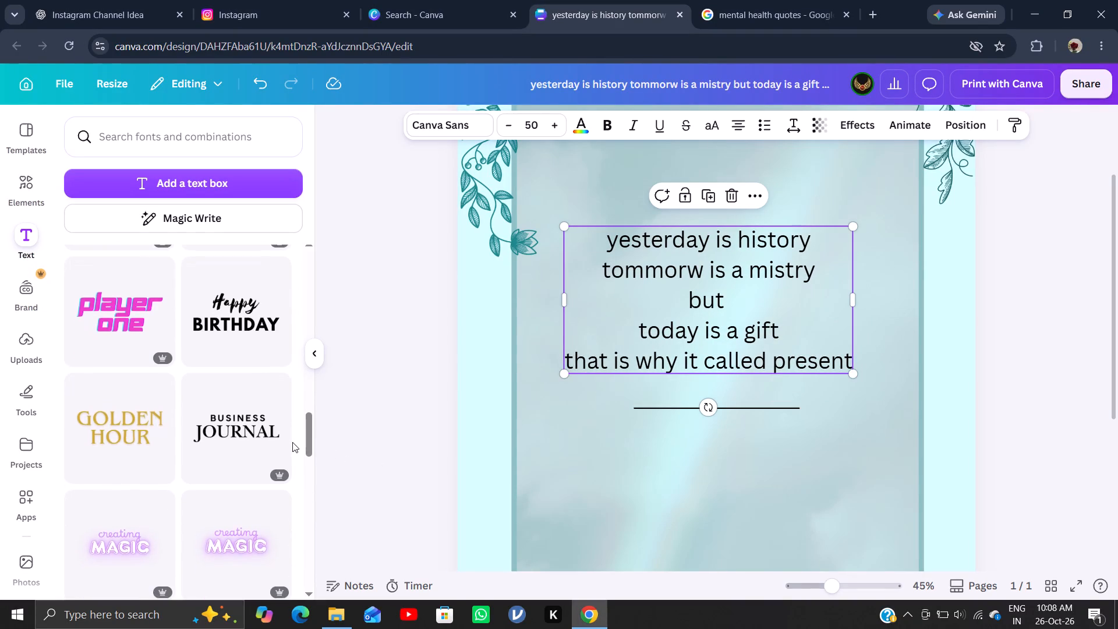
scroll(292, 442, "down", 8)
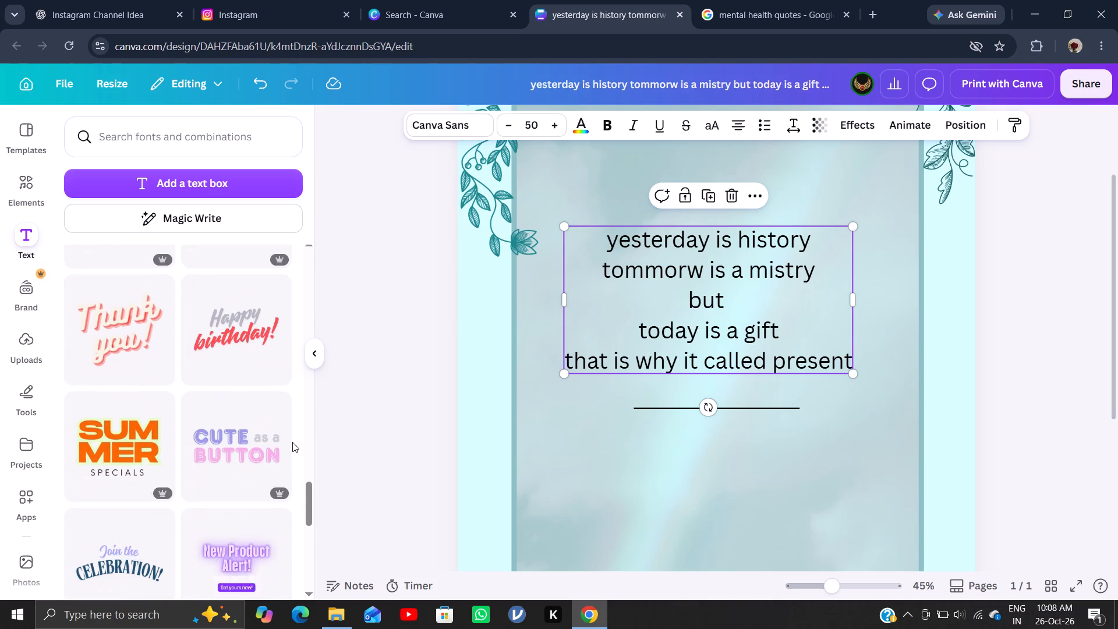
scroll(292, 442, "down", 2)
scroll(292, 442, "up", 1)
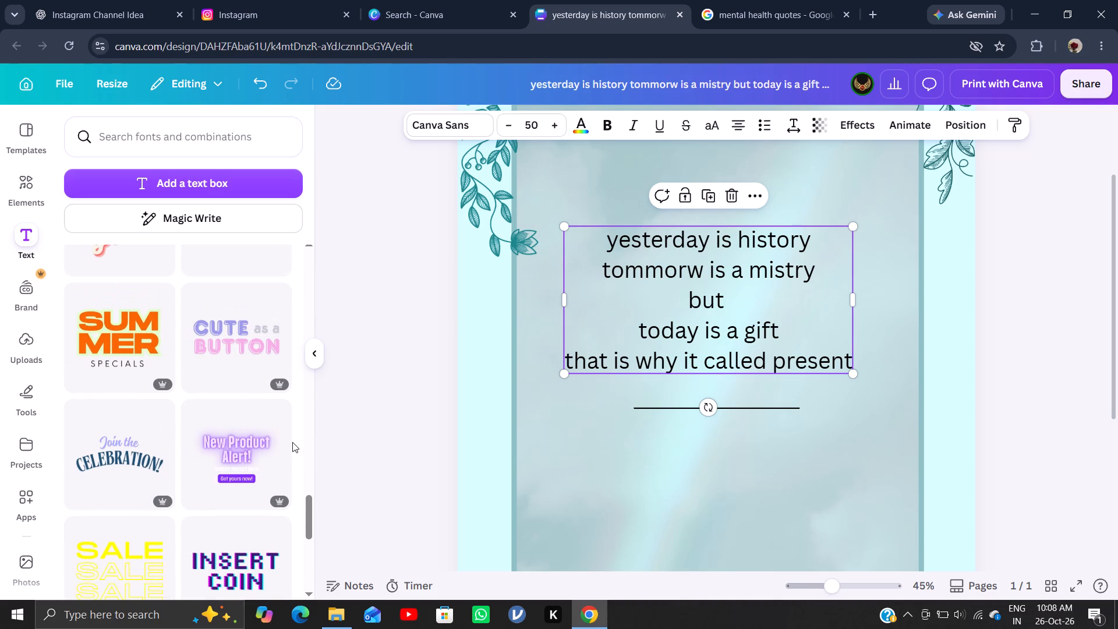
scroll(292, 442, "down", 1)
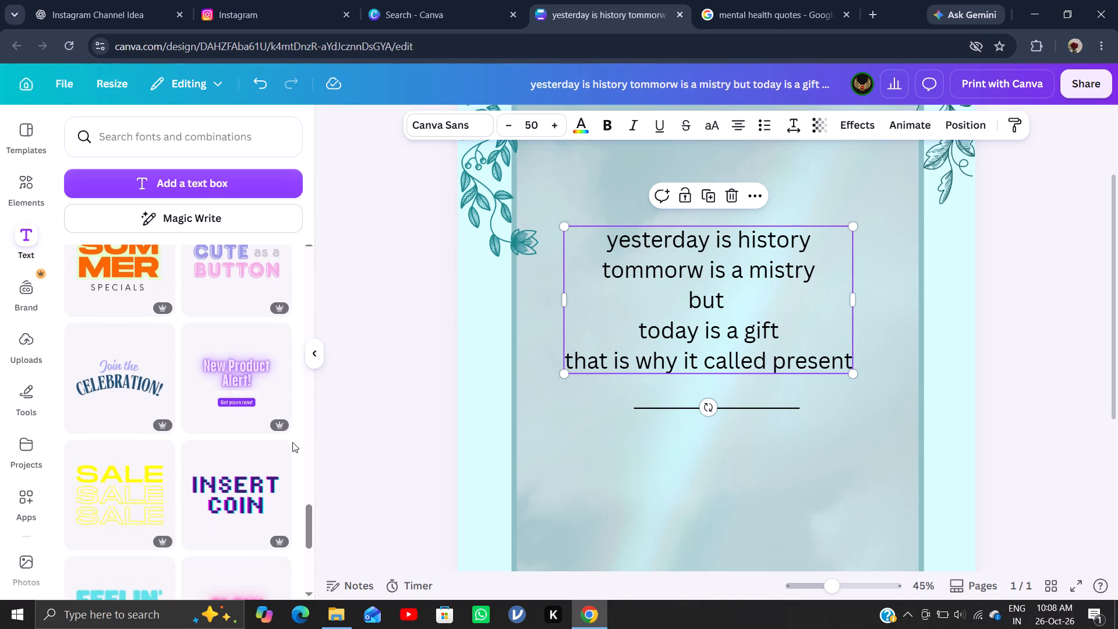
scroll(292, 442, "down", 4)
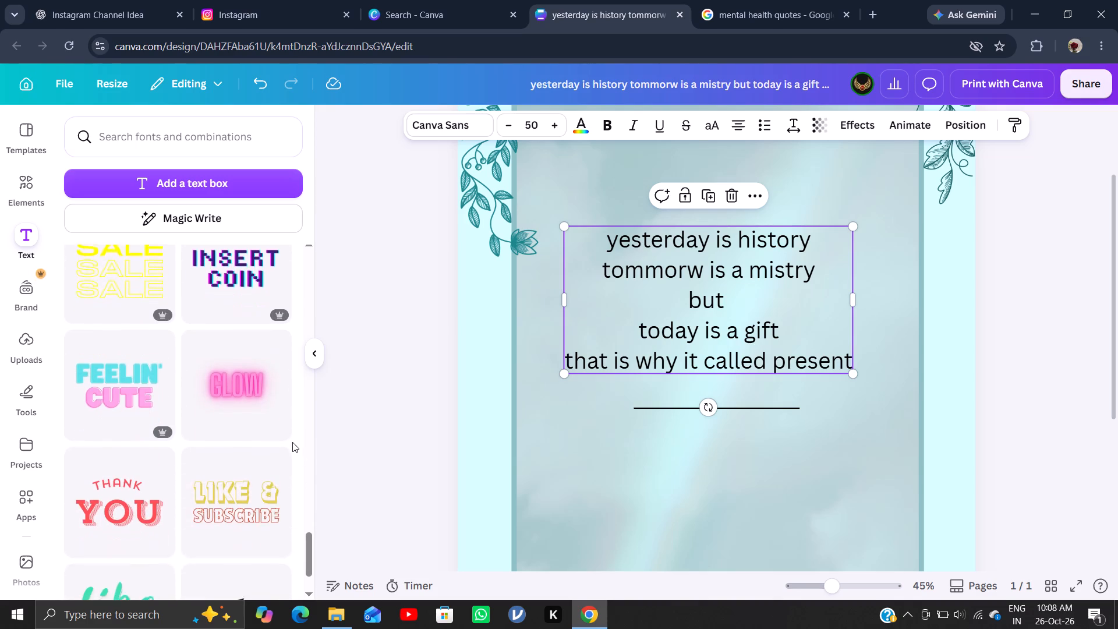
scroll(292, 442, "down", 3)
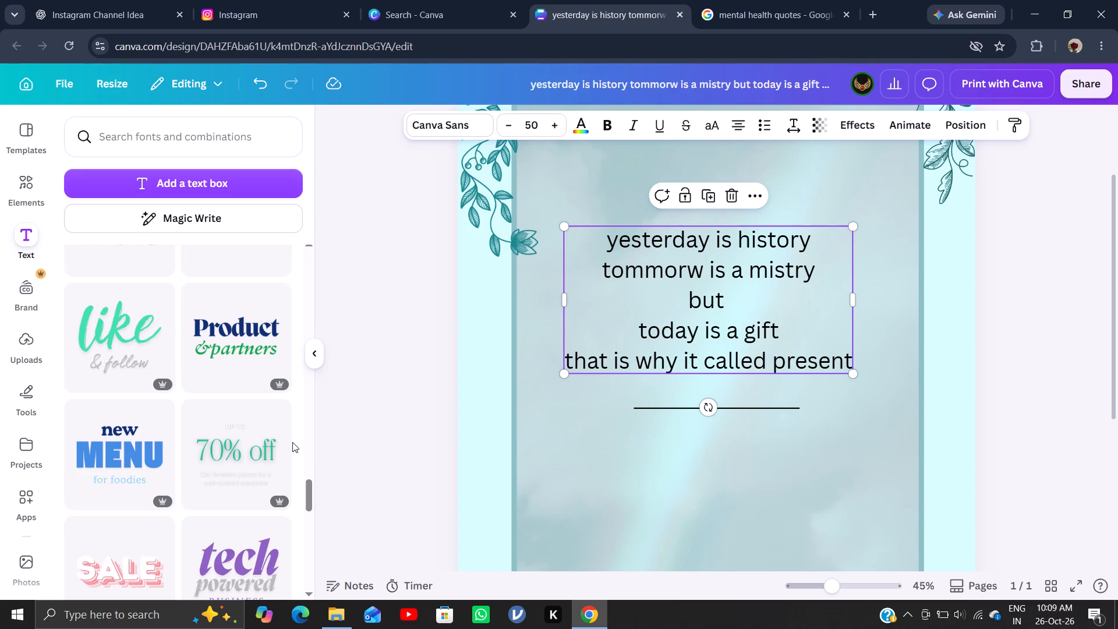
scroll(292, 442, "down", 3)
scroll(292, 442, "up", 3)
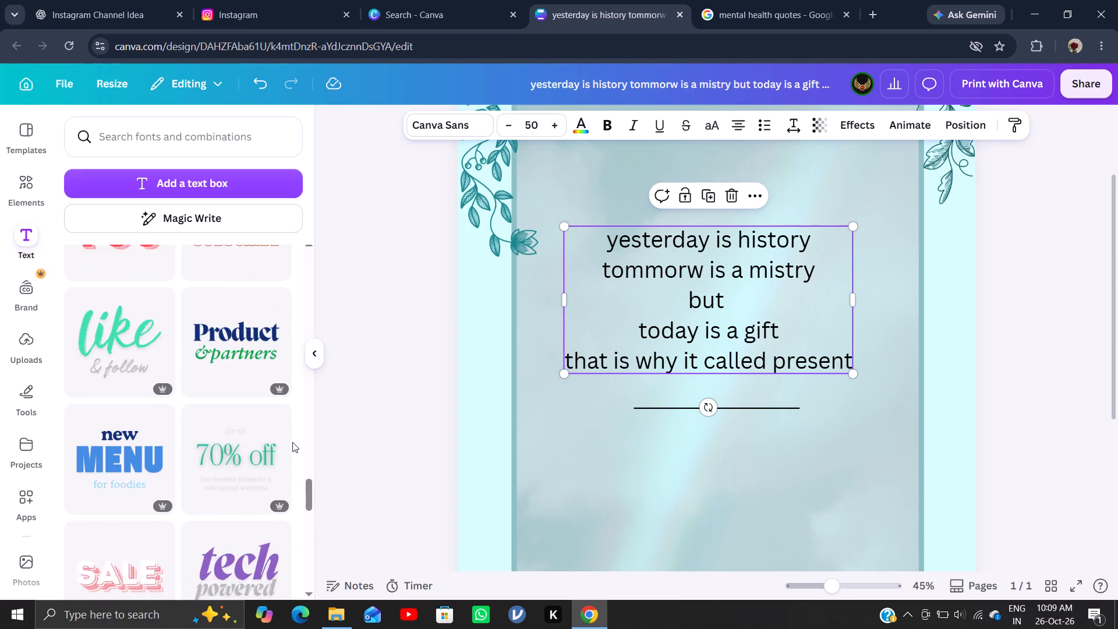
scroll(292, 442, "down", 5)
scroll(292, 442, "up", 5)
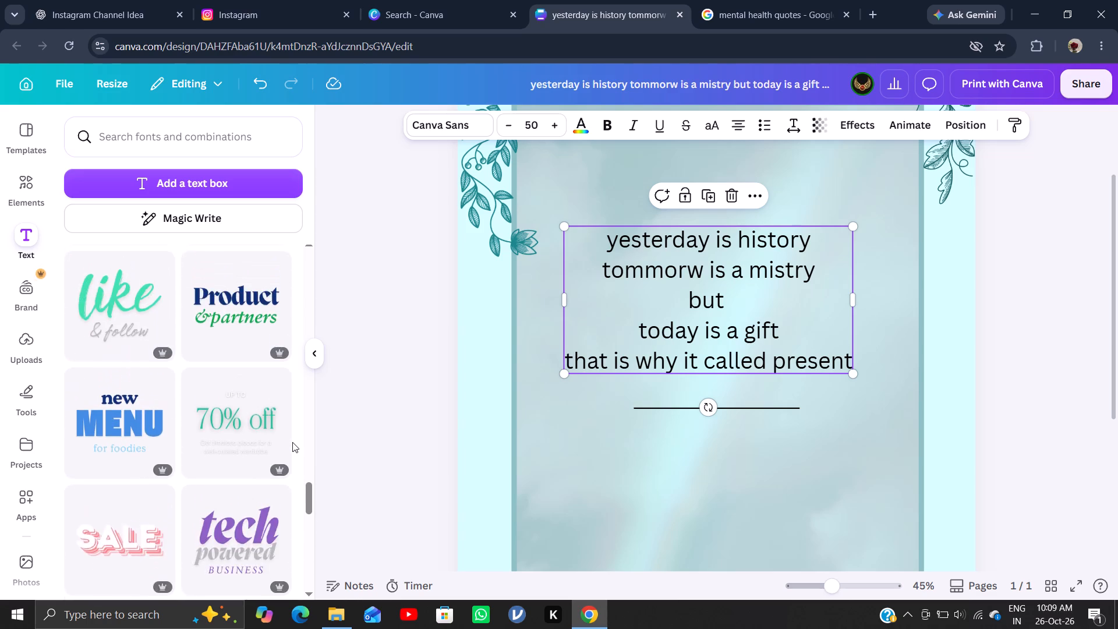
scroll(292, 442, "up", 6)
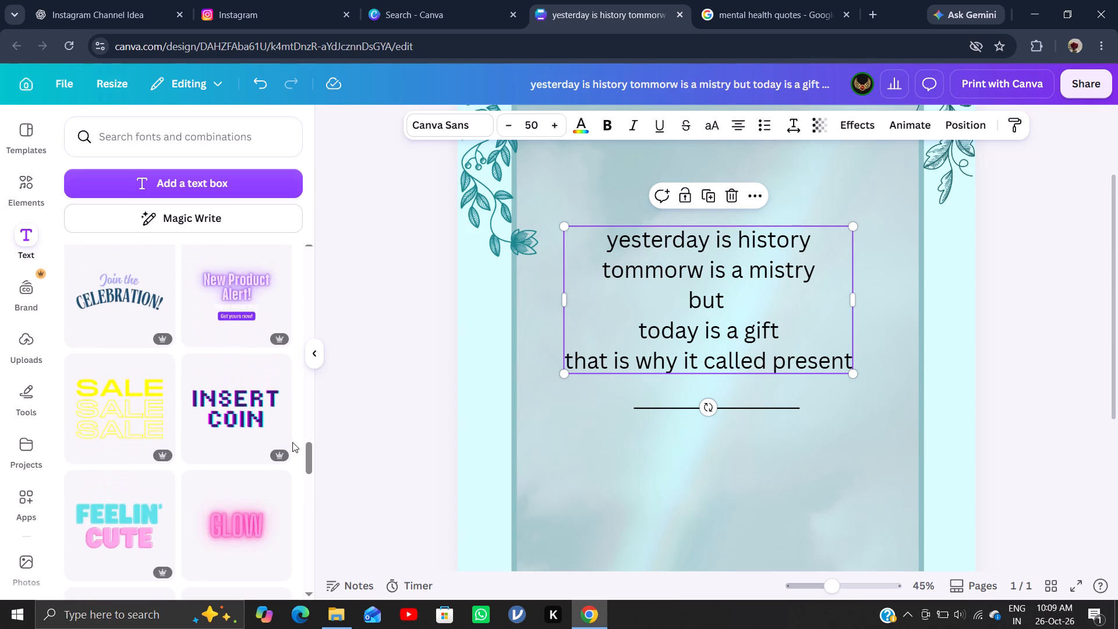
scroll(292, 442, "up", 6)
scroll(292, 448, "down", 3)
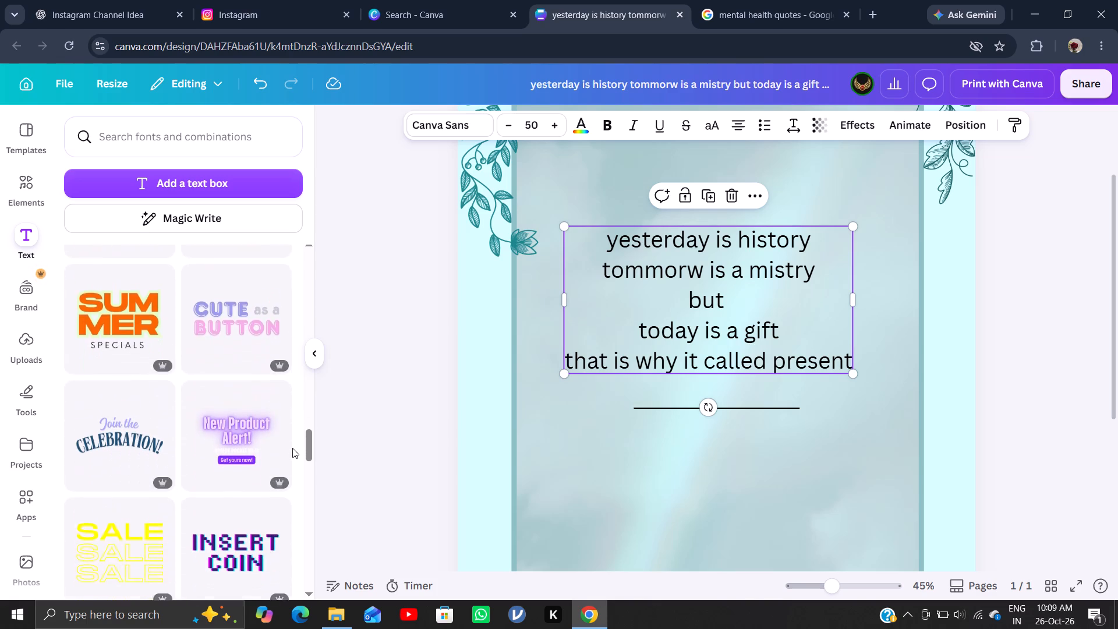
scroll(292, 448, "down", 2)
scroll(292, 448, "up", 3)
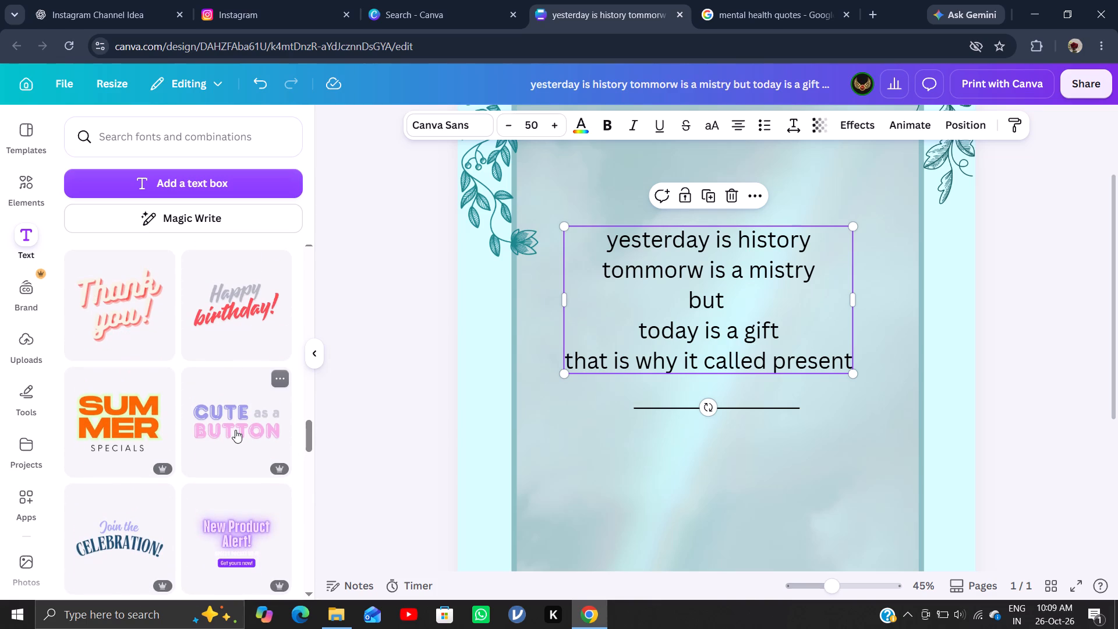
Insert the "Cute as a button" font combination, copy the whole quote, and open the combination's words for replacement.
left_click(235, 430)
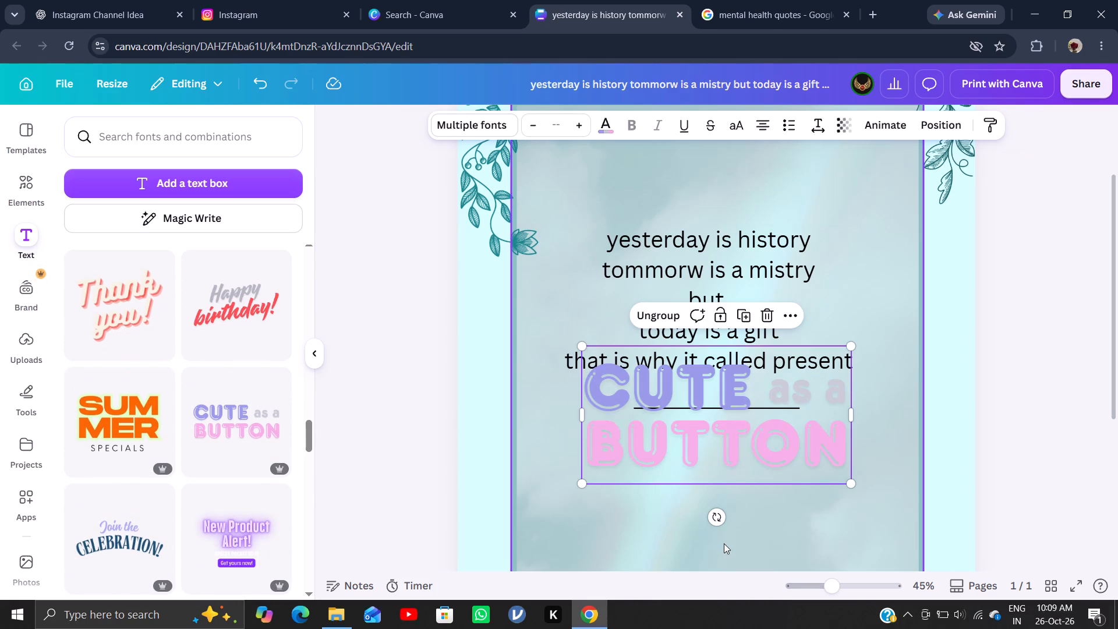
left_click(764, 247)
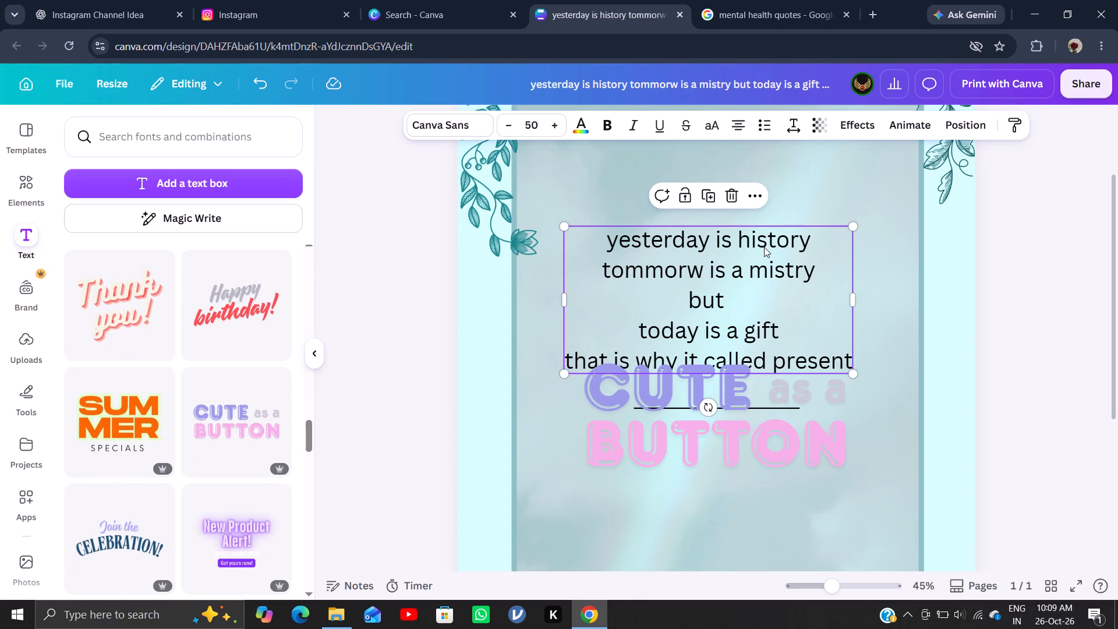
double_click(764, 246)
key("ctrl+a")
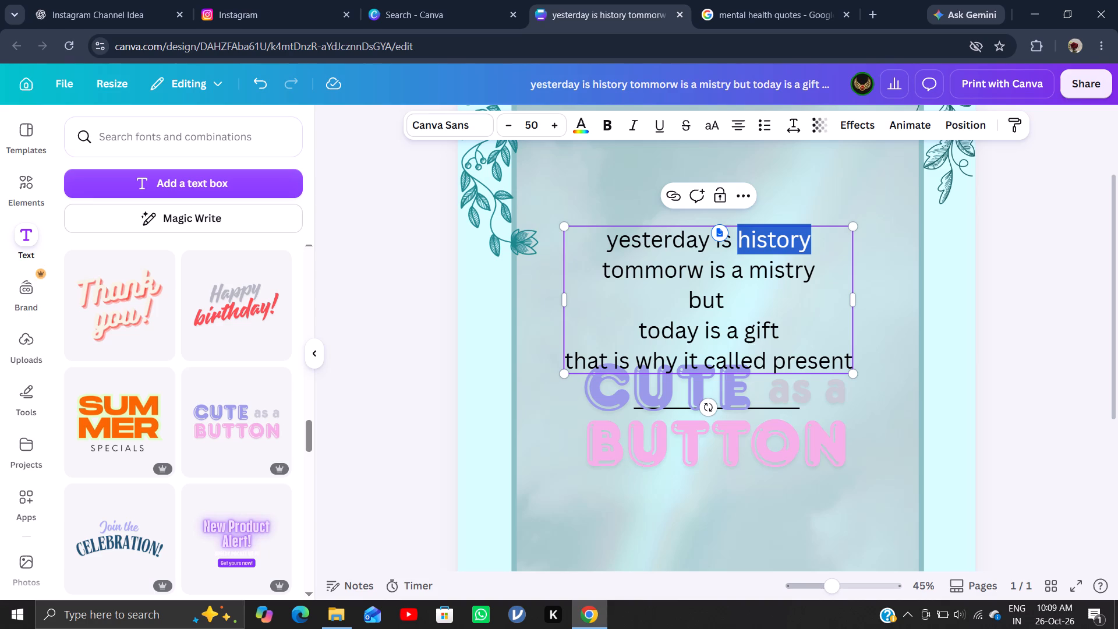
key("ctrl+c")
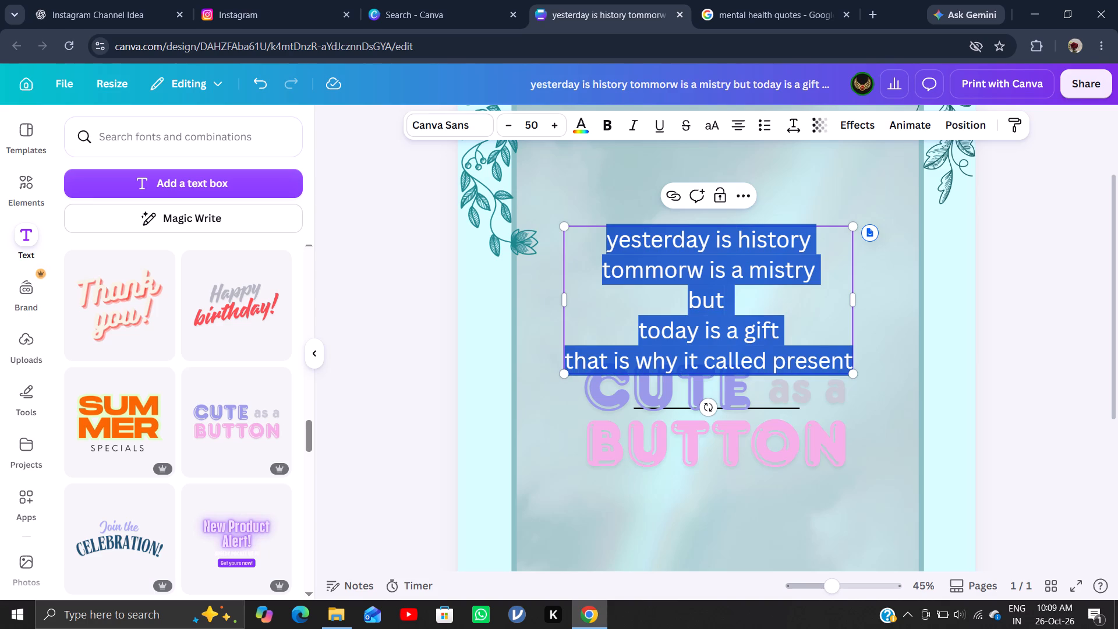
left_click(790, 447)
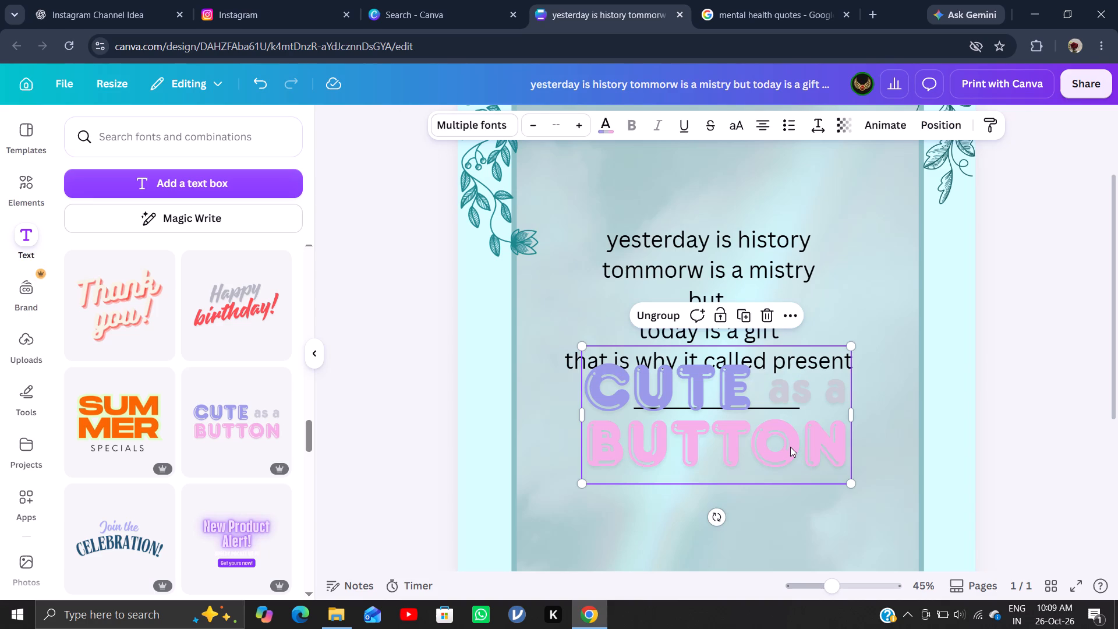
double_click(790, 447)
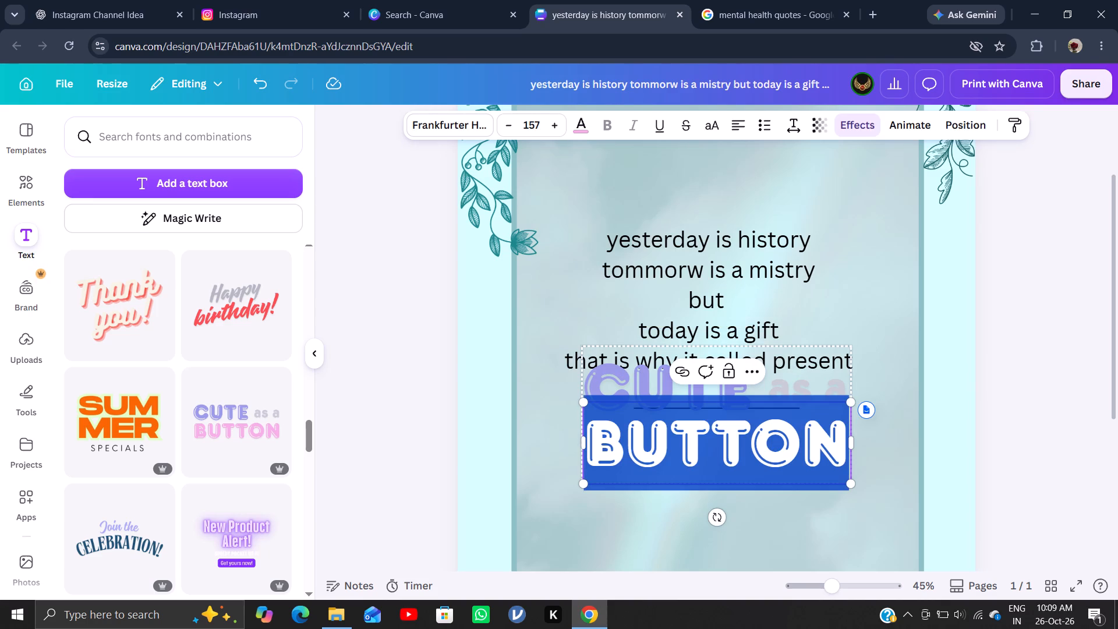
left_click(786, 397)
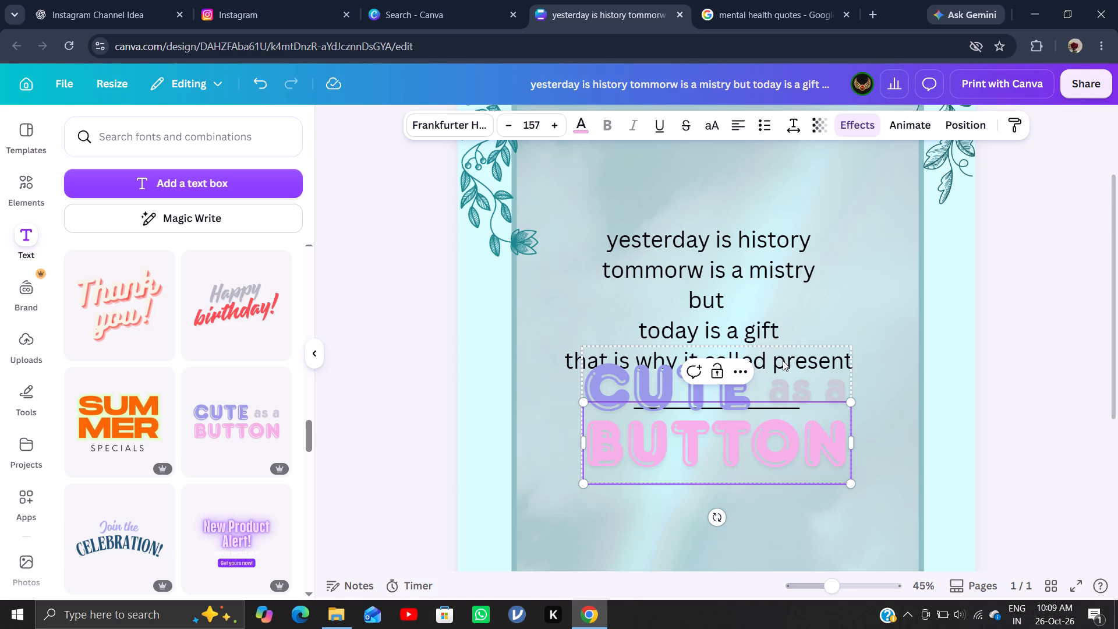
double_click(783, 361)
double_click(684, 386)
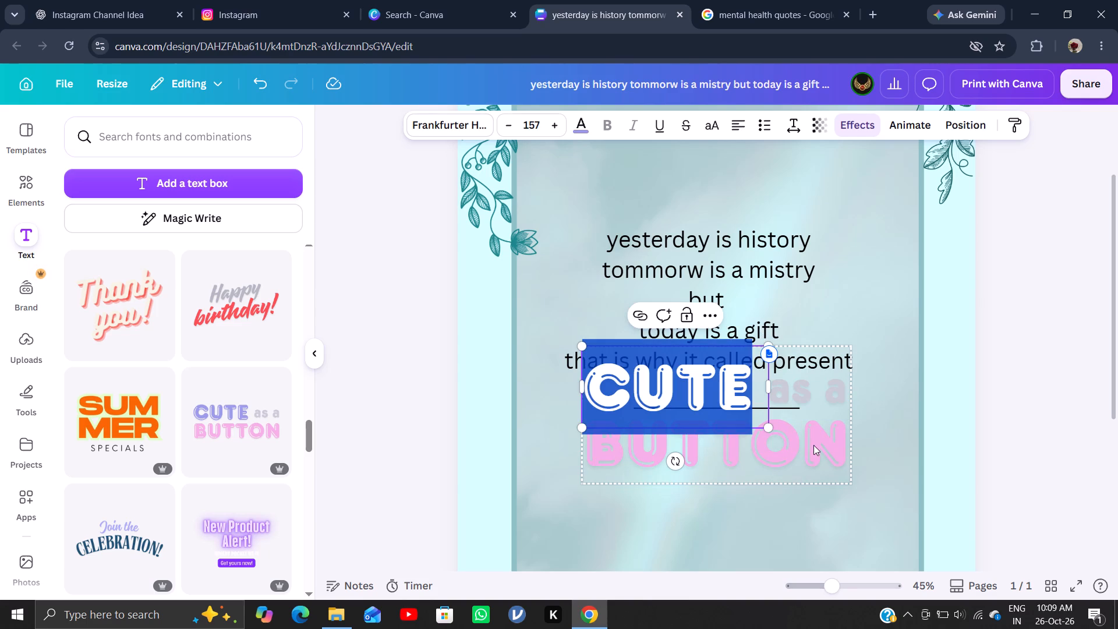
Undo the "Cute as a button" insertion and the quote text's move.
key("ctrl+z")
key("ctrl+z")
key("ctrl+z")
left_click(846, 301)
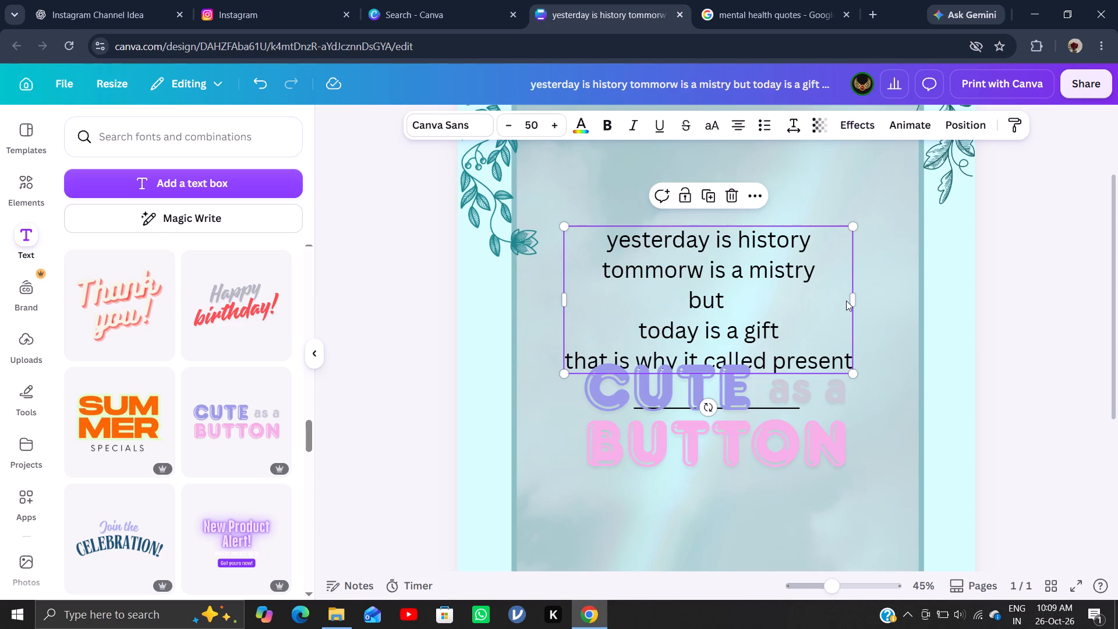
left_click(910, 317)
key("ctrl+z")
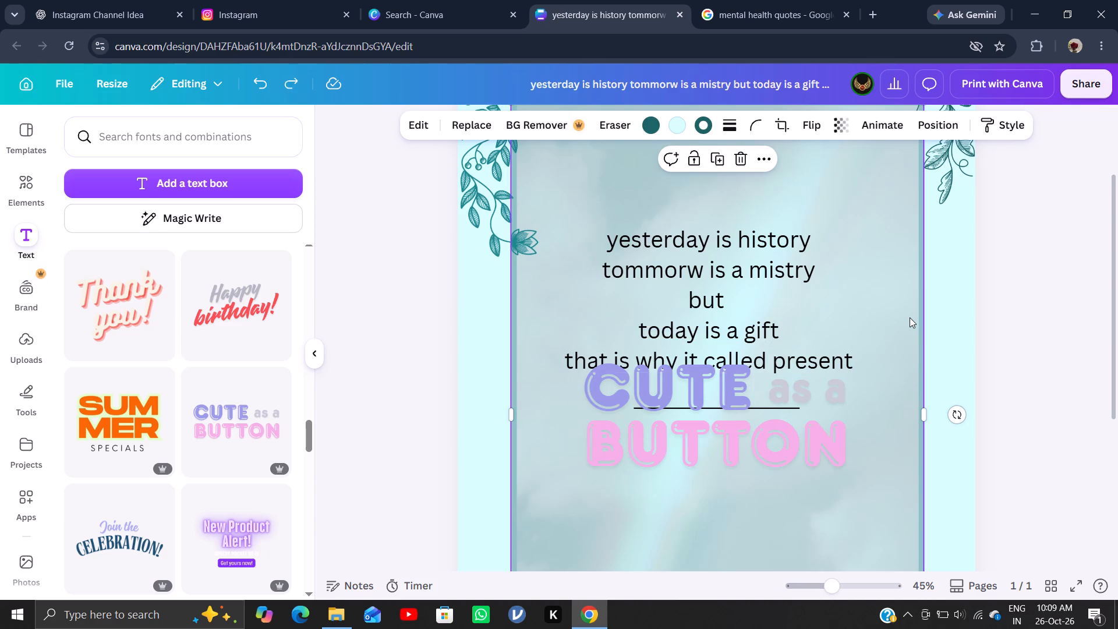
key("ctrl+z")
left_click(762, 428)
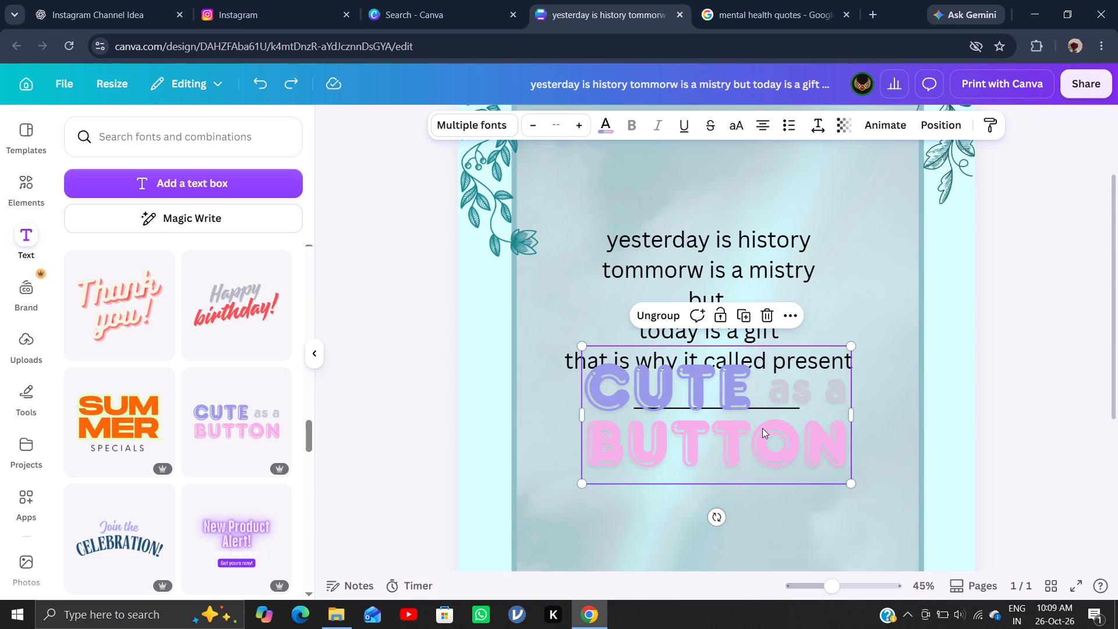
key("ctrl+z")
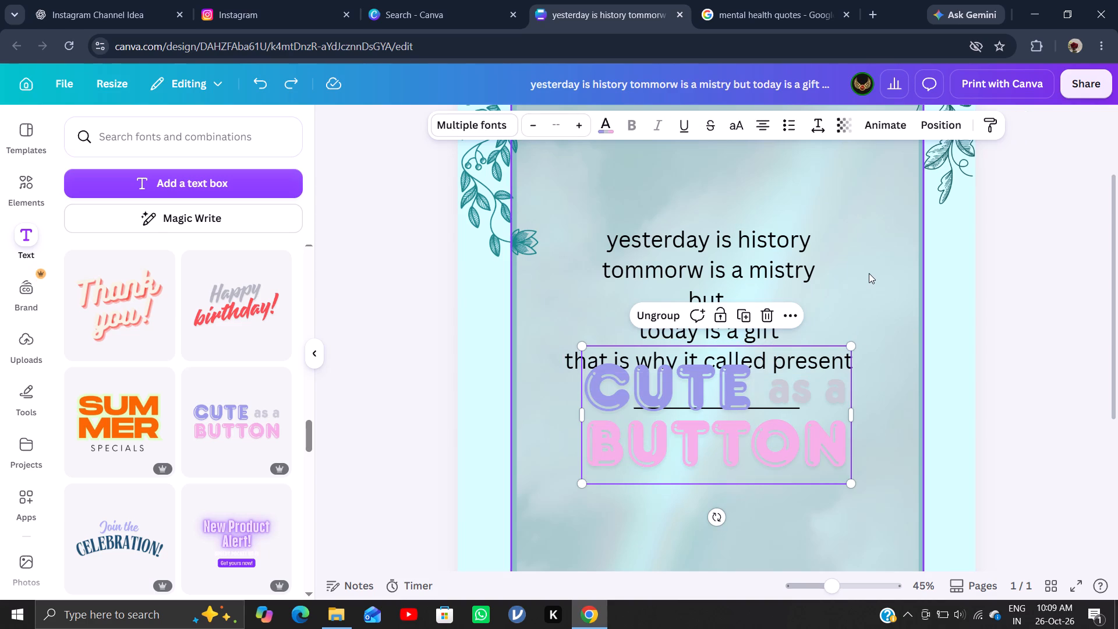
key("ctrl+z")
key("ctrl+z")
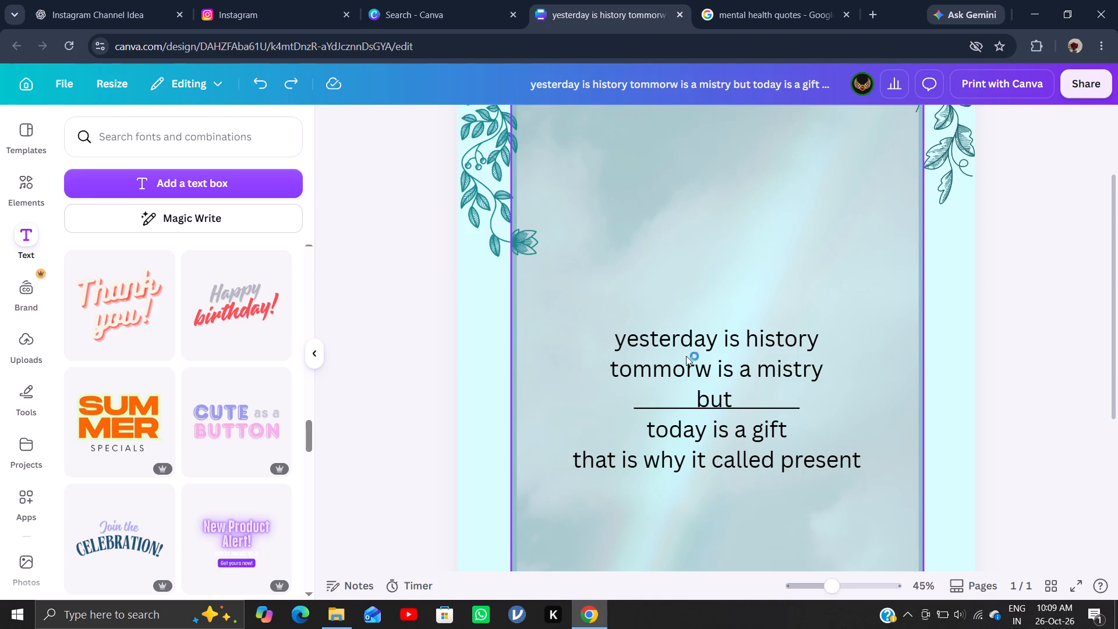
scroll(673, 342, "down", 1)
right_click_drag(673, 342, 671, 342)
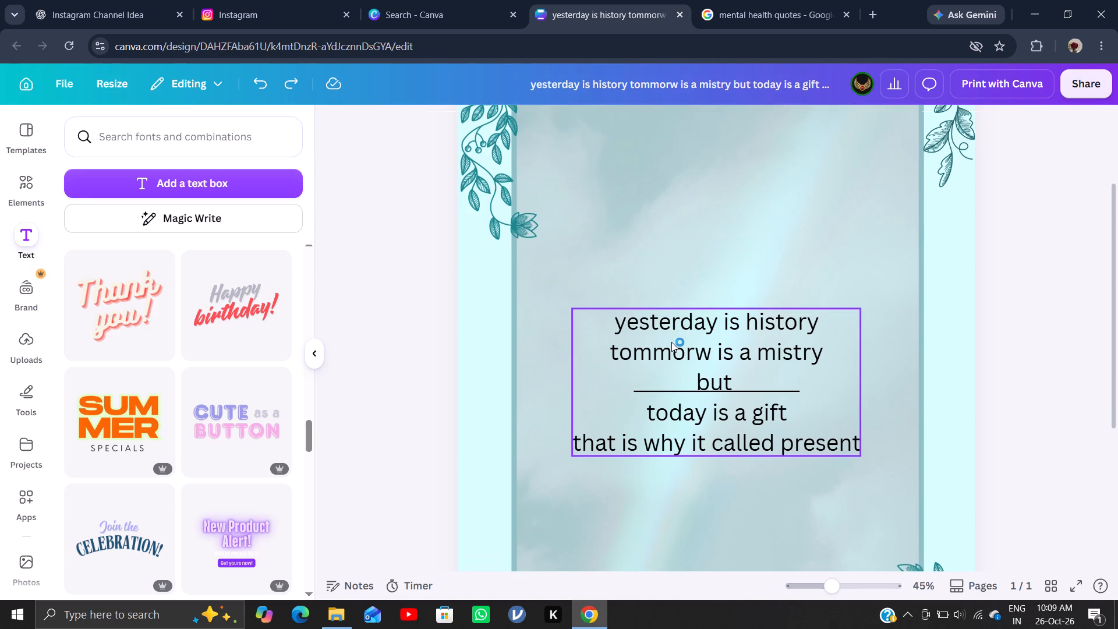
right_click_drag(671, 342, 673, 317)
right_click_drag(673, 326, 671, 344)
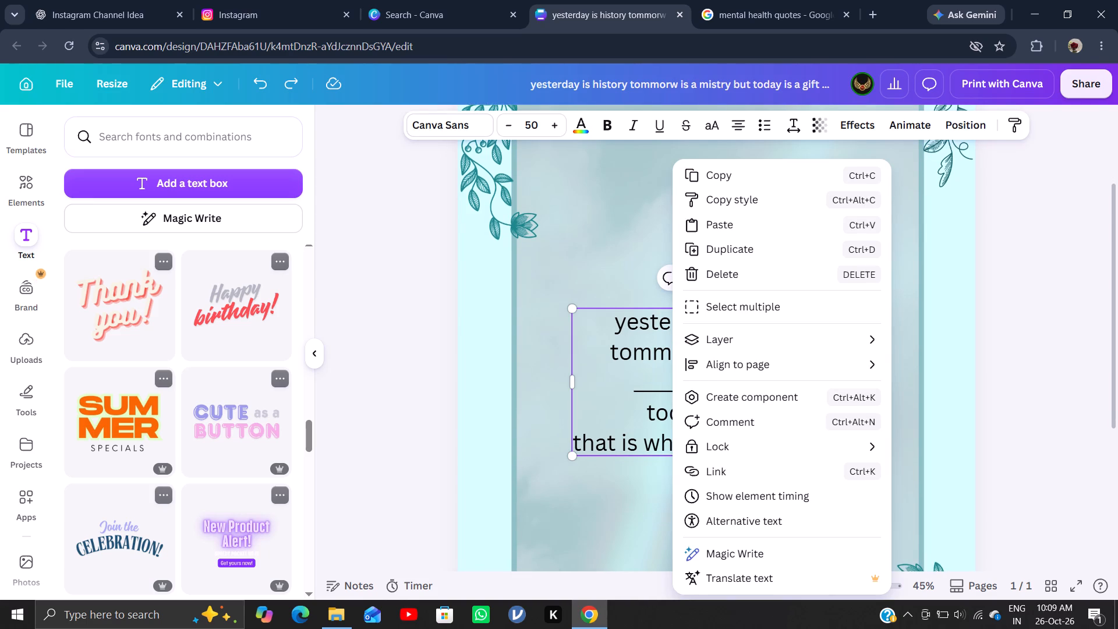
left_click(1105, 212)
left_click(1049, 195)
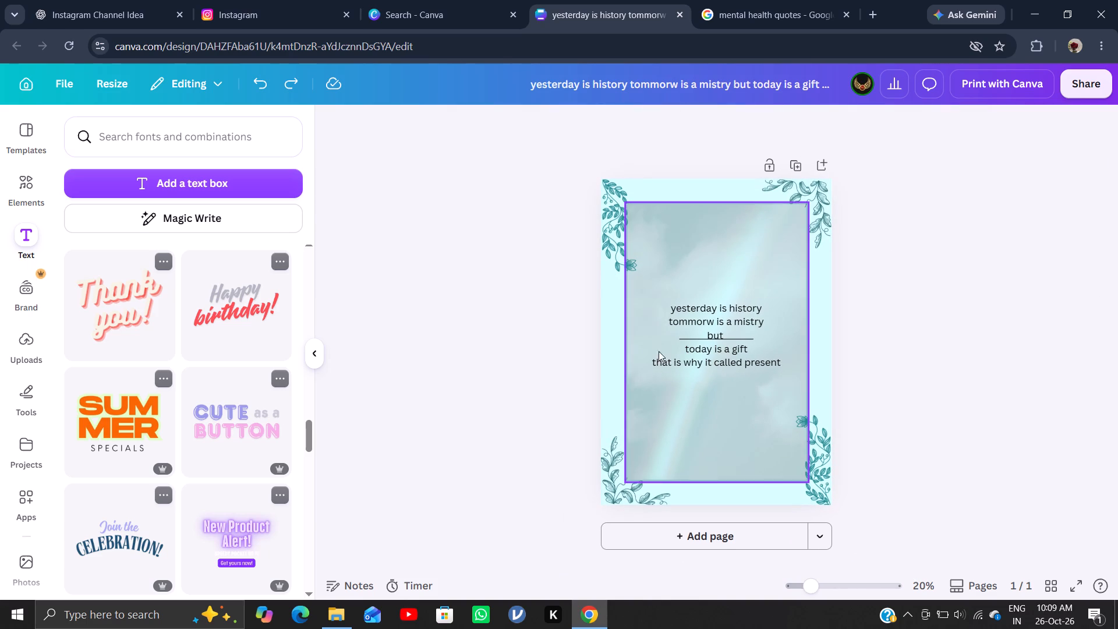
Separate the quote from the horizontal line by moving the text up and the line down near the sky panel's lower edge.
left_click_drag(698, 336, 697, 291)
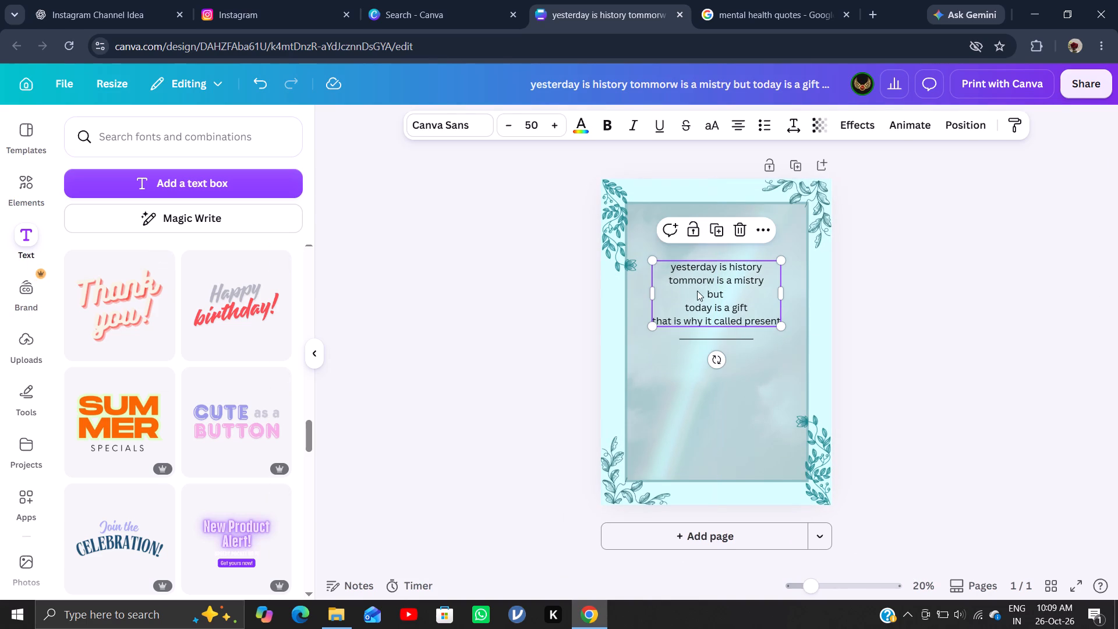
left_click(703, 340)
left_click_drag(703, 340, 703, 439)
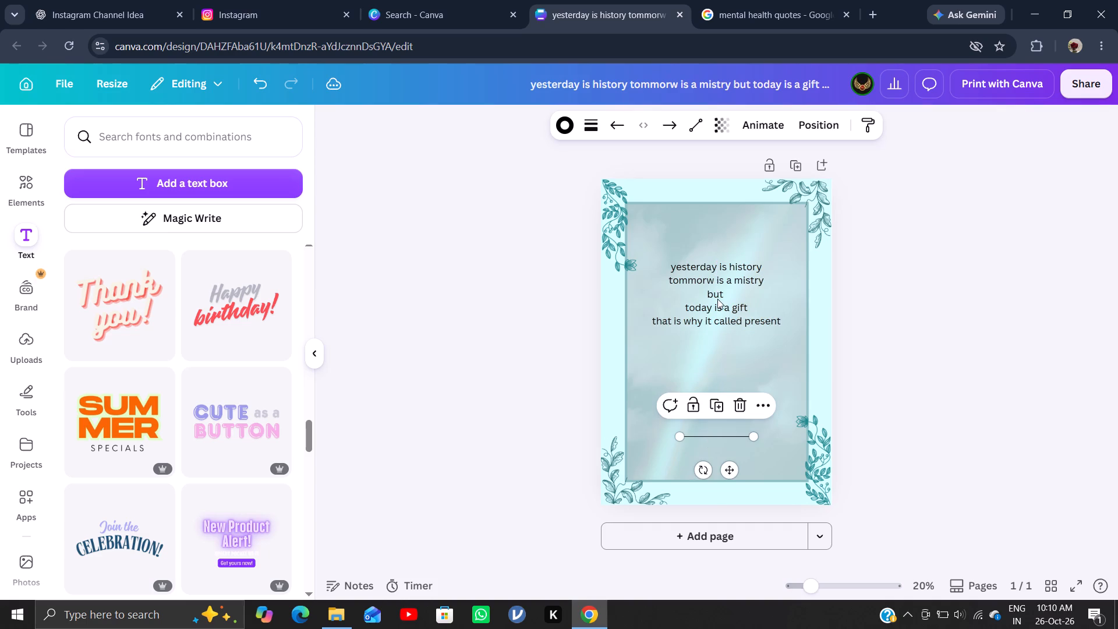
Enlarge the quote text to about size 60.9 and place it around the middle of the sky panel, above the line.
left_click(724, 282)
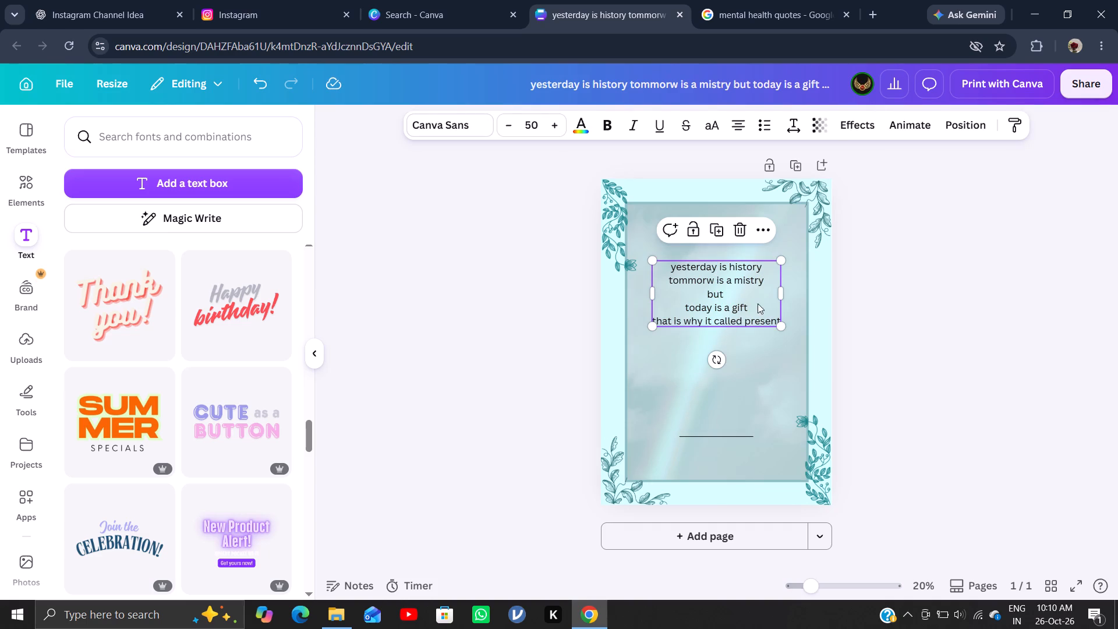
left_click_drag(785, 327, 782, 392)
left_click_drag(730, 288, 713, 323)
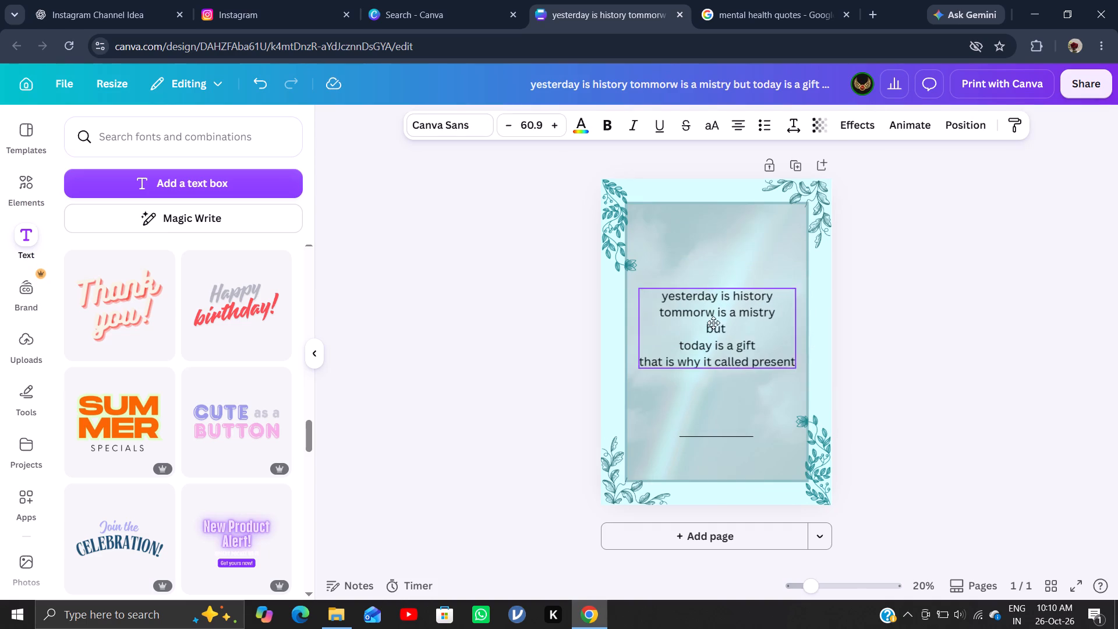
left_click_drag(713, 323, 723, 320)
Change the whole quote's font to Druzhba Retro from the Retro font category.
double_click(723, 320)
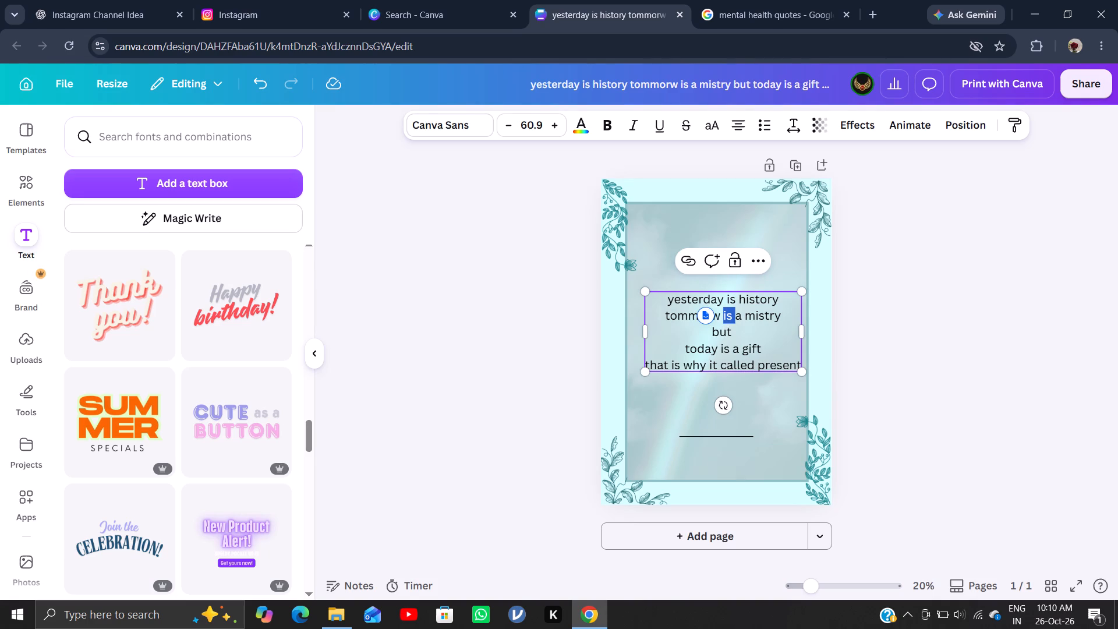
key("ctrl+a")
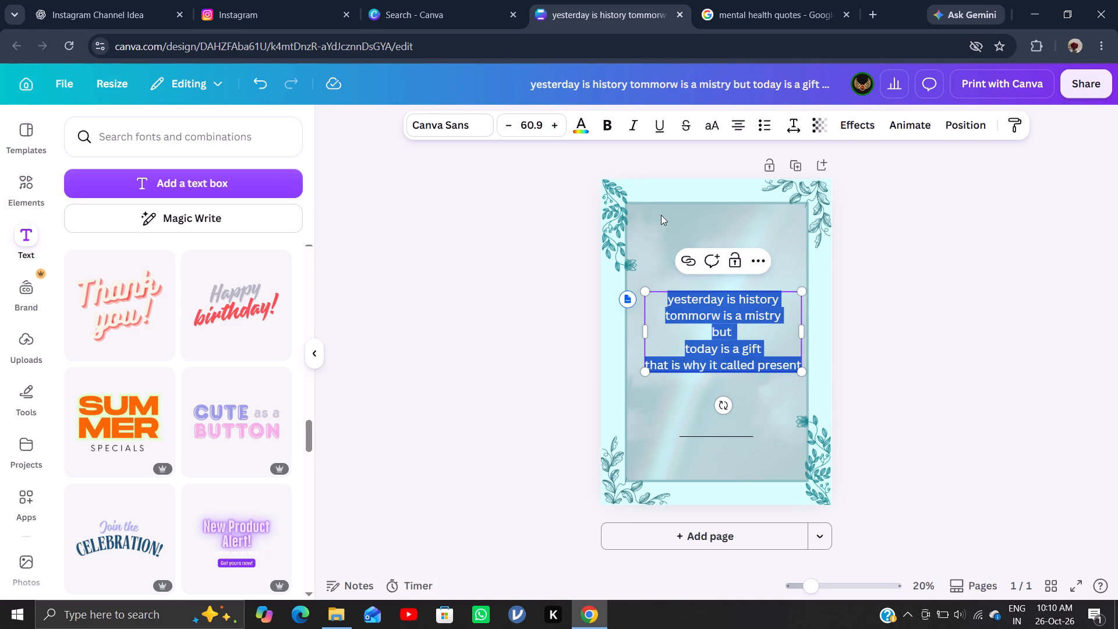
left_click(472, 127)
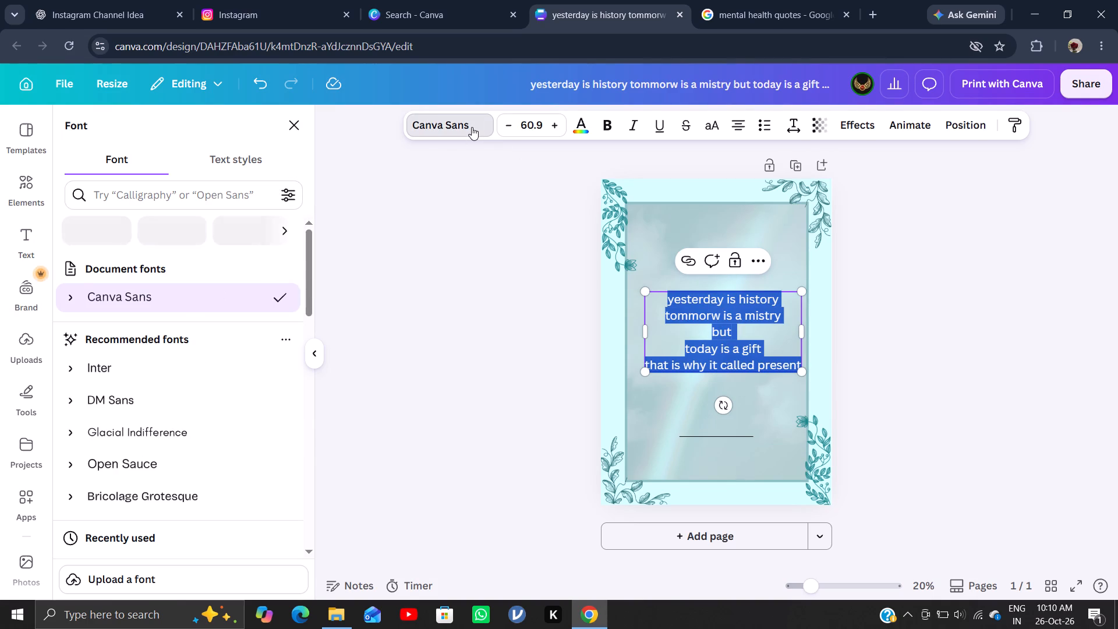
left_click(283, 236)
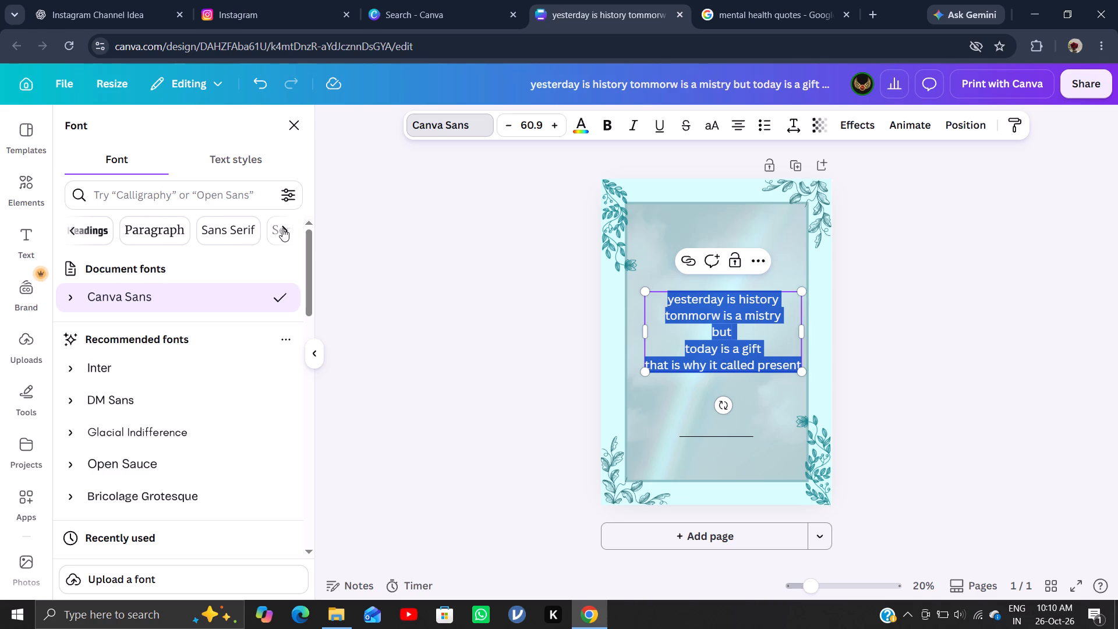
left_click(282, 228)
left_click(282, 228)
left_click(282, 228)
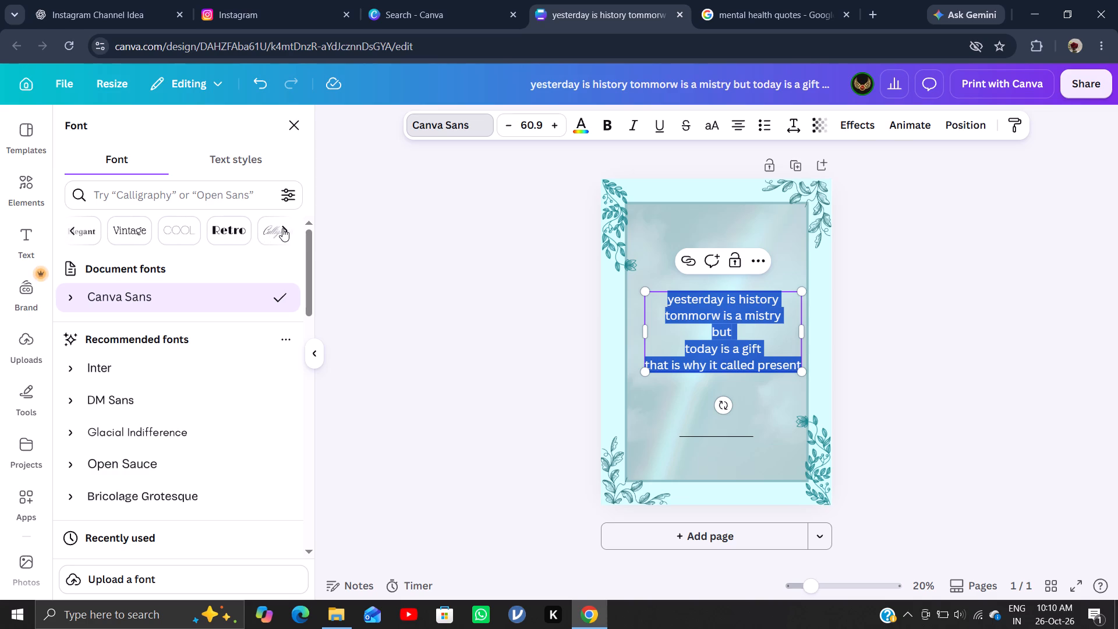
left_click(282, 228)
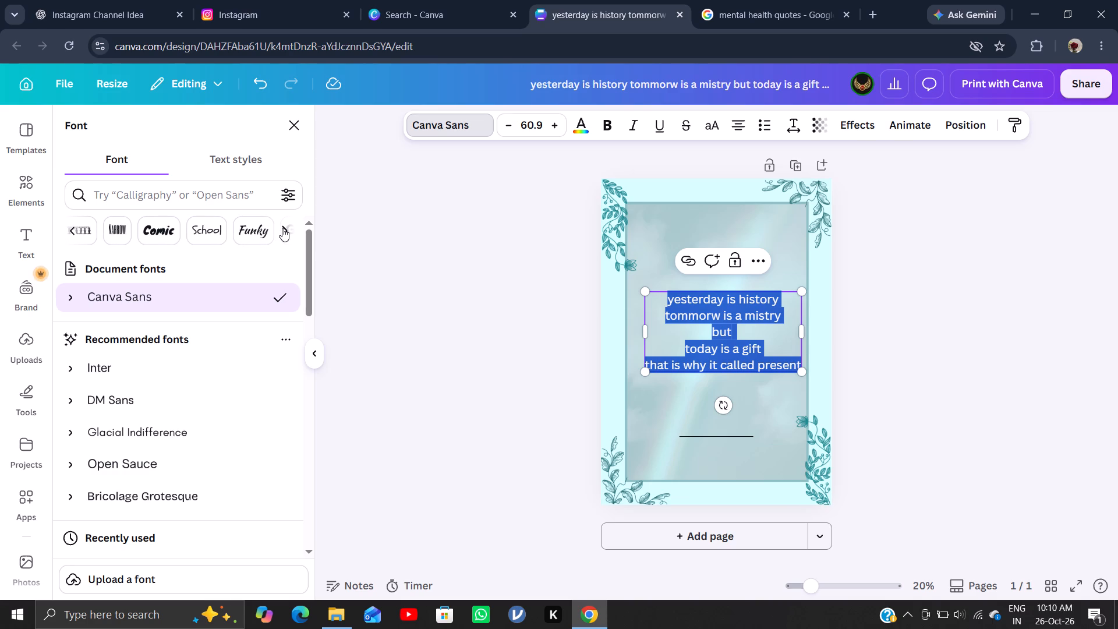
scroll(183, 228, "right", 1)
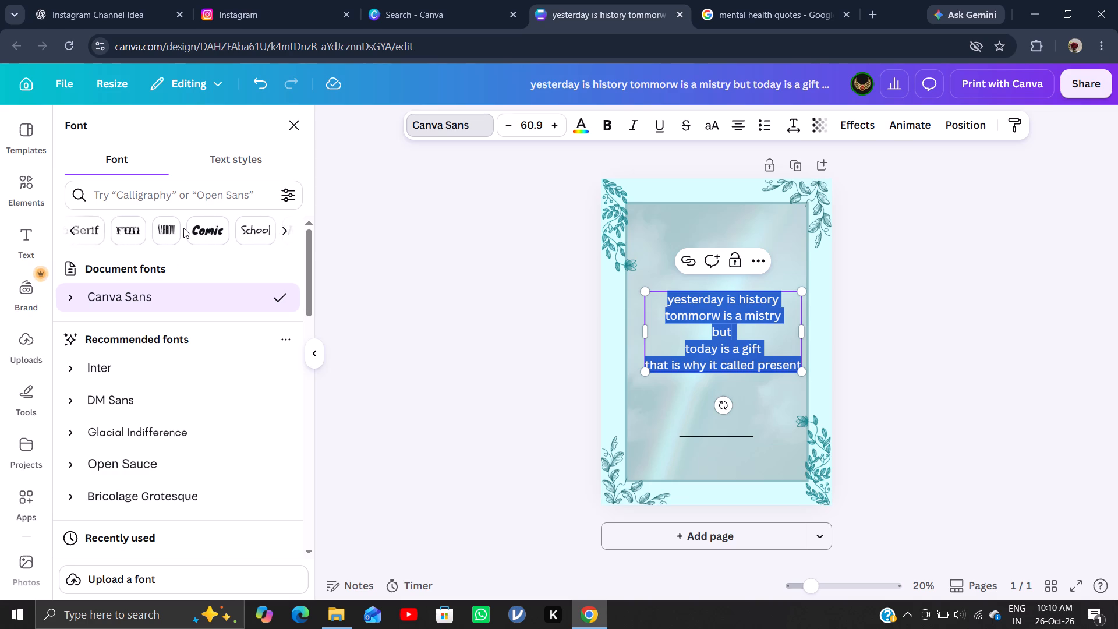
scroll(183, 228, "right", 3)
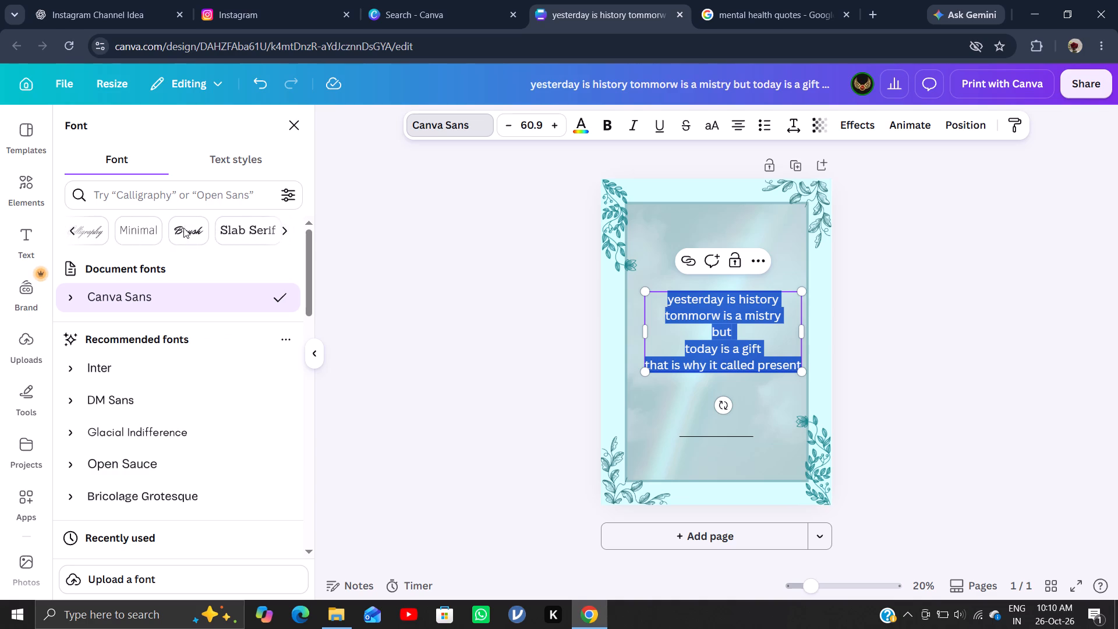
scroll(183, 228, "right", 2)
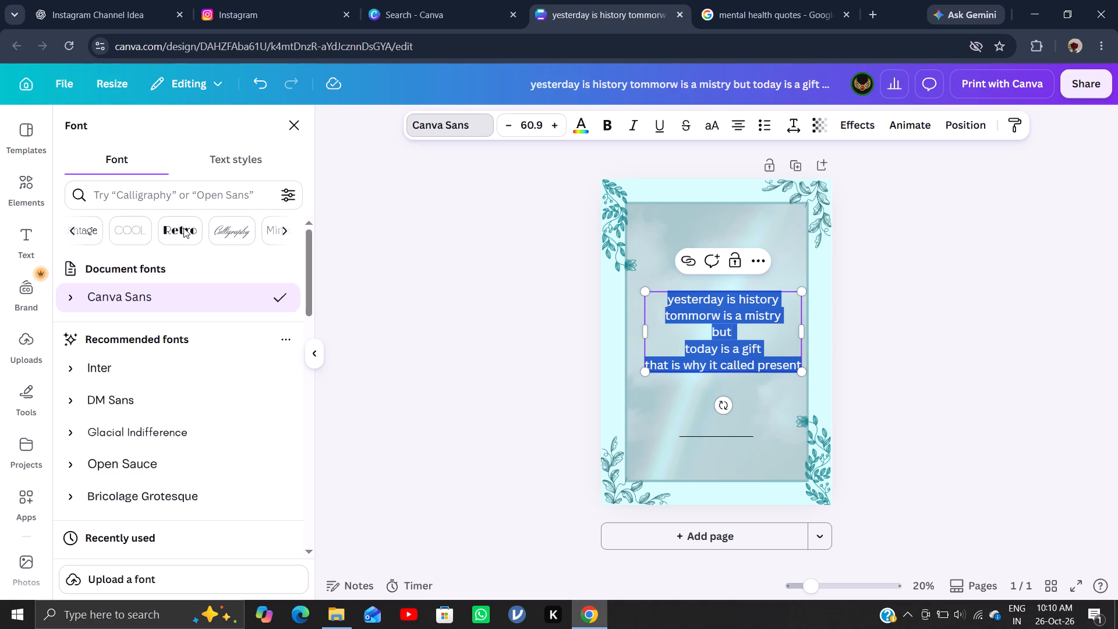
left_click(171, 231)
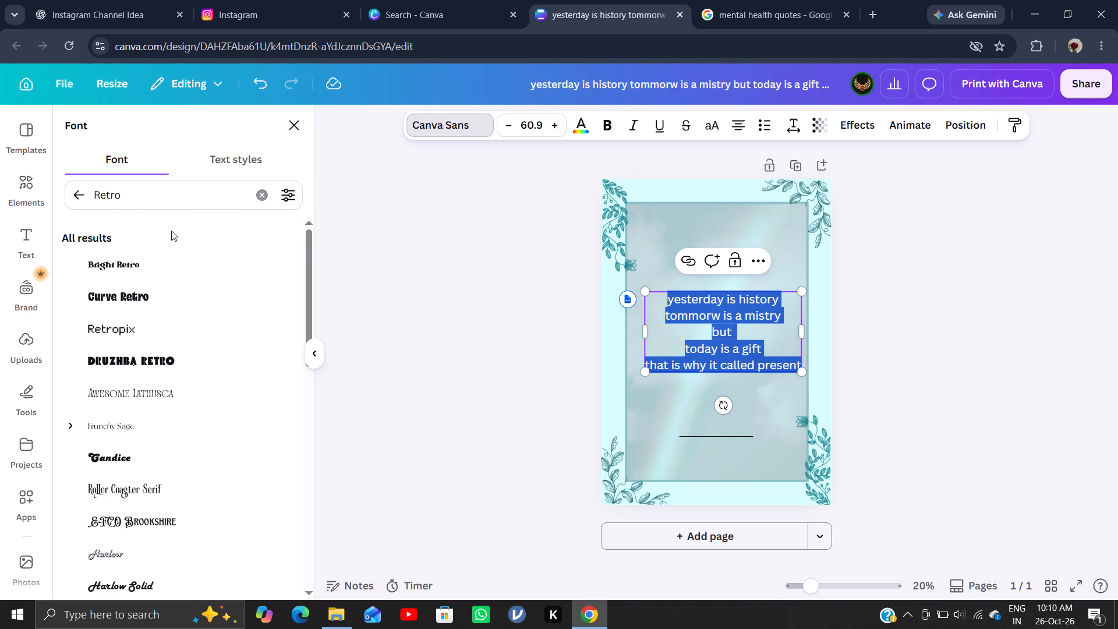
left_click(170, 363)
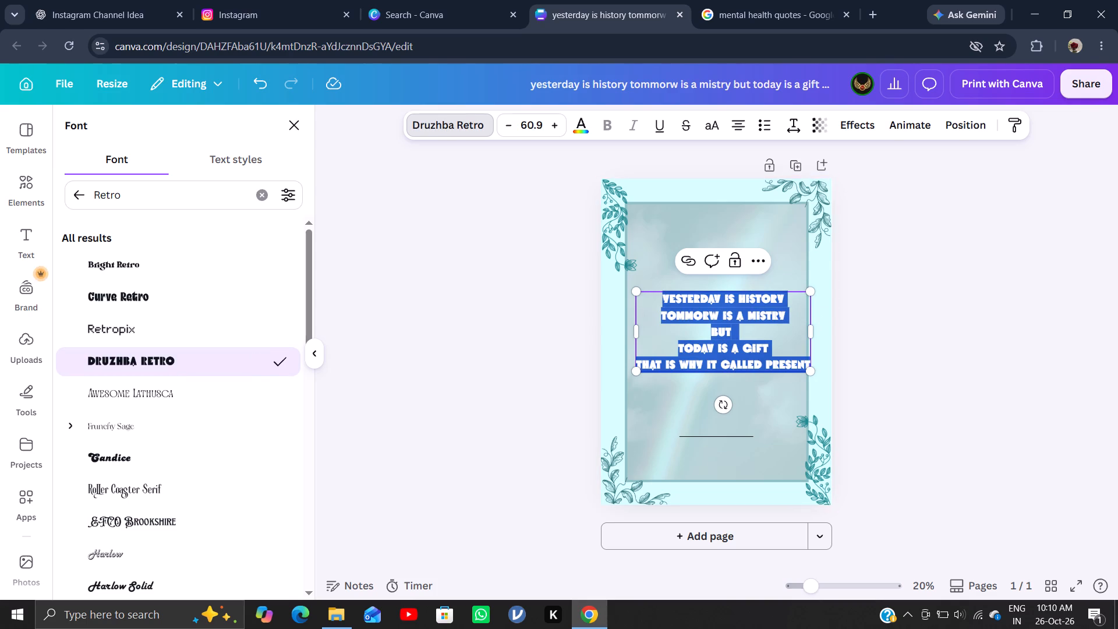
Narrow the quote's text box so "present" wraps onto its own line, and recentre it on the sky panel.
left_click_drag(816, 334, 804, 334)
left_click_drag(804, 334, 791, 335)
left_click(895, 317)
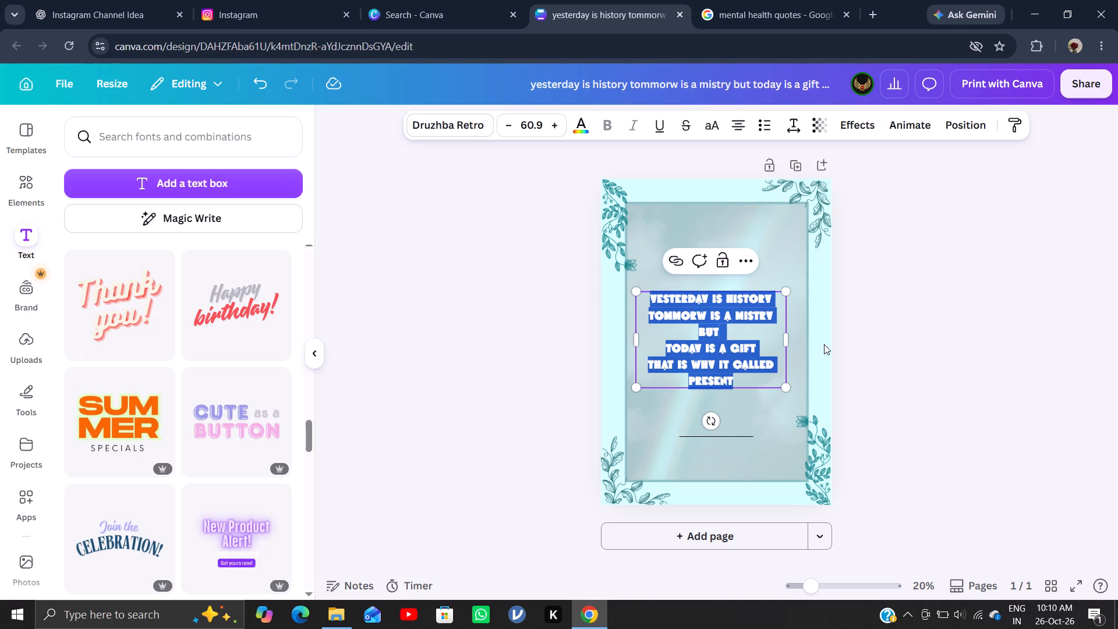
left_click(868, 330)
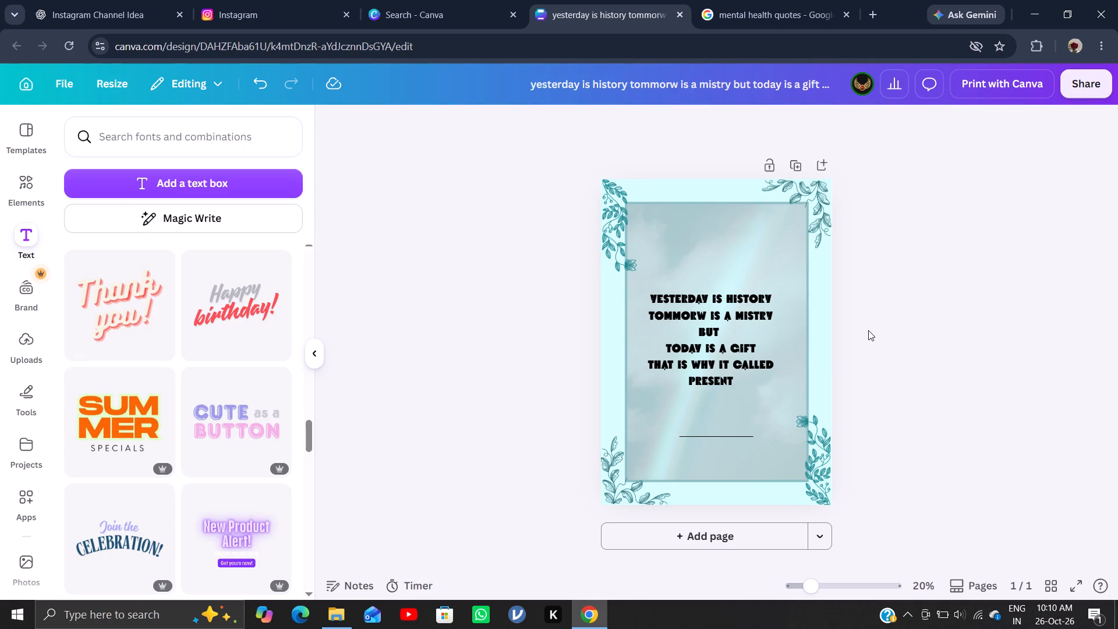
left_click_drag(736, 331, 743, 328)
Set the line spacing of the whole quote to 2.5.
left_click(743, 328)
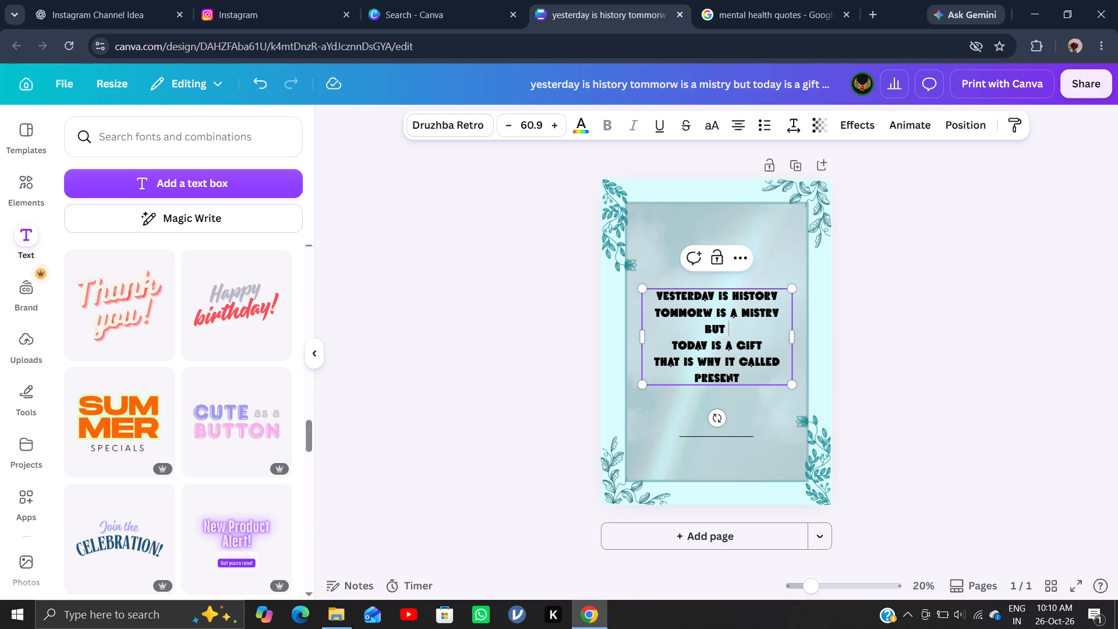
key("ctrl+a")
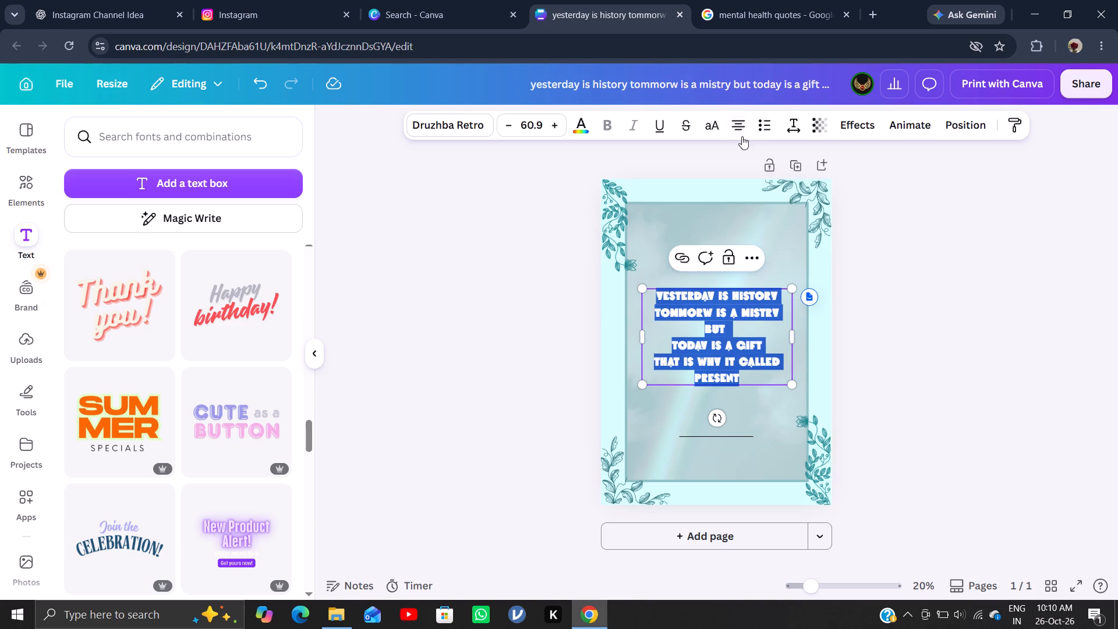
left_click(791, 126)
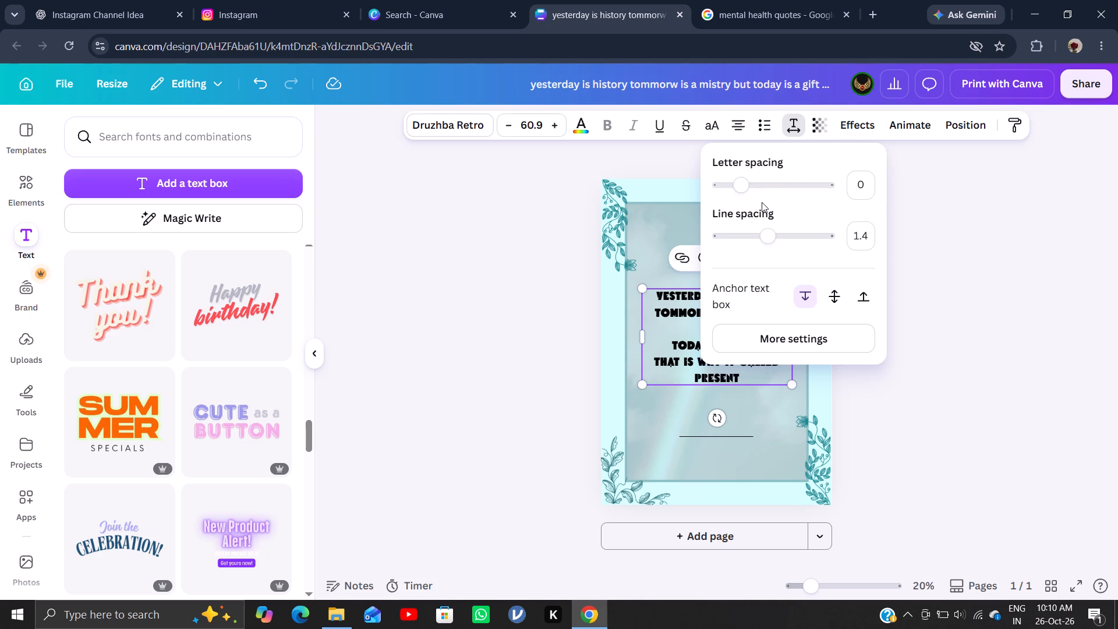
left_click_drag(771, 239, 808, 238)
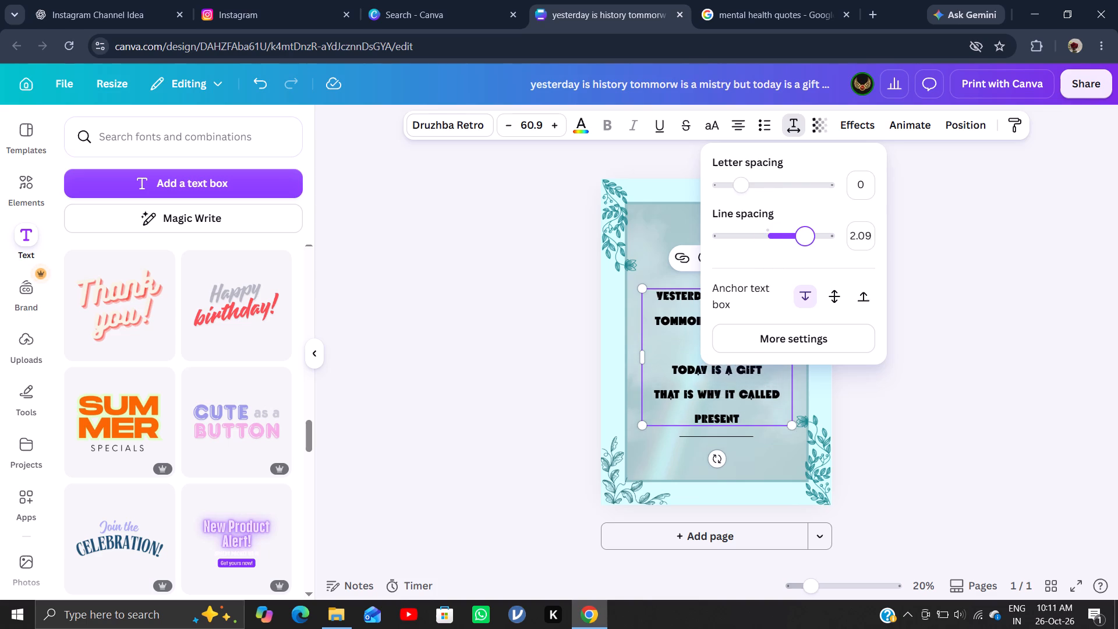
left_click_drag(808, 238, 826, 239)
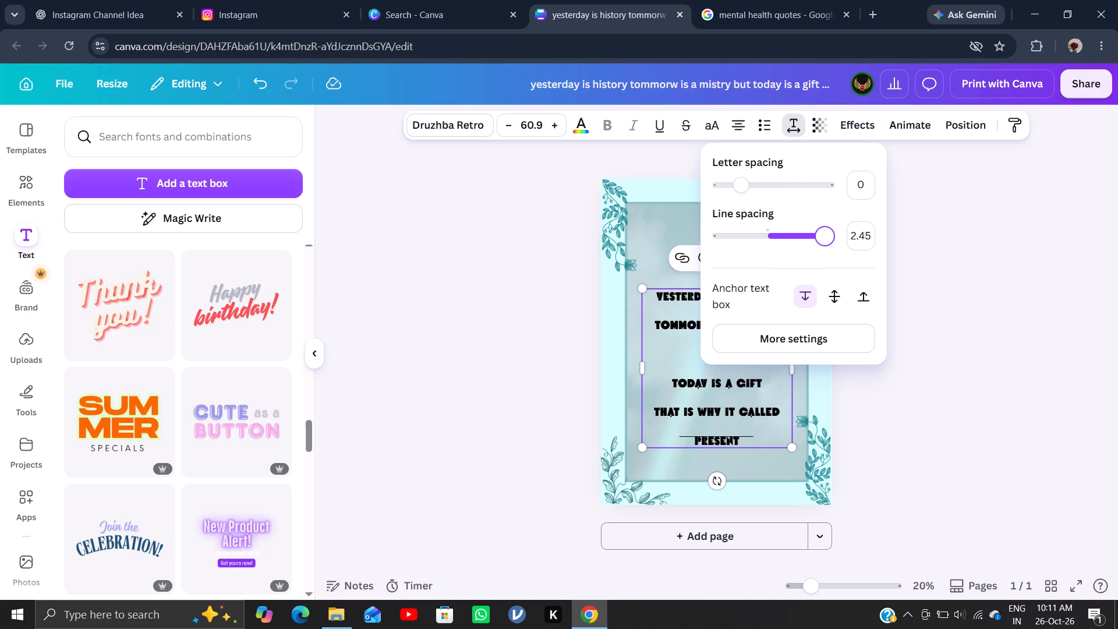
left_click_drag(826, 239, 858, 239)
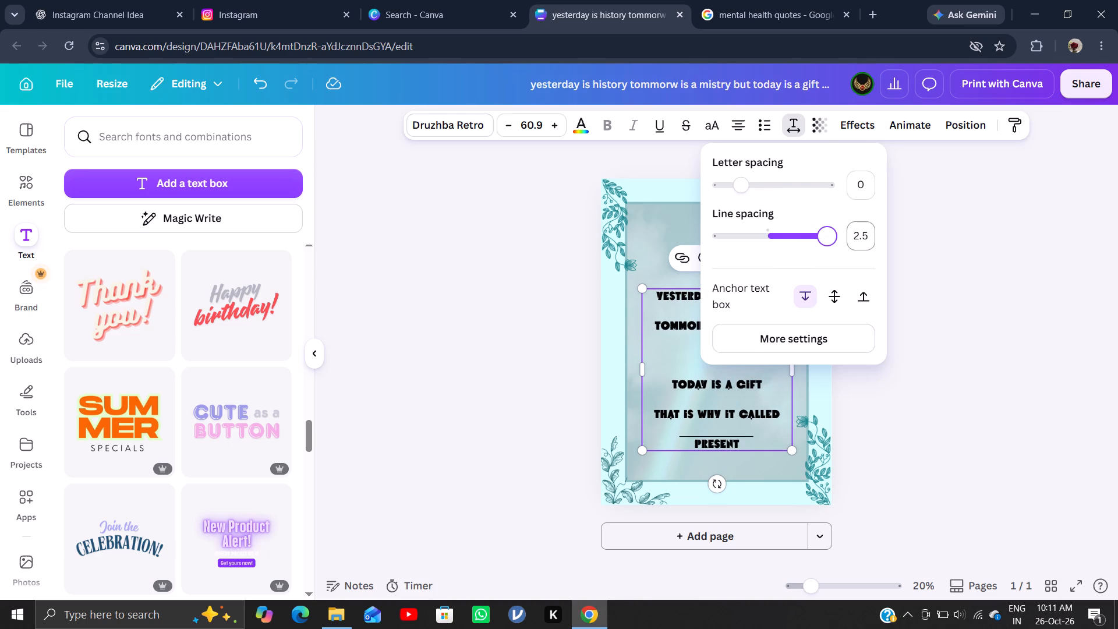
left_click(969, 251)
left_click(968, 257)
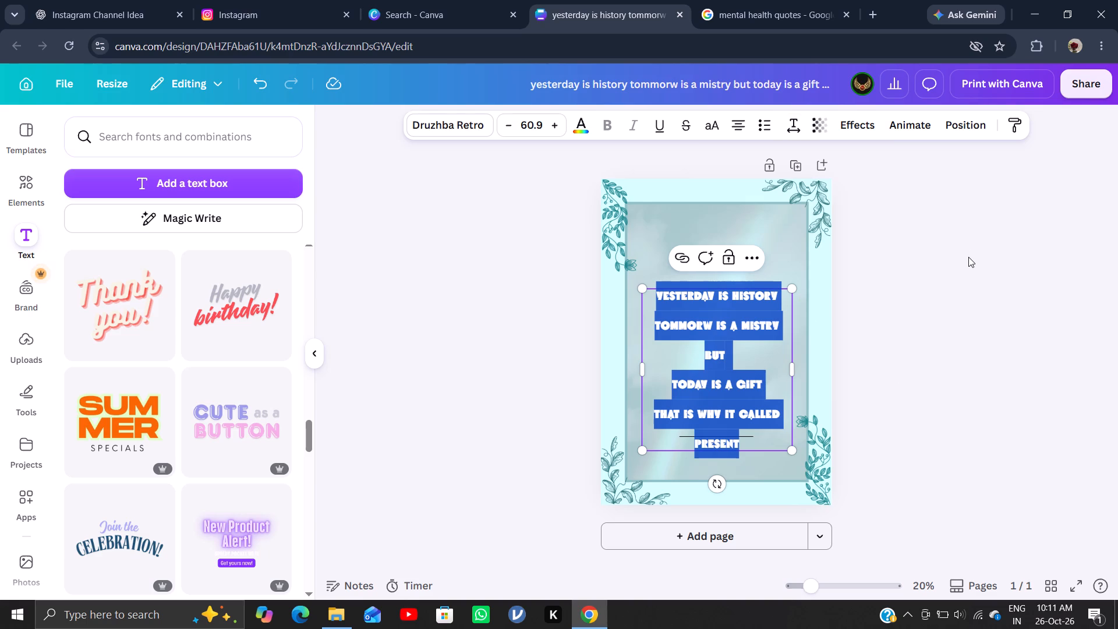
Move the quote up clear of the horizontal line, keeping it centred, and bring the line up close beneath "present".
left_click_drag(704, 341, 705, 309)
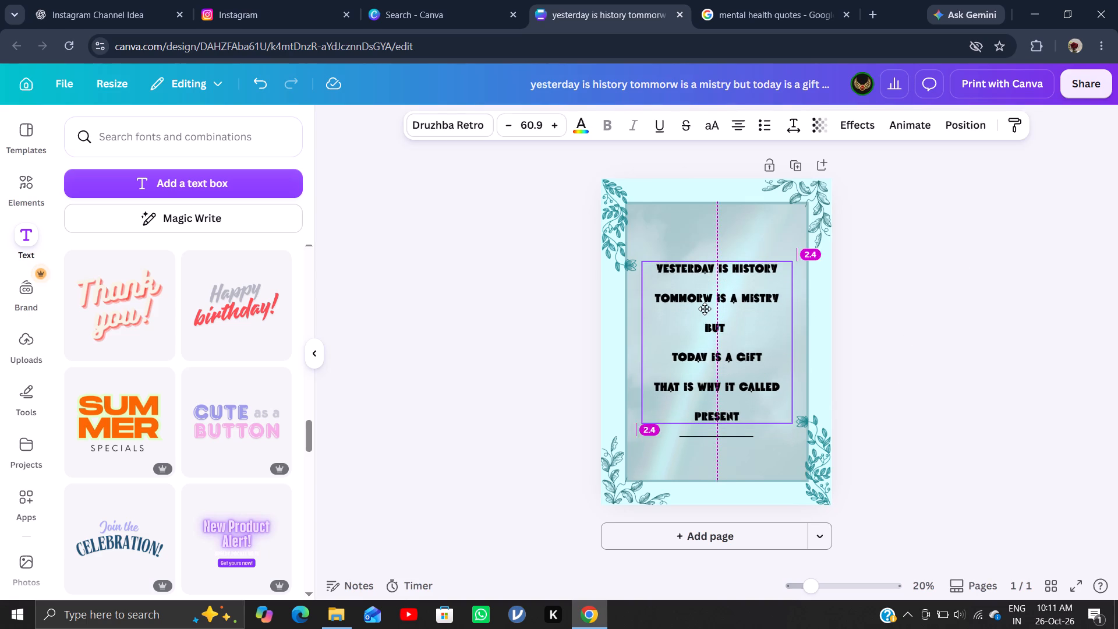
left_click_drag(705, 309, 705, 305)
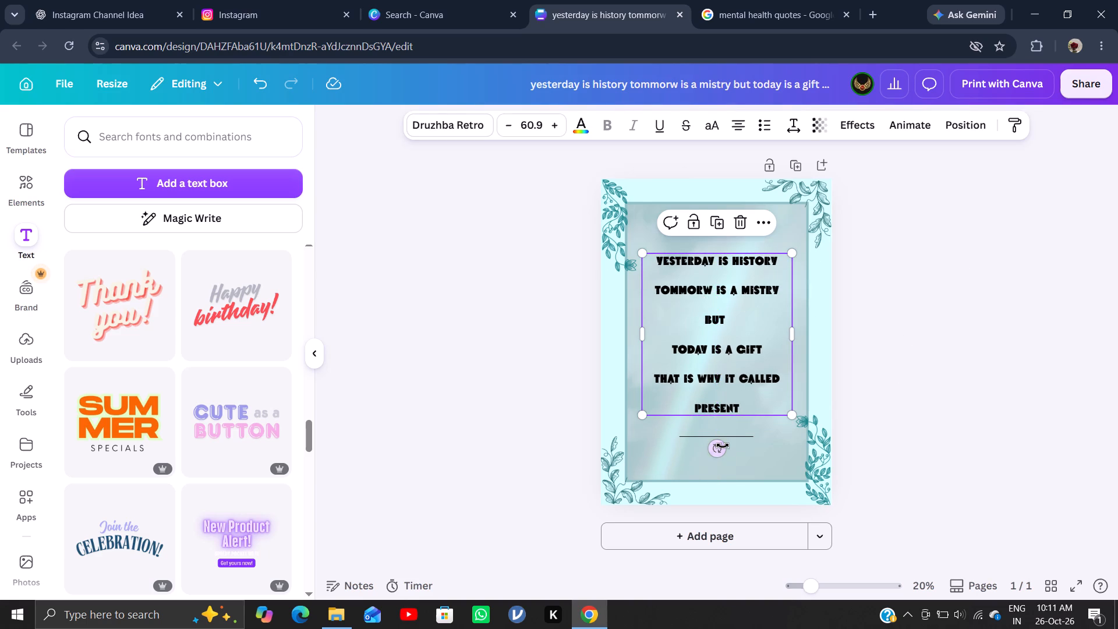
left_click_drag(723, 436, 720, 422)
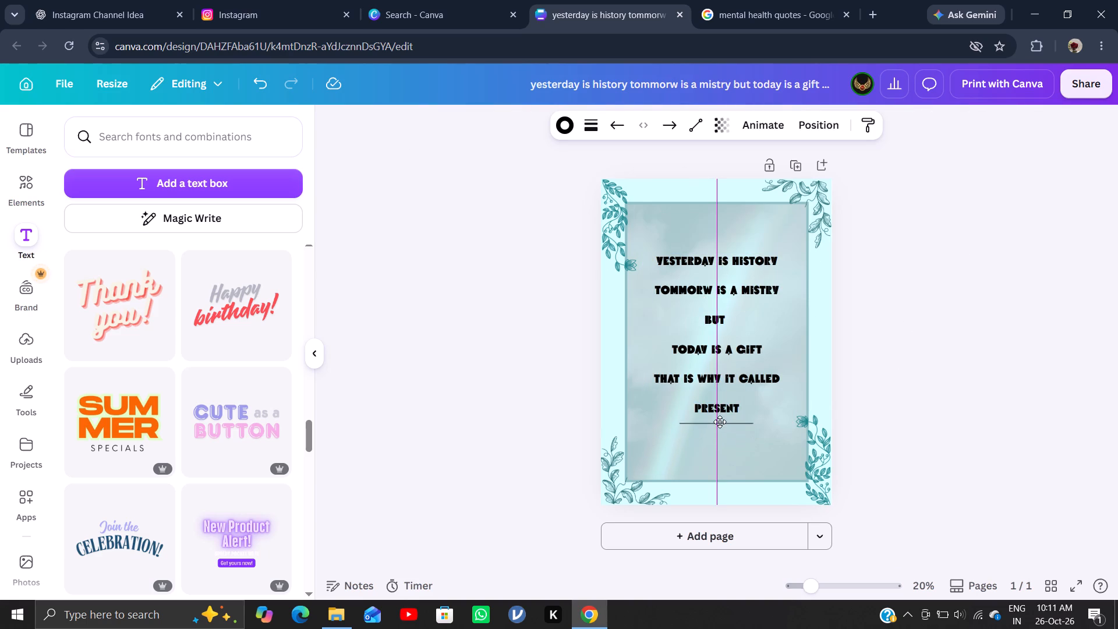
left_click_drag(720, 422, 720, 421)
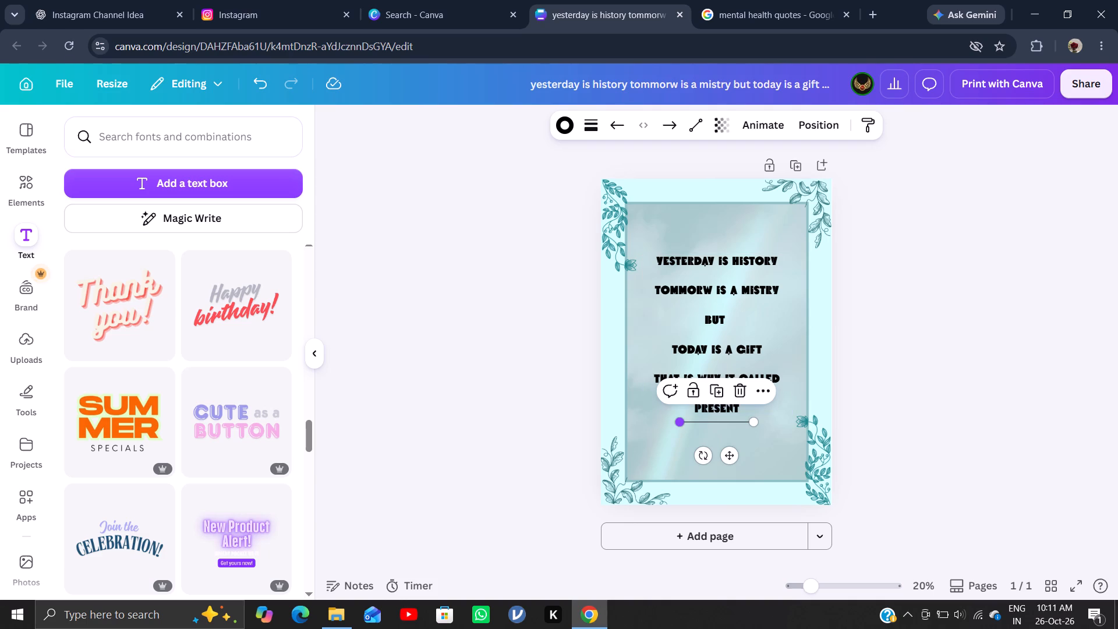
Lengthen the horizontal line at both ends to about 21.7, keeping it level.
left_click_drag(680, 420, 661, 419)
left_click_drag(751, 420, 759, 420)
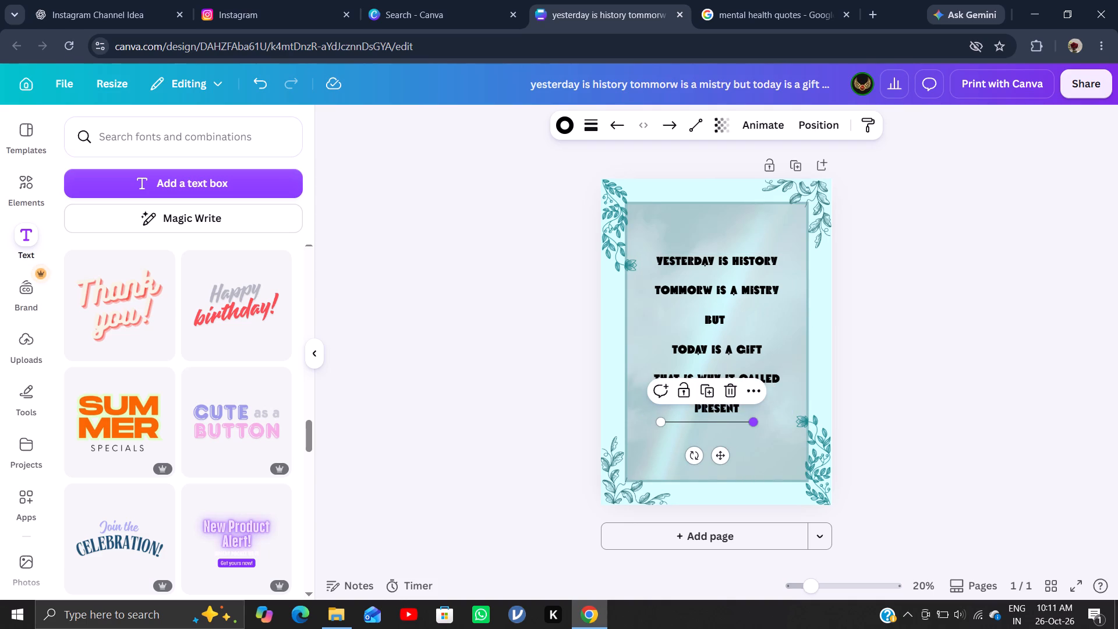
left_click_drag(759, 420, 778, 420)
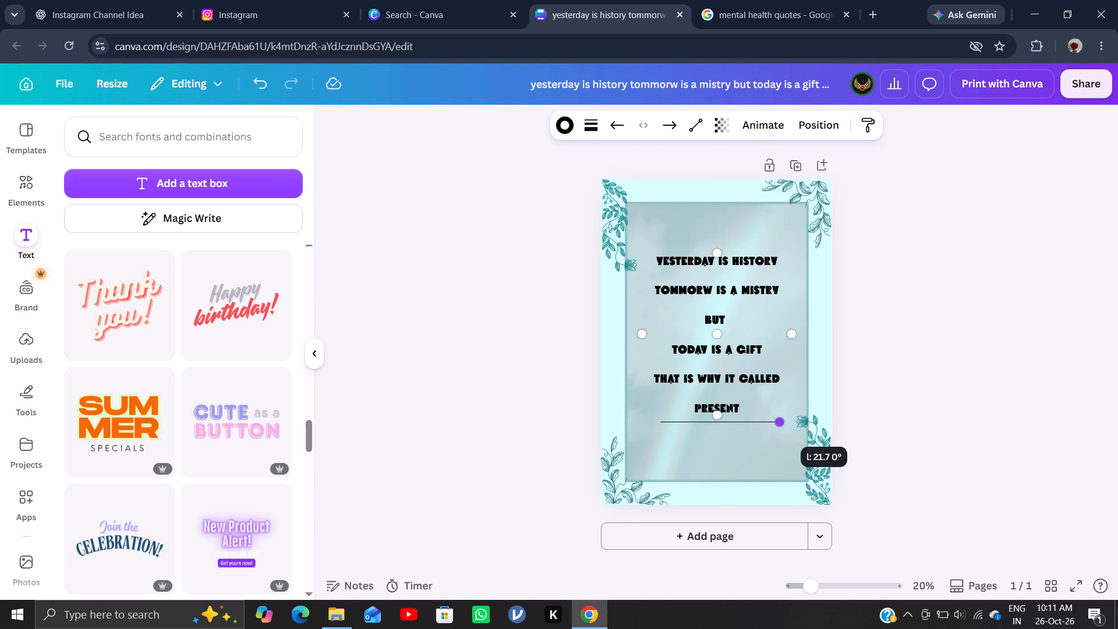
left_click_drag(778, 420, 778, 419)
left_click(898, 381)
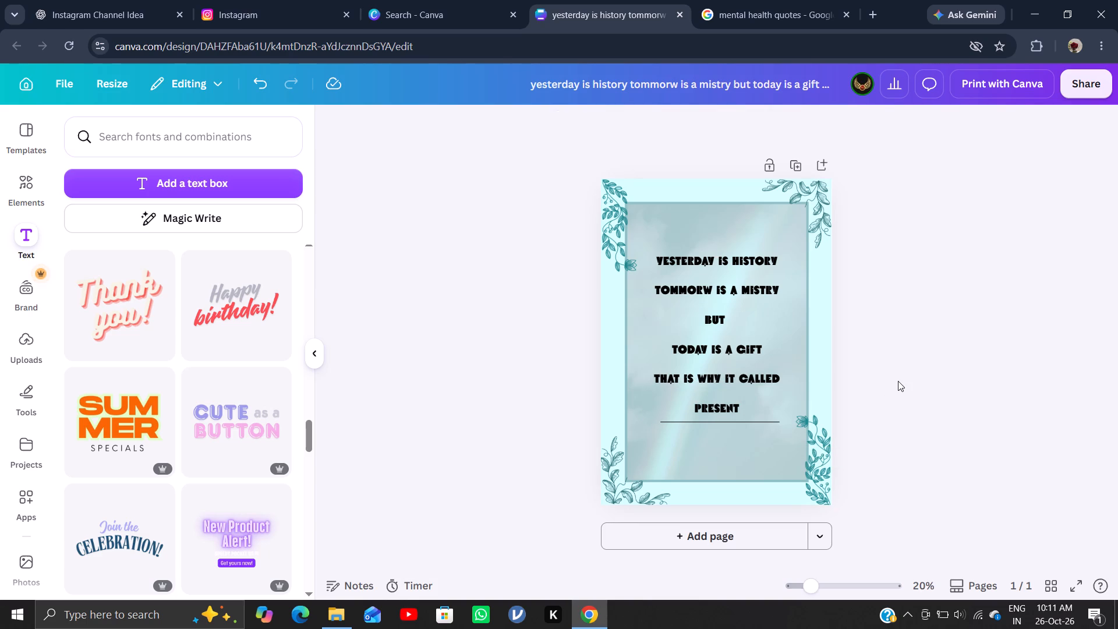
Widen the gap below the quote by moving the text slightly up and the horizontal line down, centred on the panel.
left_click_drag(715, 319, 715, 313)
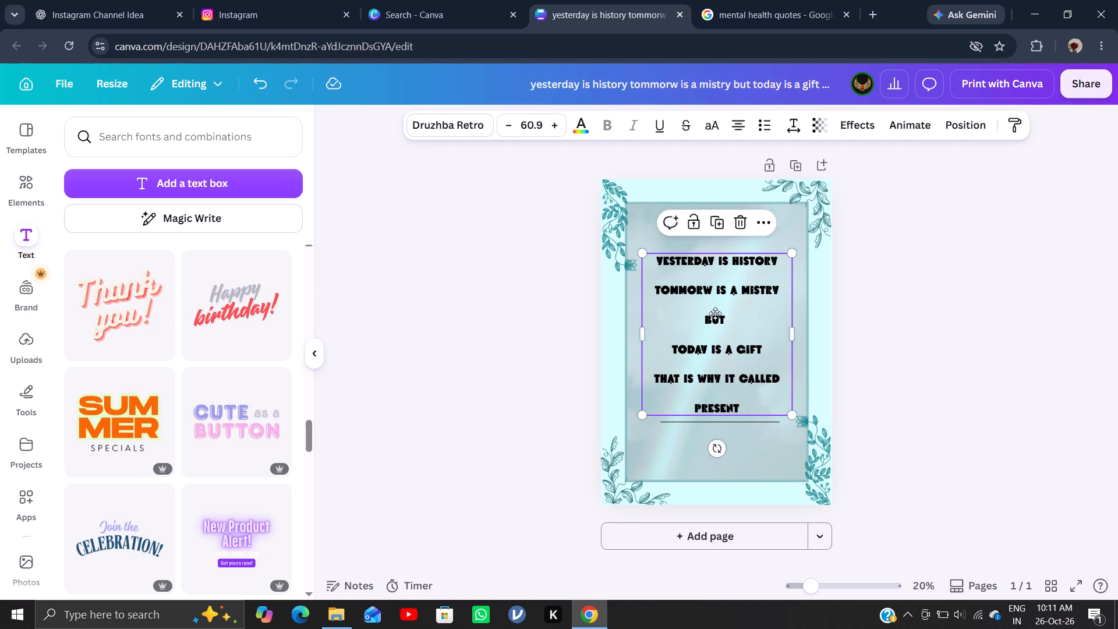
left_click_drag(715, 313, 715, 307)
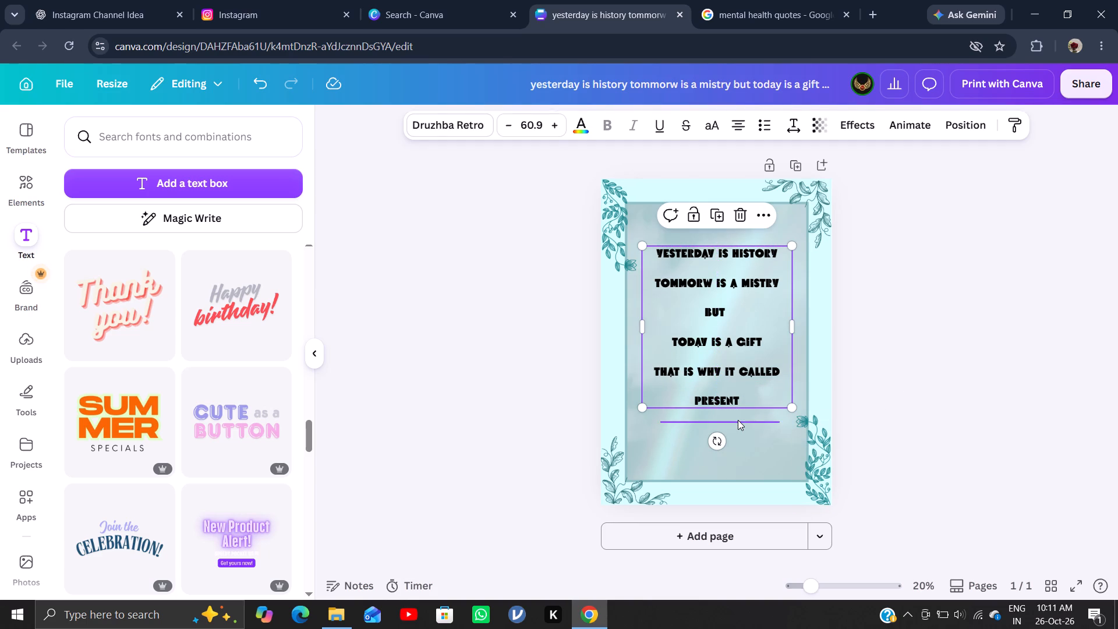
left_click(738, 420)
left_click(738, 421)
left_click_drag(738, 421, 736, 425)
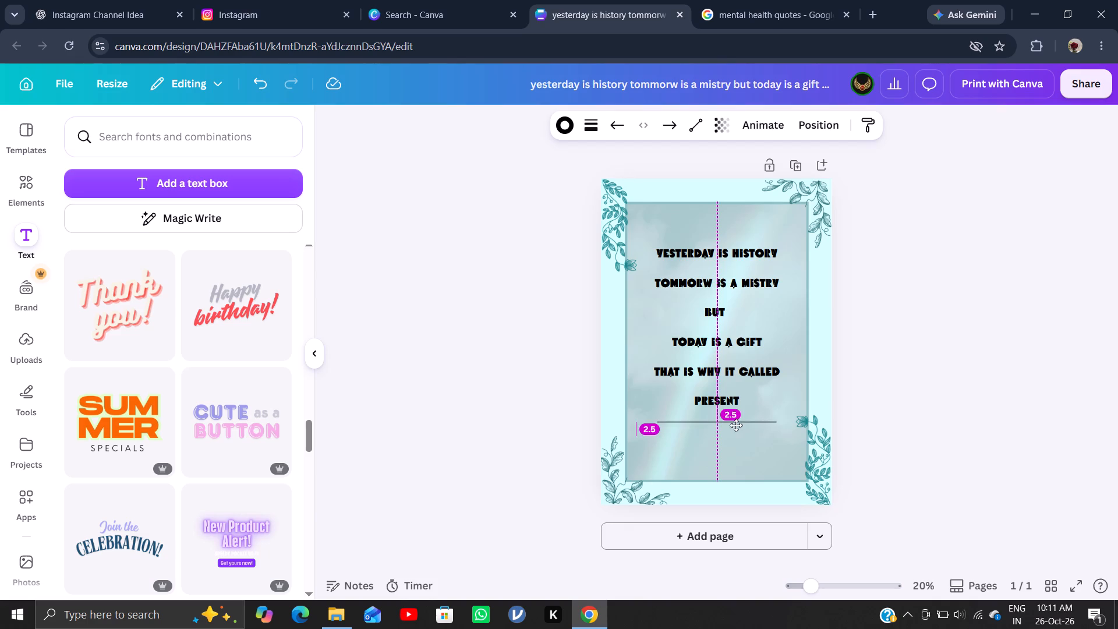
left_click_drag(736, 425, 735, 431)
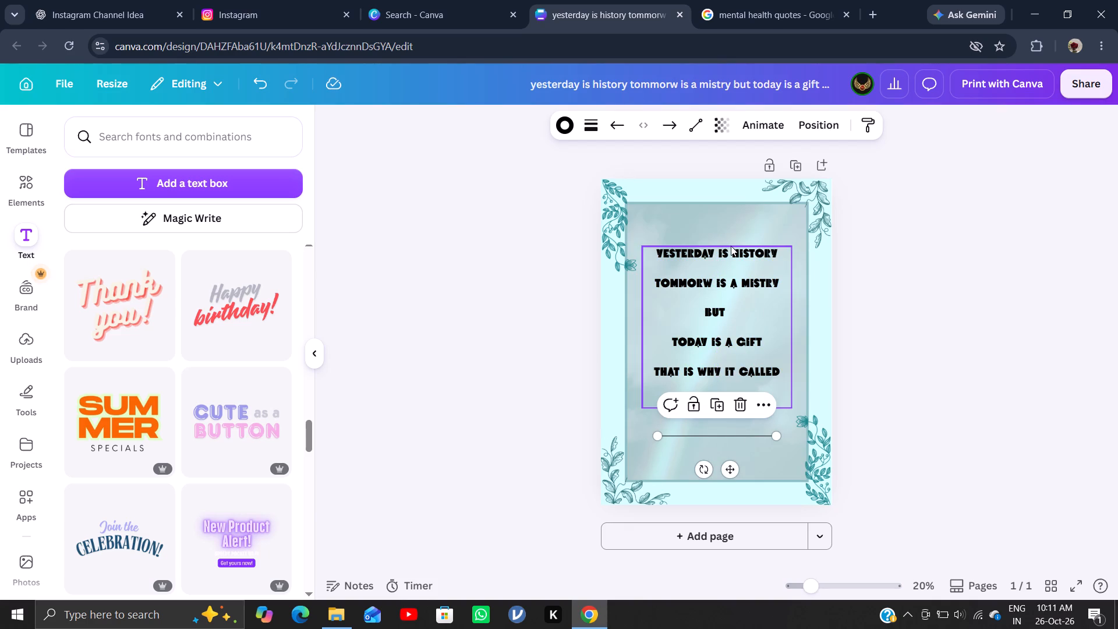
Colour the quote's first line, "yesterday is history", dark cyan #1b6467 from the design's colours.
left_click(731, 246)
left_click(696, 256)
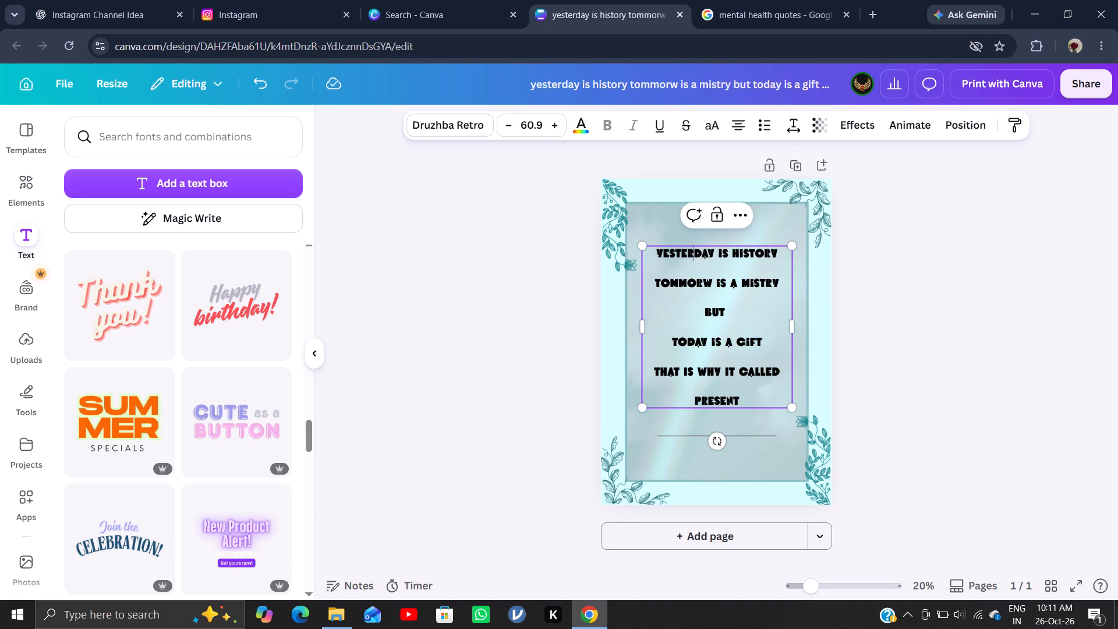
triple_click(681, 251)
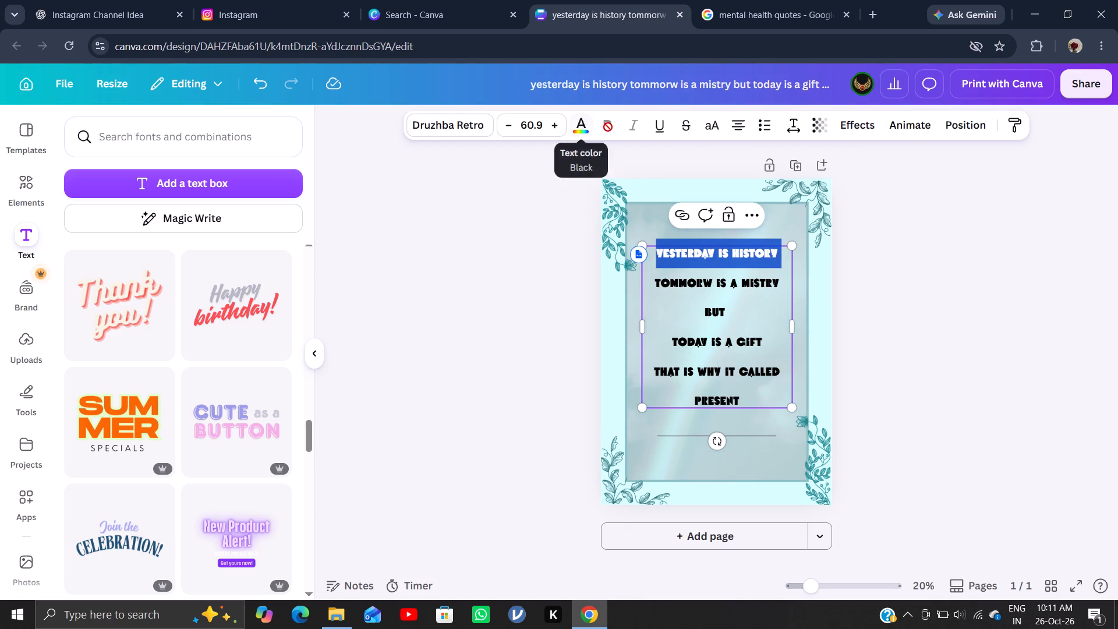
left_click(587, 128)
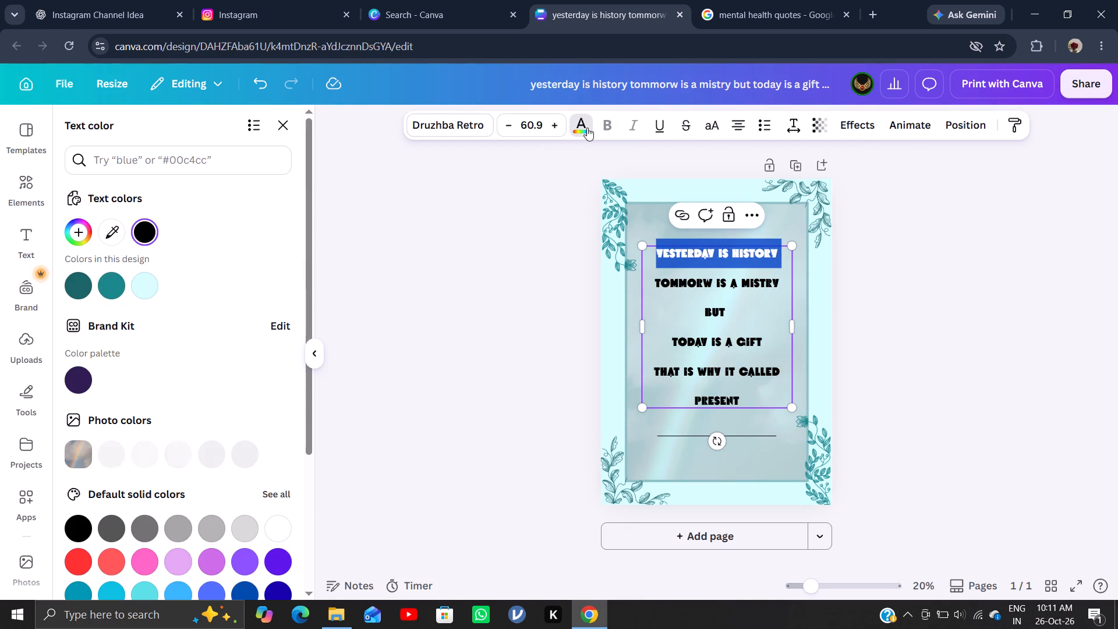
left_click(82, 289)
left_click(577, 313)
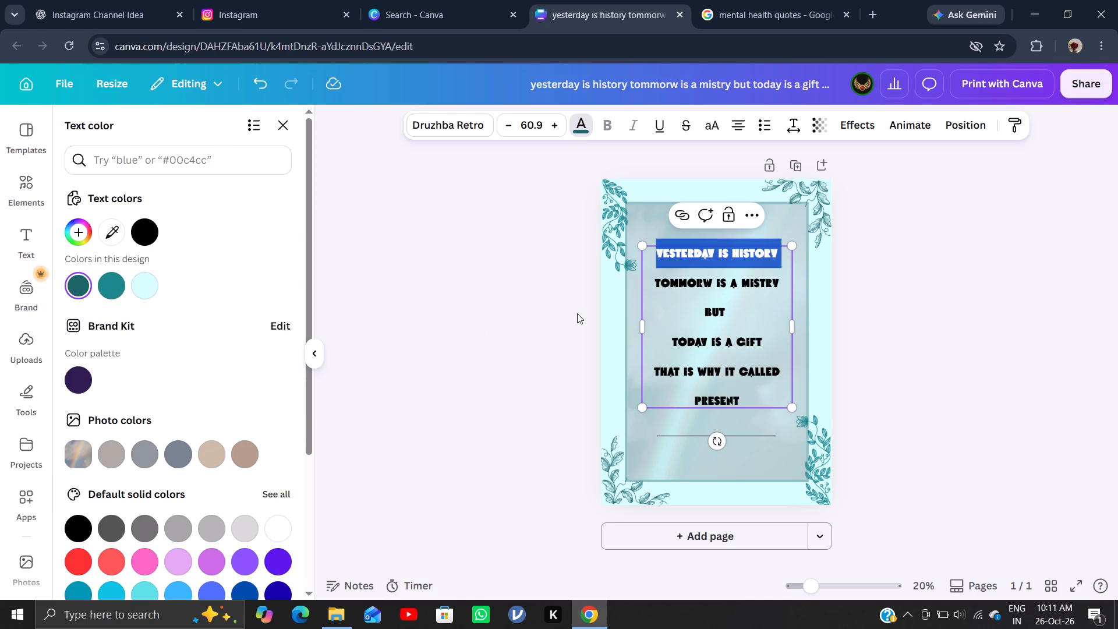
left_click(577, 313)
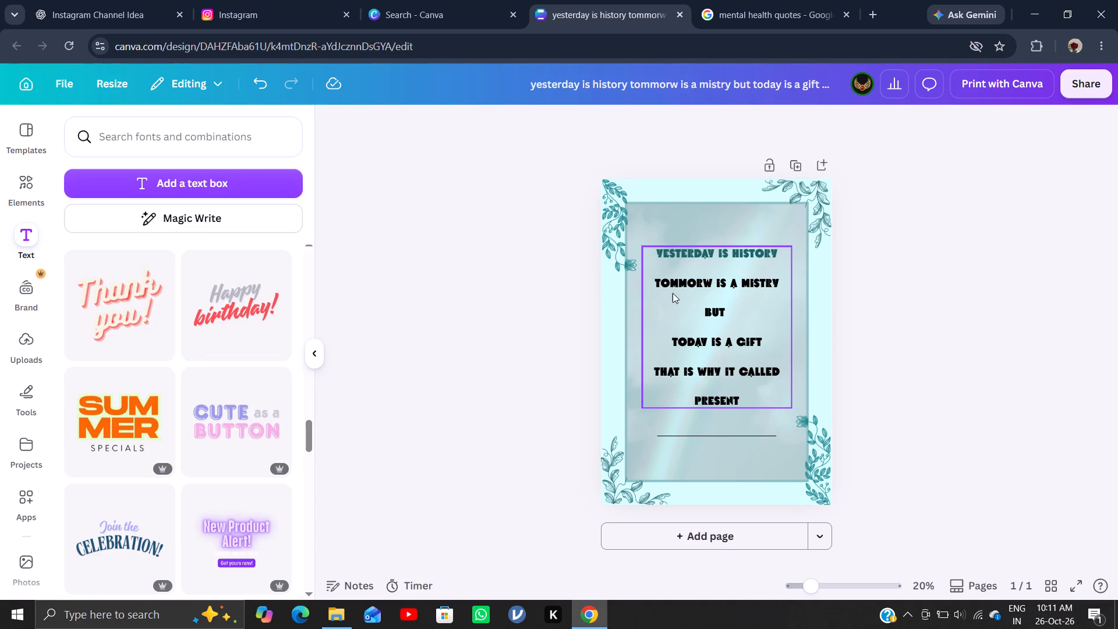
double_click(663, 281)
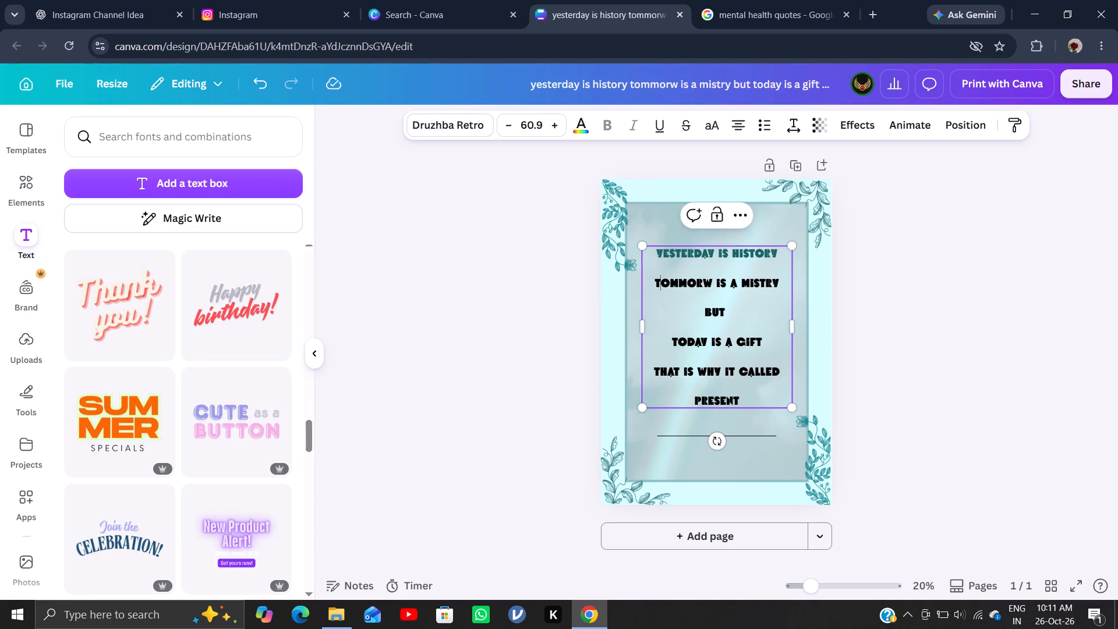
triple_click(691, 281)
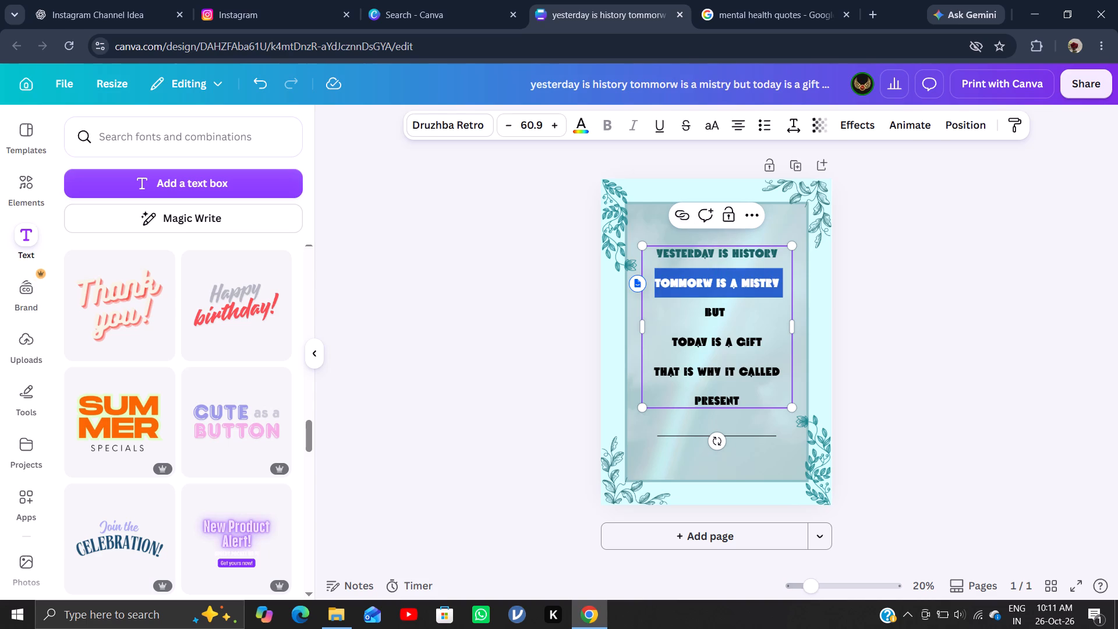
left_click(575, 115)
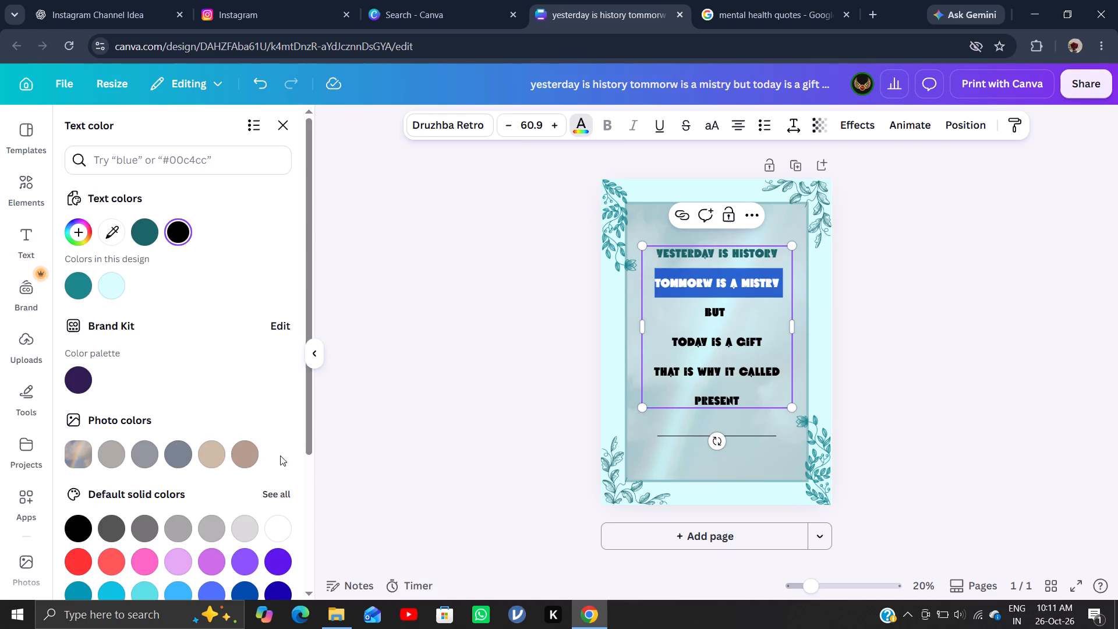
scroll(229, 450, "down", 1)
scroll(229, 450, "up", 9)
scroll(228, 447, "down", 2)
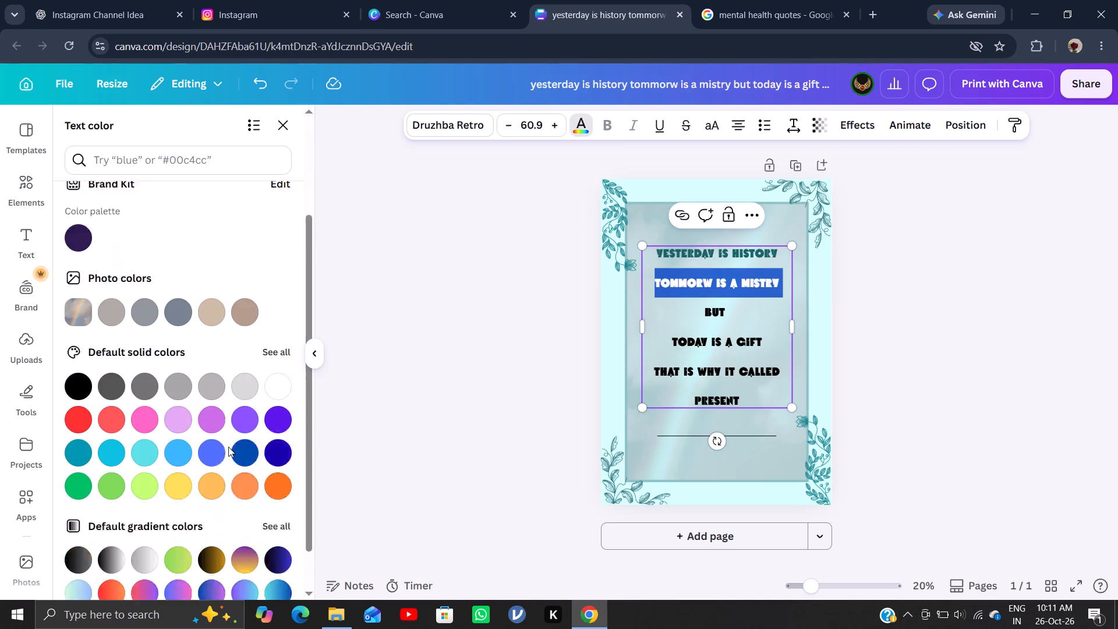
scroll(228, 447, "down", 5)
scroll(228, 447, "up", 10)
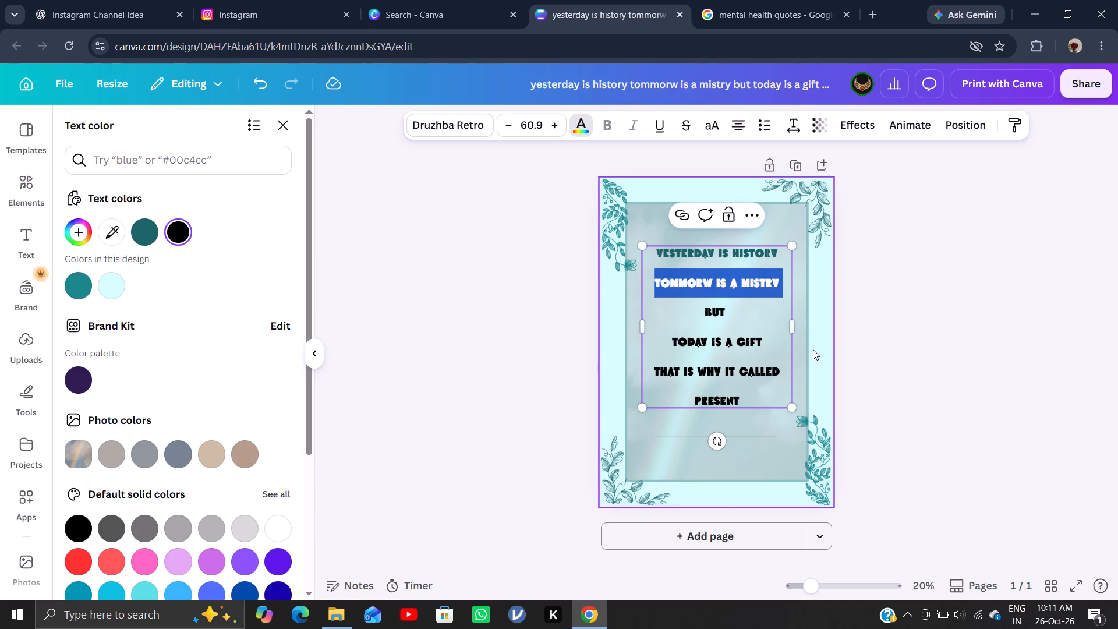
Recolour all six lines of the quote with a custom solid olive yellow, #C4CC35.
key("ctrl+a")
left_click(897, 280)
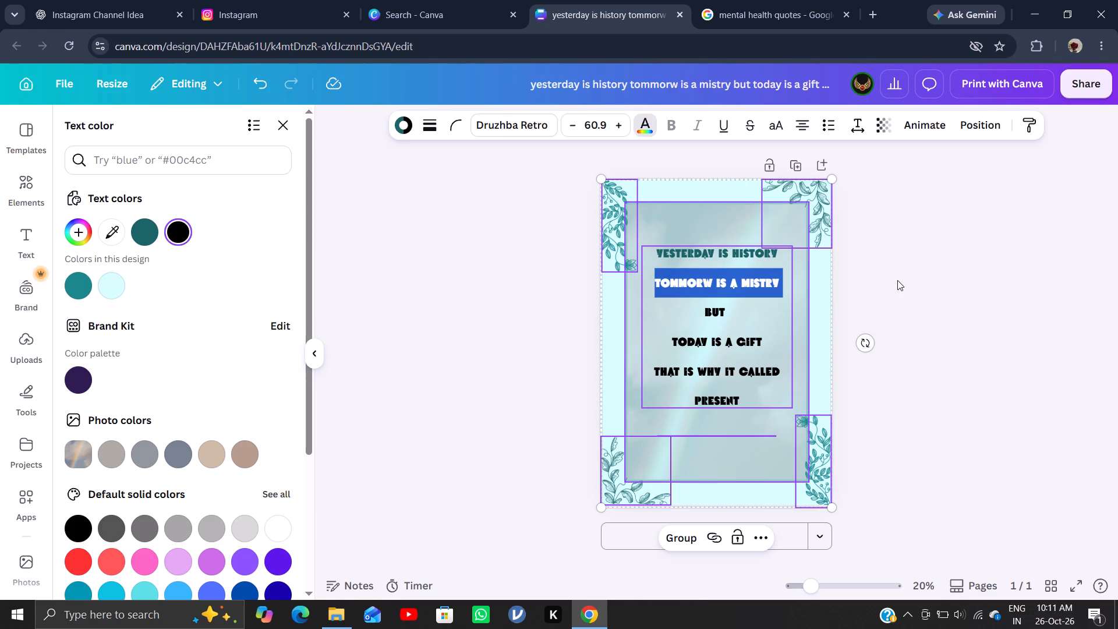
double_click(754, 299)
triple_click(754, 299)
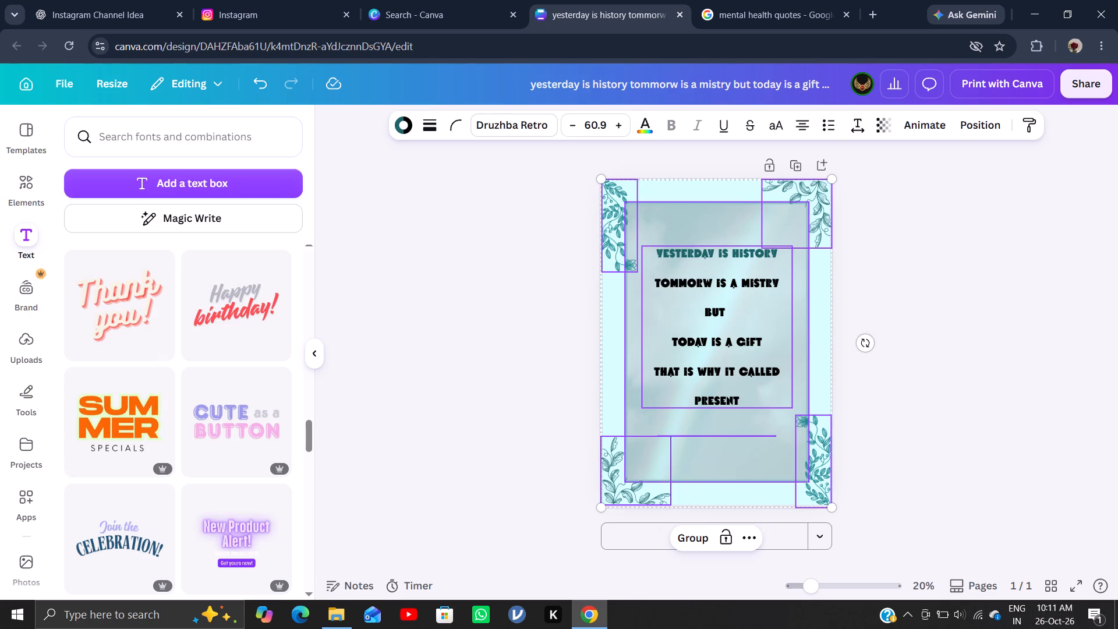
key("ctrl+a")
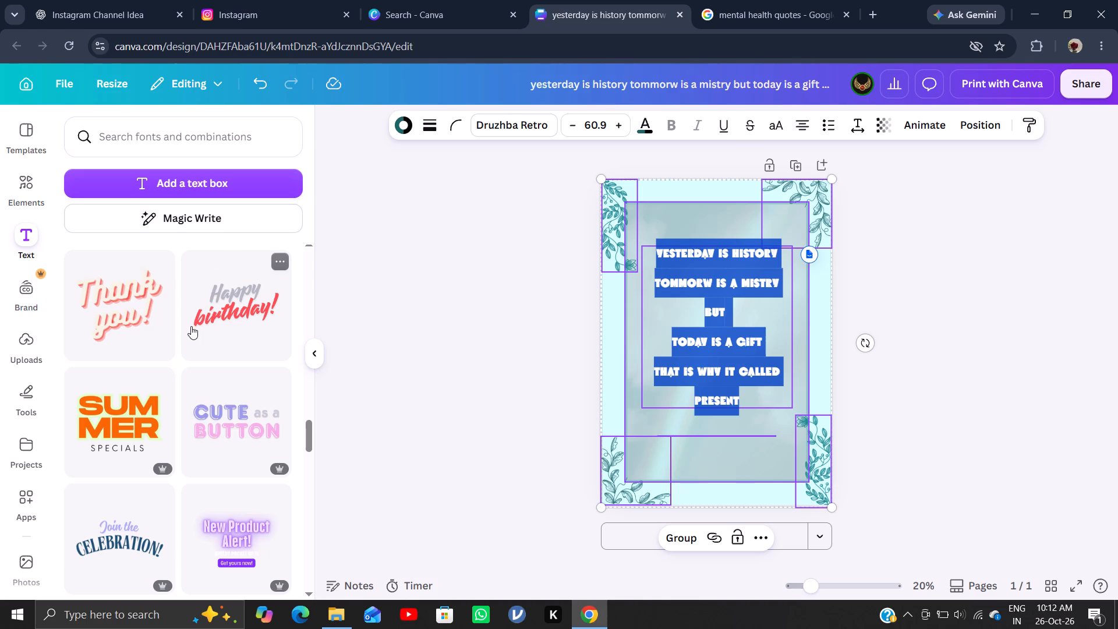
scroll(95, 143, "up", 2)
scroll(189, 337, "up", 4)
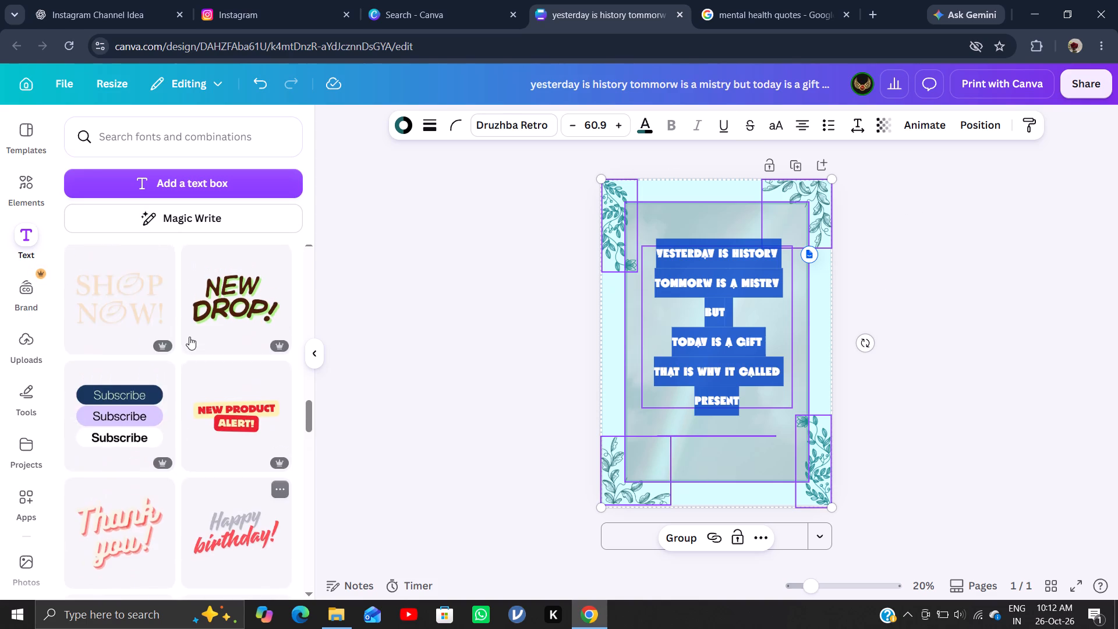
scroll(189, 337, "up", 20)
scroll(189, 337, "up", 10)
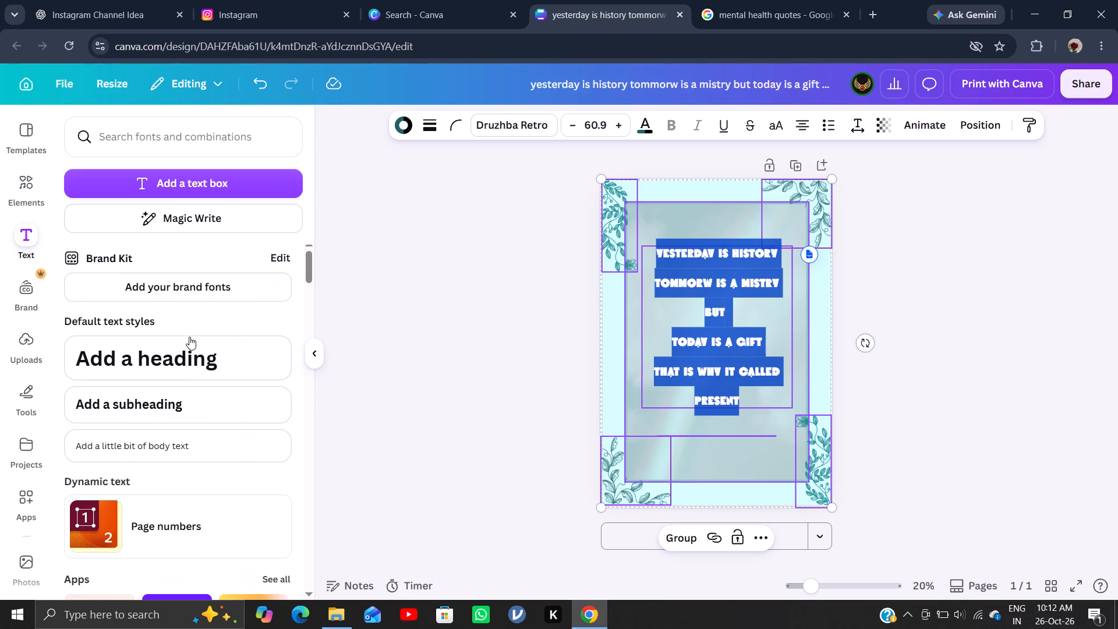
scroll(189, 337, "up", 7)
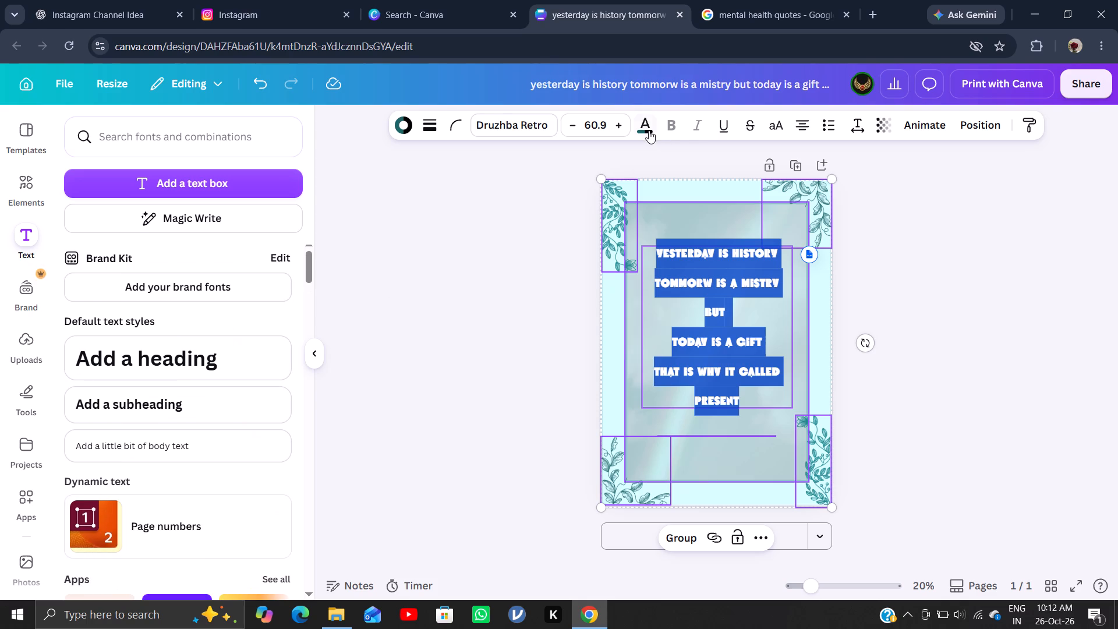
left_click(648, 130)
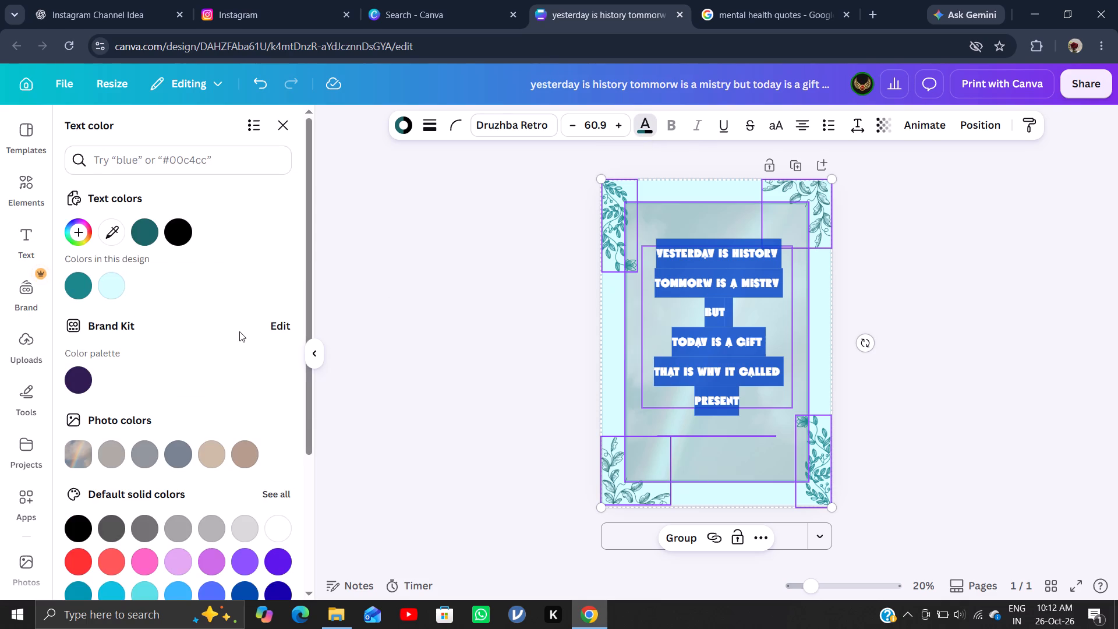
left_click(86, 226)
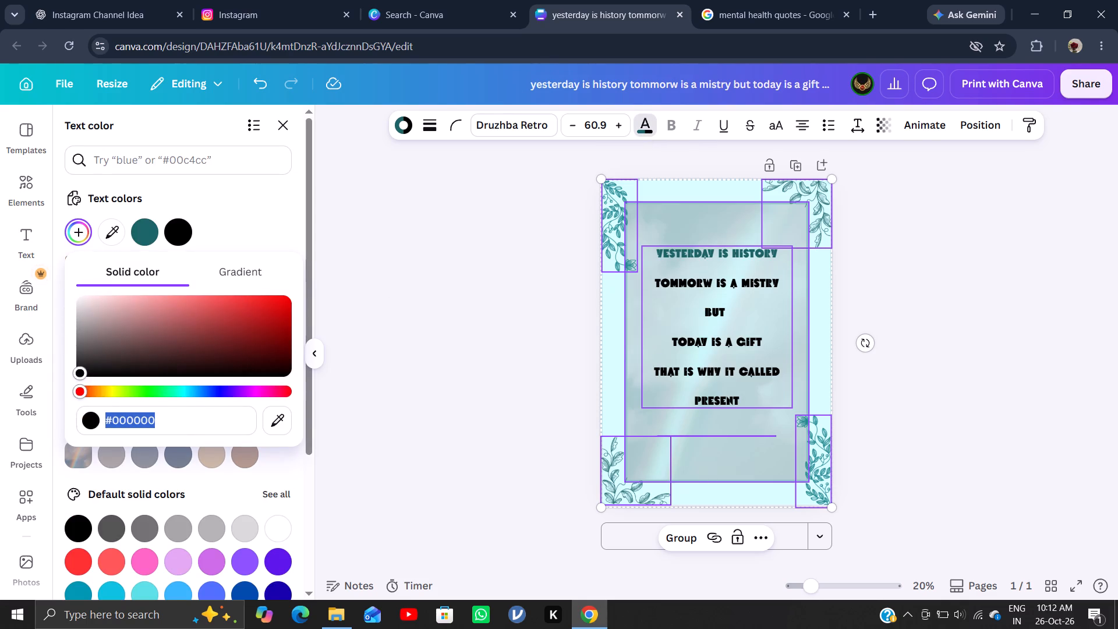
left_click_drag(82, 396, 94, 396)
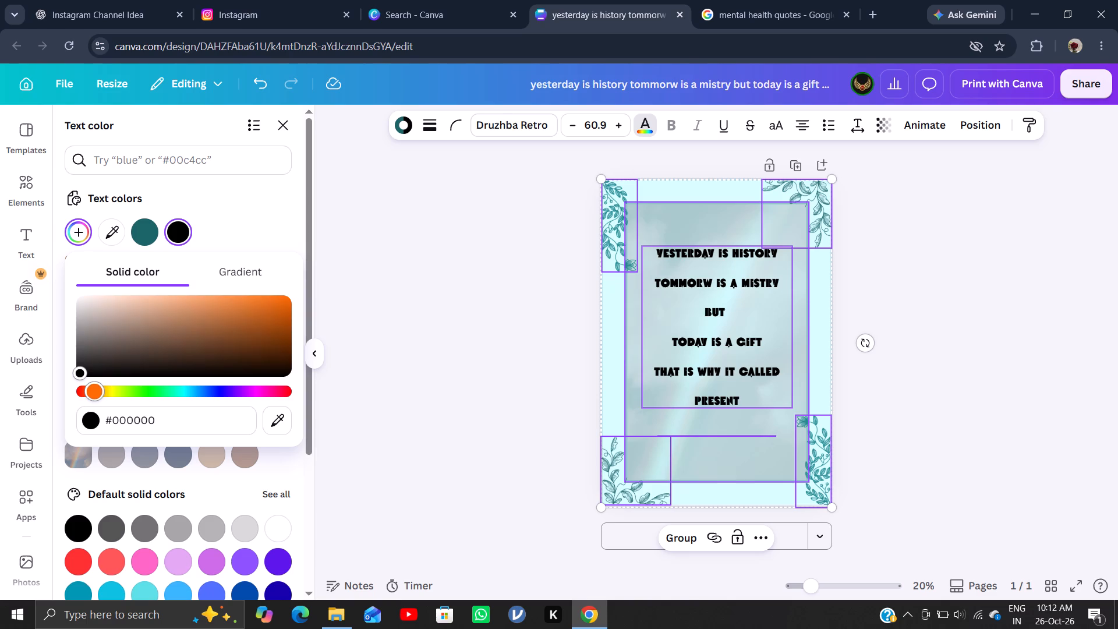
left_click_drag(94, 396, 116, 394)
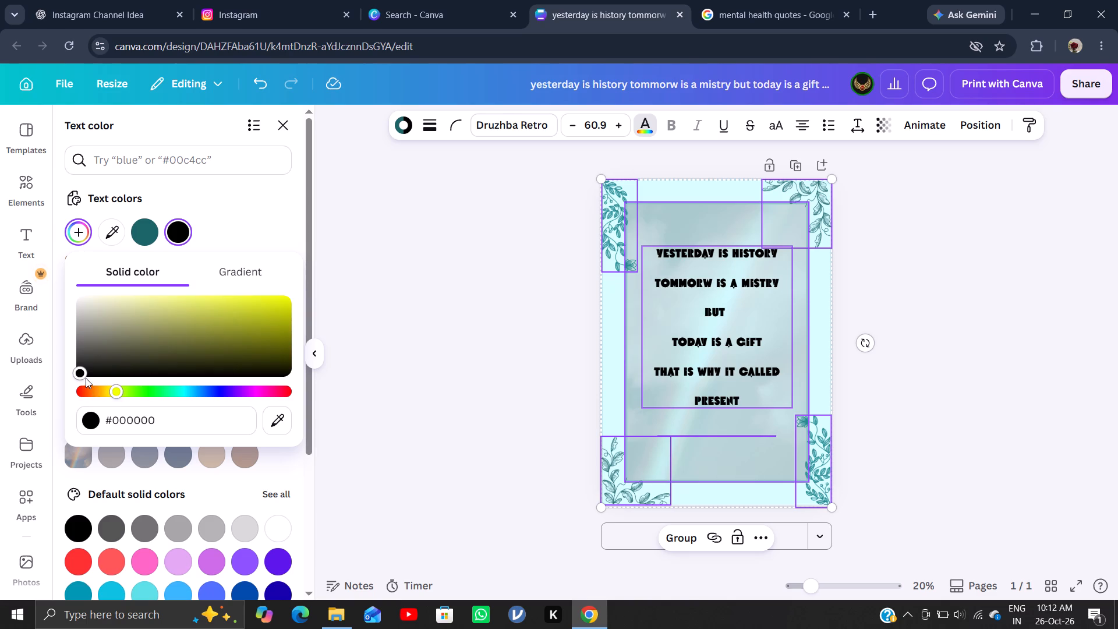
left_click_drag(82, 375, 262, 330)
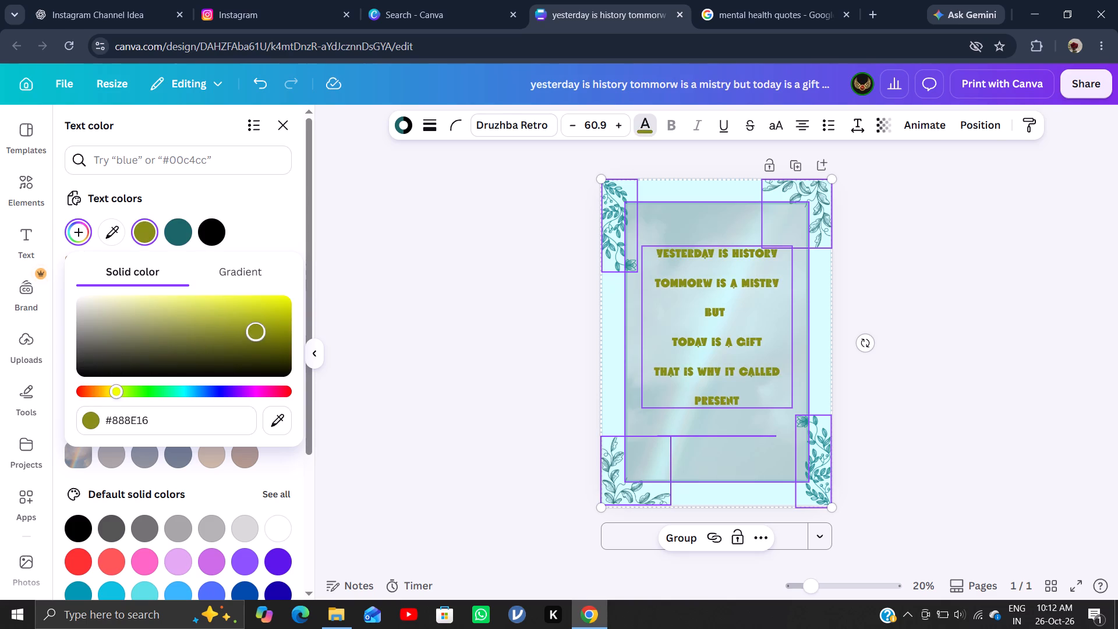
left_click_drag(262, 330, 280, 313)
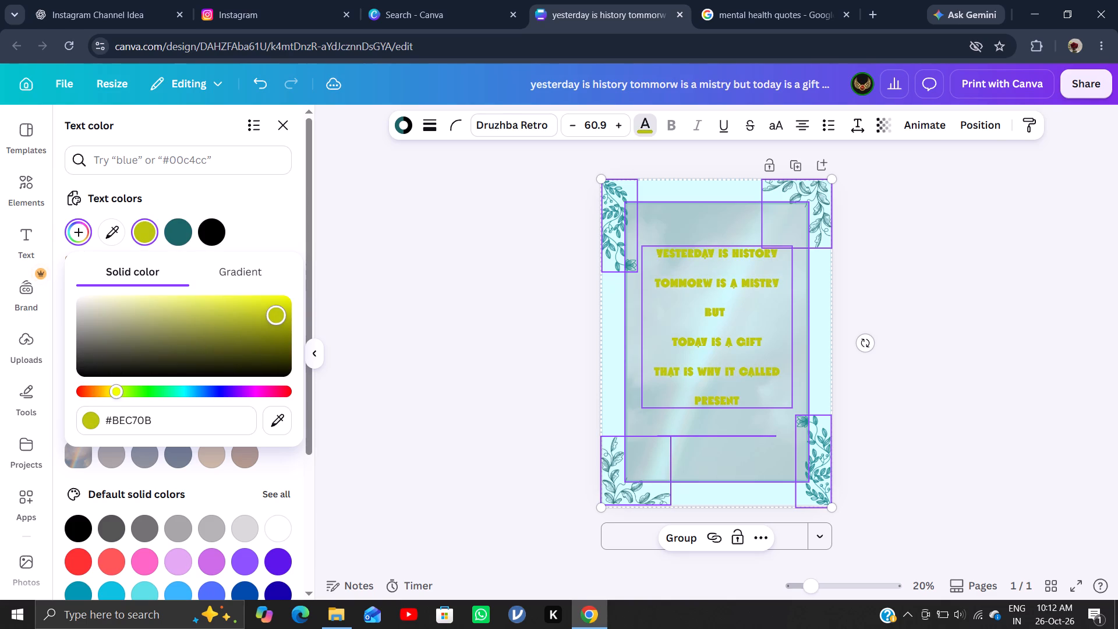
left_click_drag(280, 313, 253, 317)
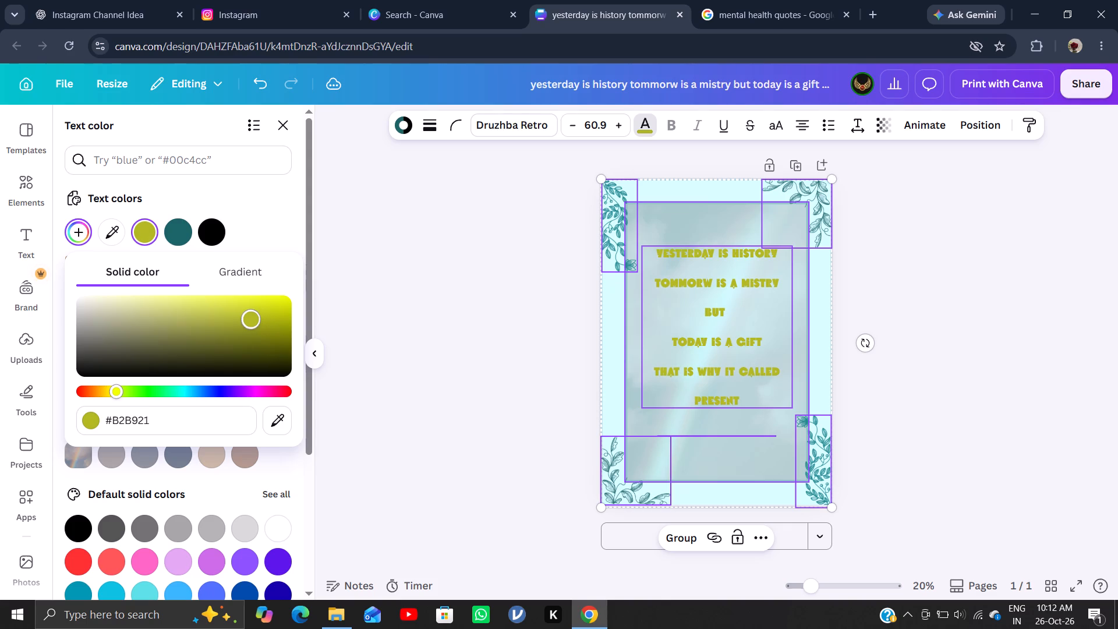
left_click_drag(253, 317, 267, 294)
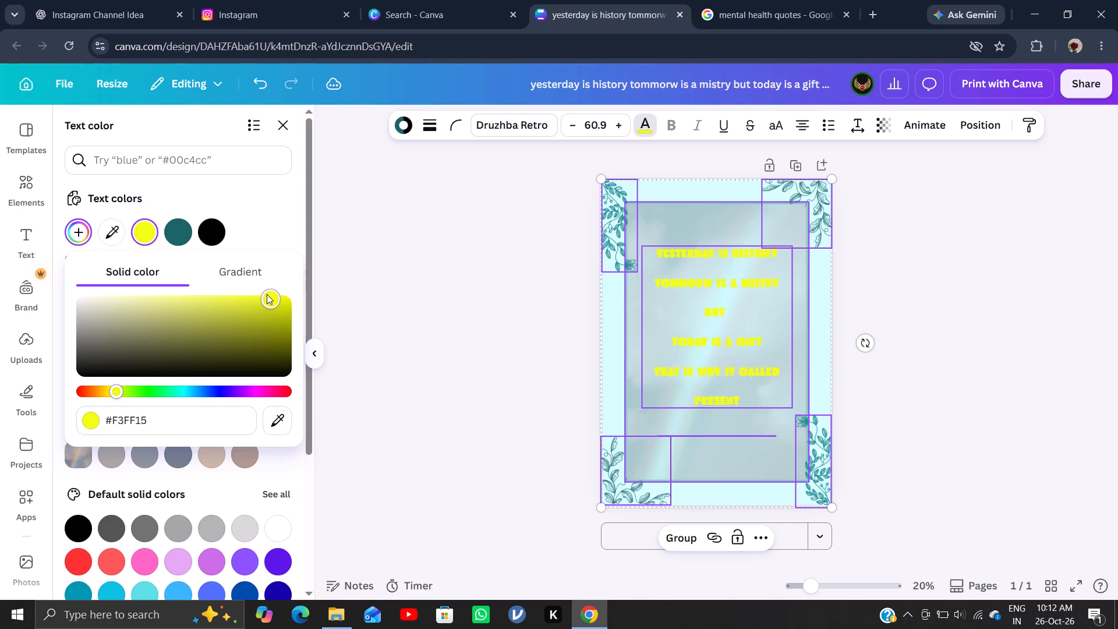
left_click_drag(267, 294, 194, 293)
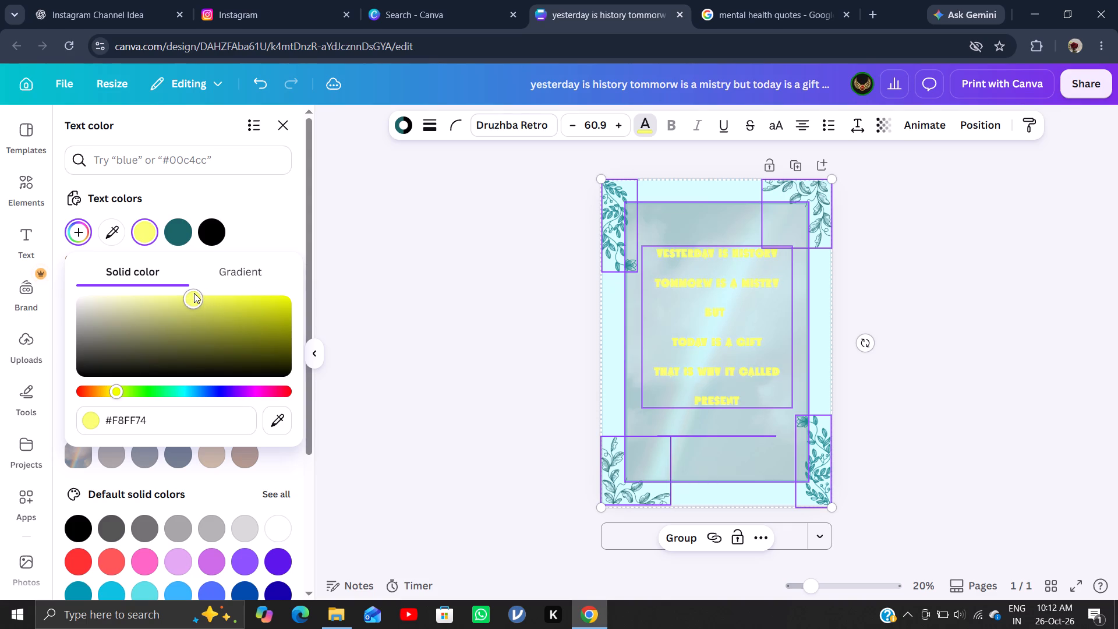
left_click_drag(194, 293, 208, 313)
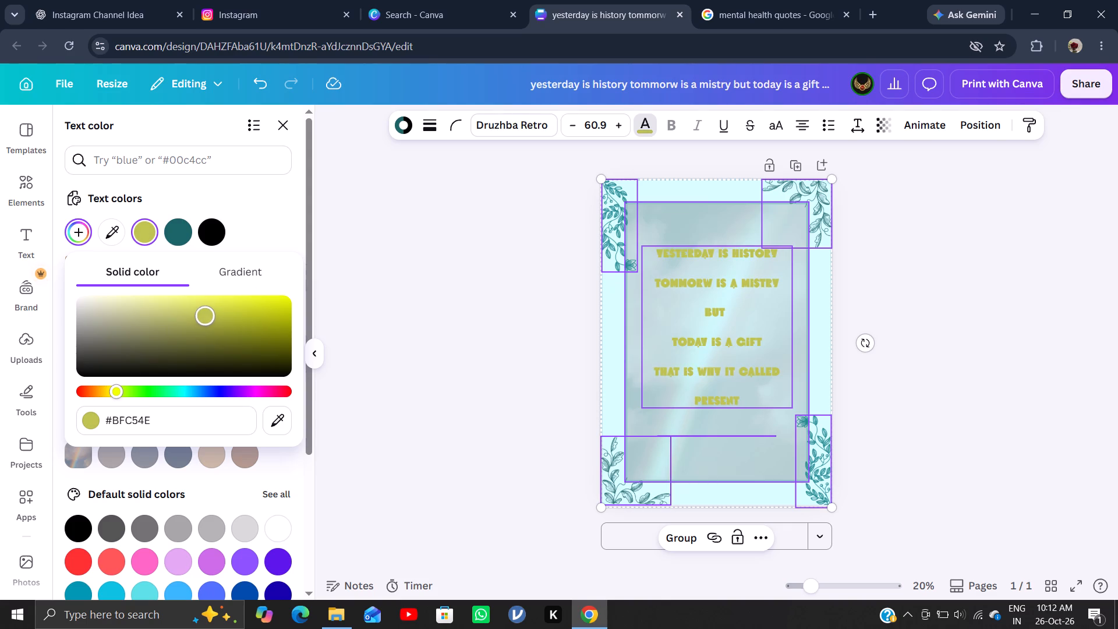
left_click_drag(208, 313, 231, 309)
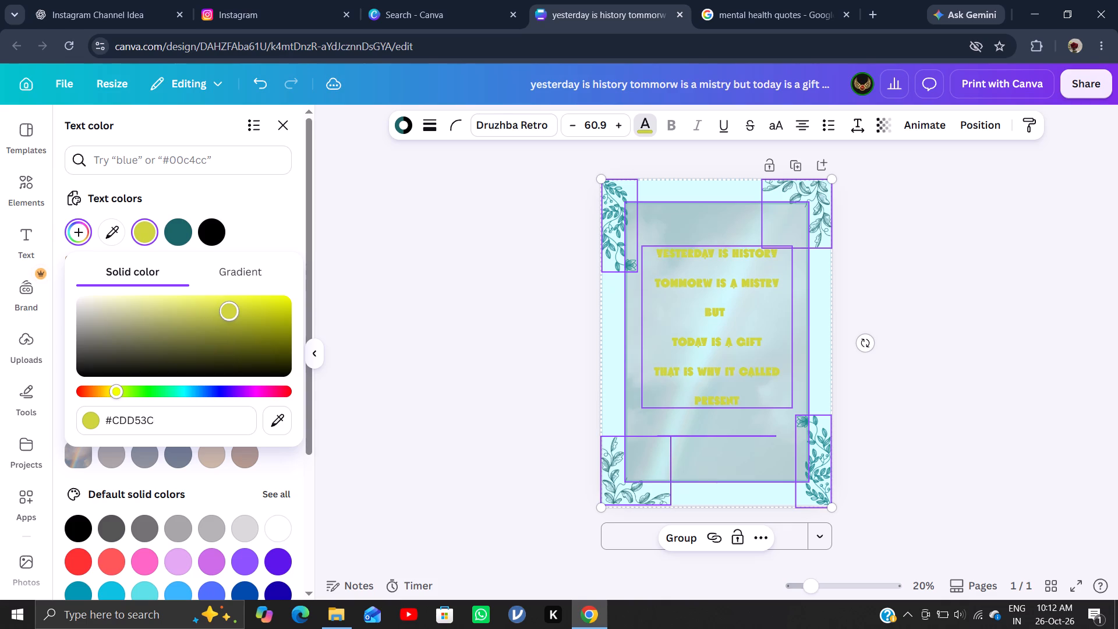
left_click_drag(231, 309, 236, 312)
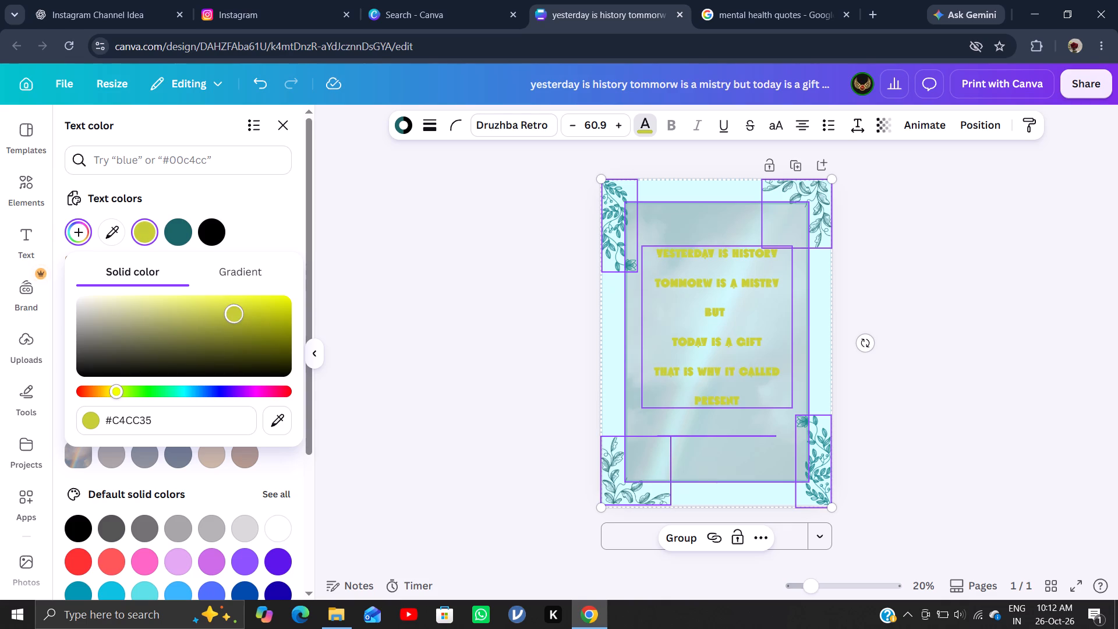
Fine-tune the whole quote's custom colour to a brighter yellow, #D9E231.
left_click_drag(236, 312, 235, 310)
key("Right")
key("Right")
key("Right")
key("Right")
key("Right")
key("Right")
key("Right")
key("Right")
key("Right")
key("Right")
key("Right")
key("Down")
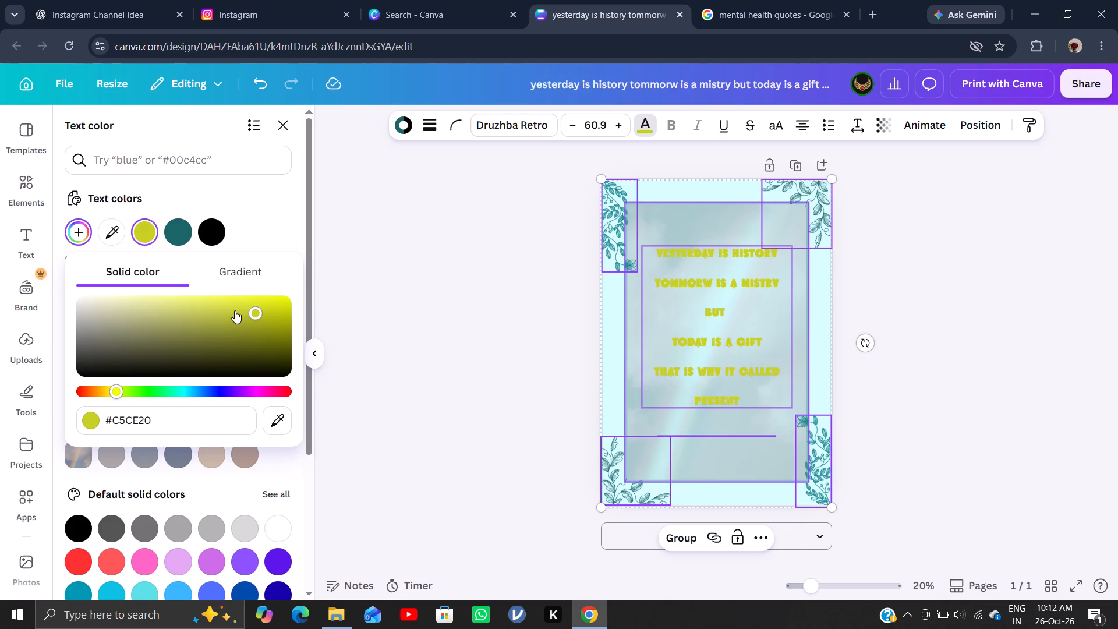
key("Down")
key("Up")
key("Up")
key("Up")
key("Up")
key("Up")
key("Up")
key("Up")
key("Up")
key("Up")
key("Left")
key("Left")
key("Left")
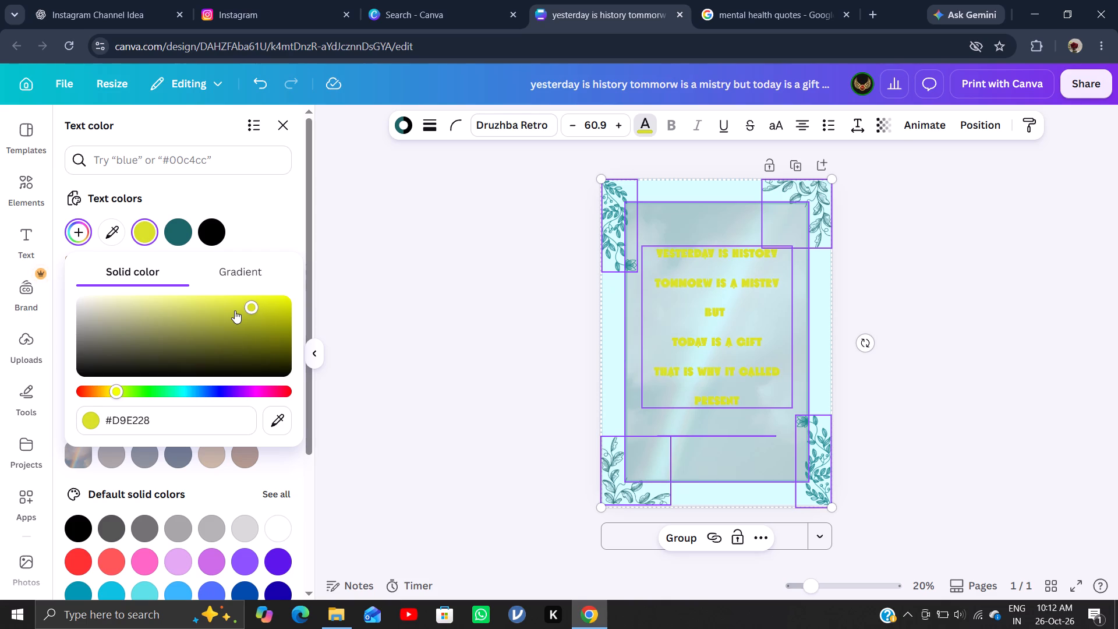
key("Left")
key("Left")
key("Left")
key("Up")
key("Up")
key("Up")
key("Up")
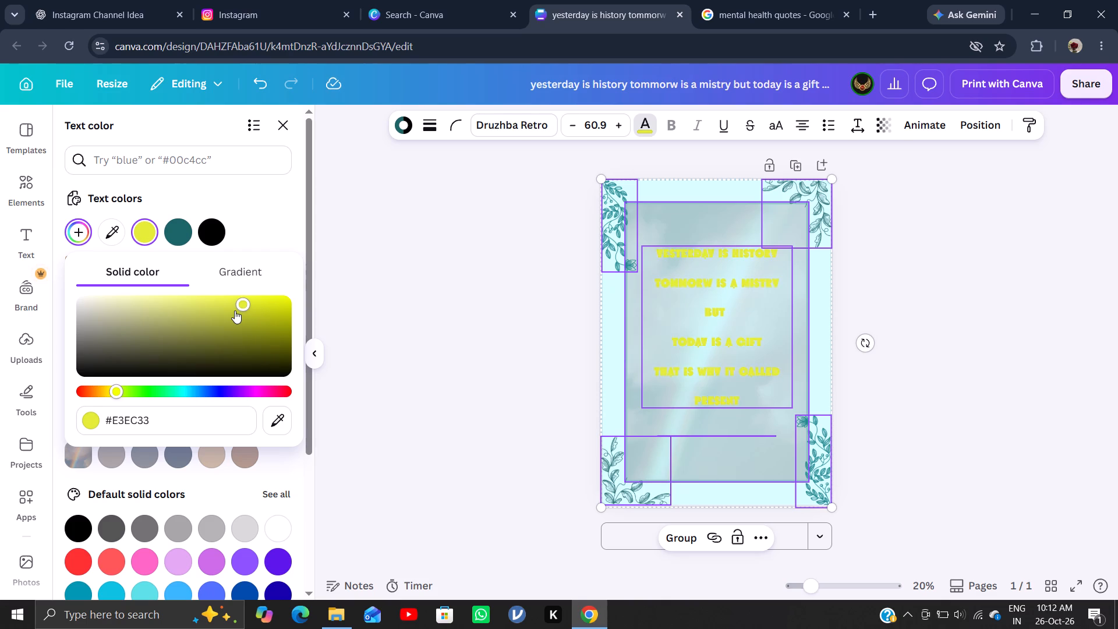
key("Down")
key("Down")
key("Down")
key("Down")
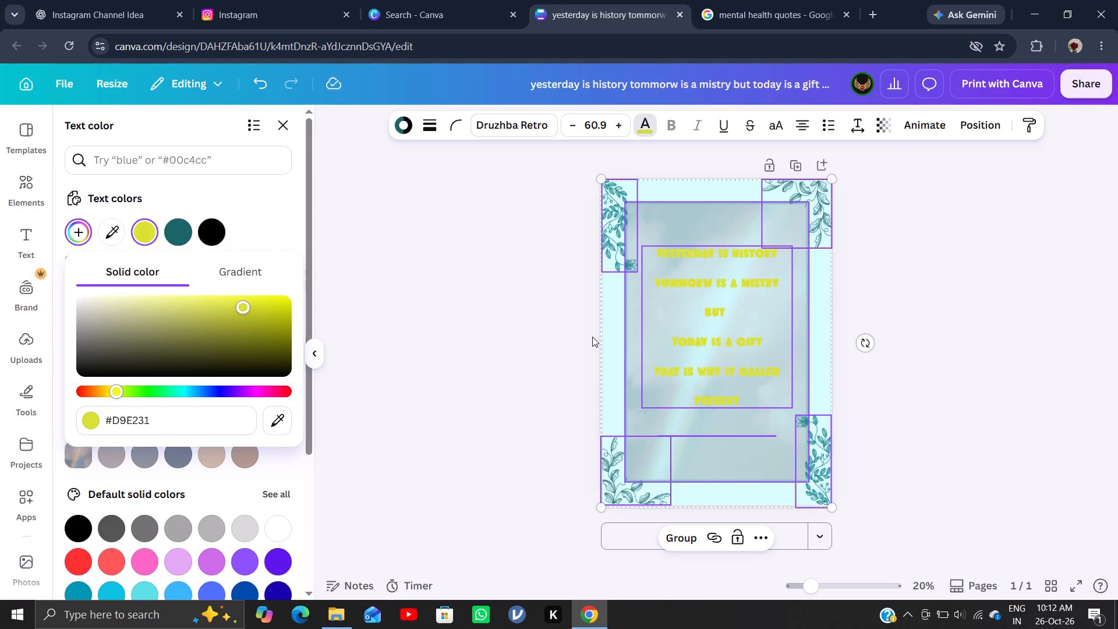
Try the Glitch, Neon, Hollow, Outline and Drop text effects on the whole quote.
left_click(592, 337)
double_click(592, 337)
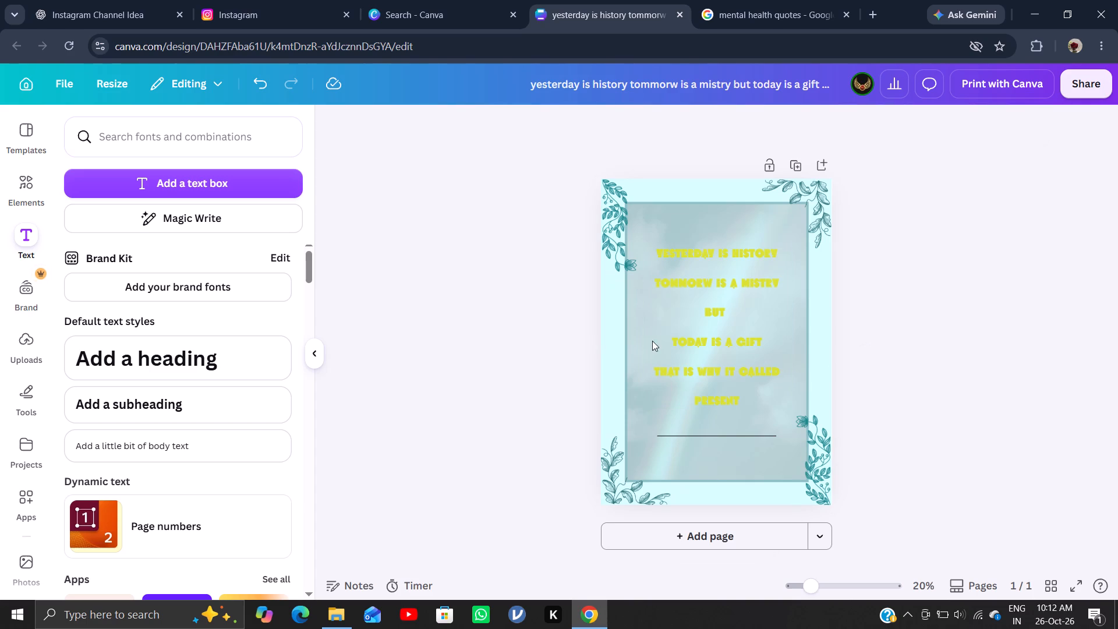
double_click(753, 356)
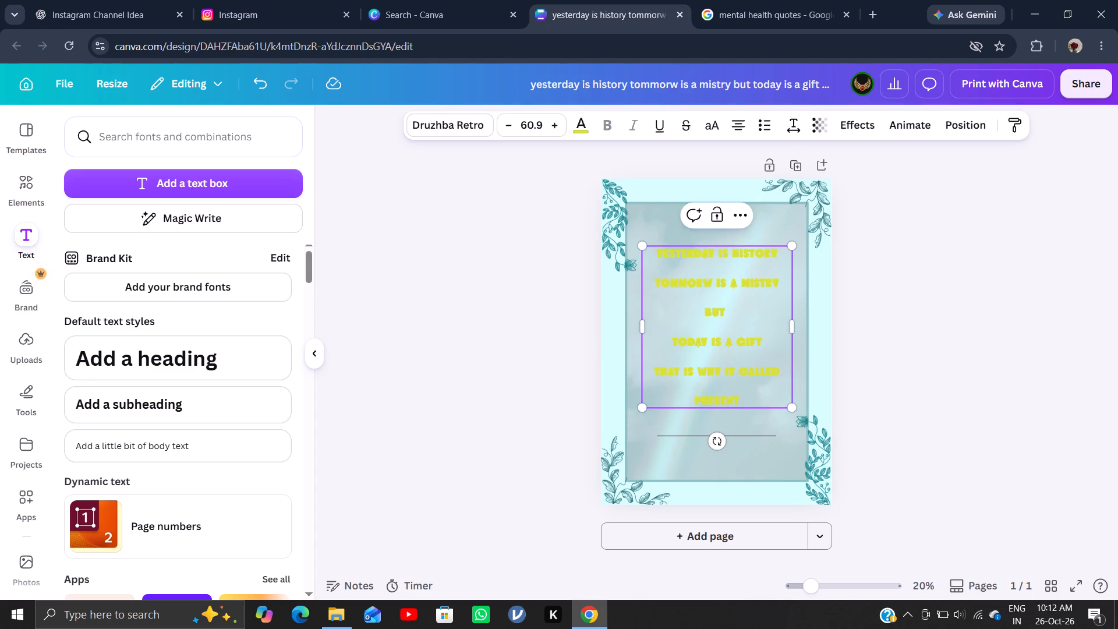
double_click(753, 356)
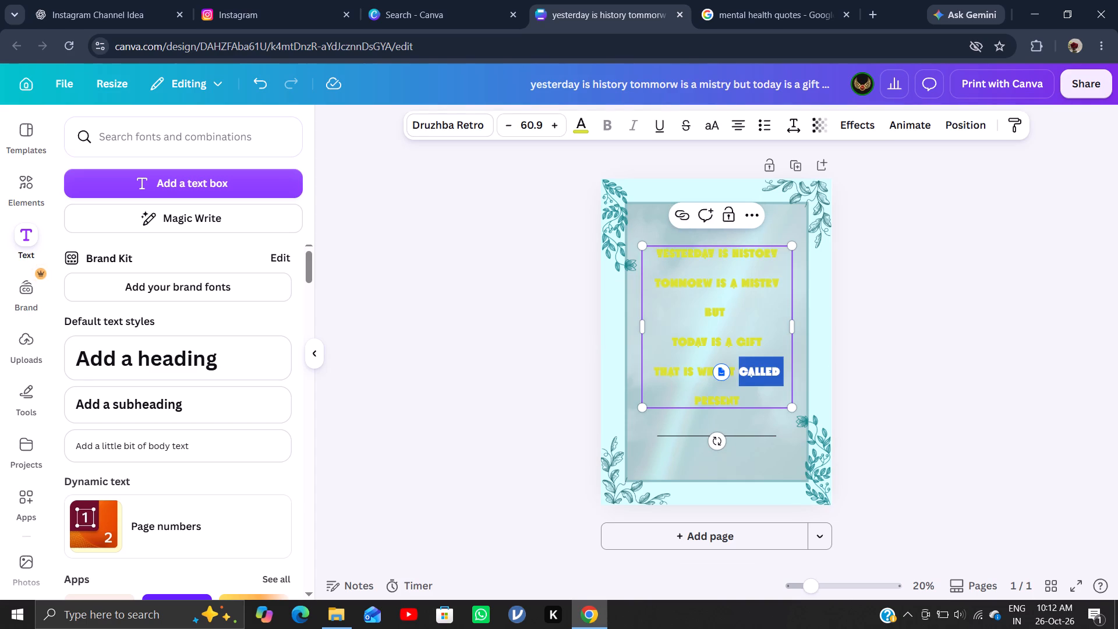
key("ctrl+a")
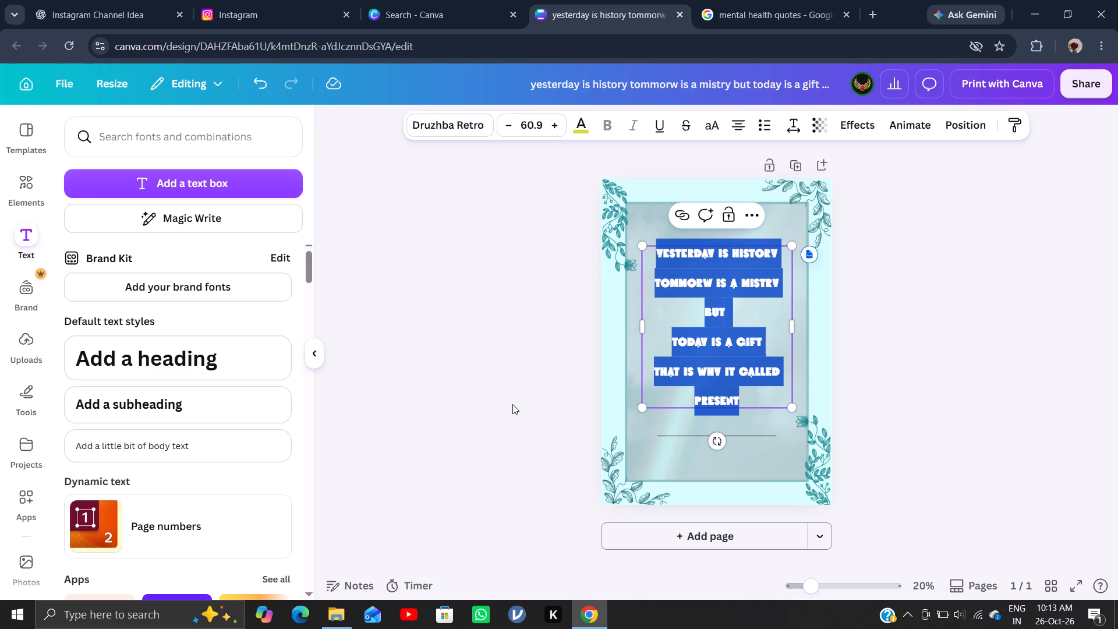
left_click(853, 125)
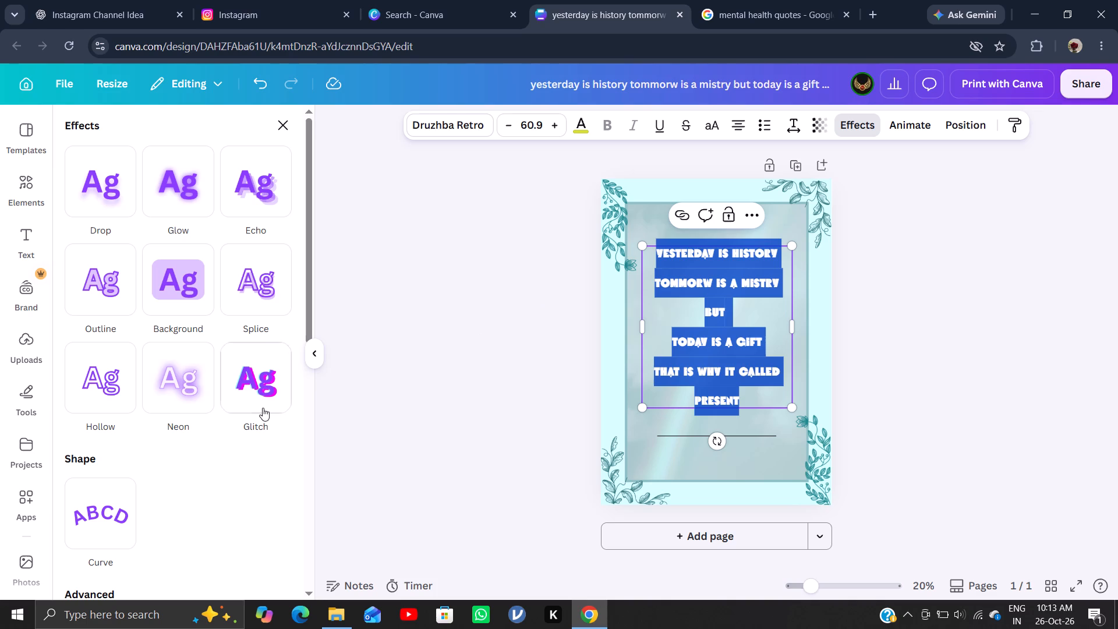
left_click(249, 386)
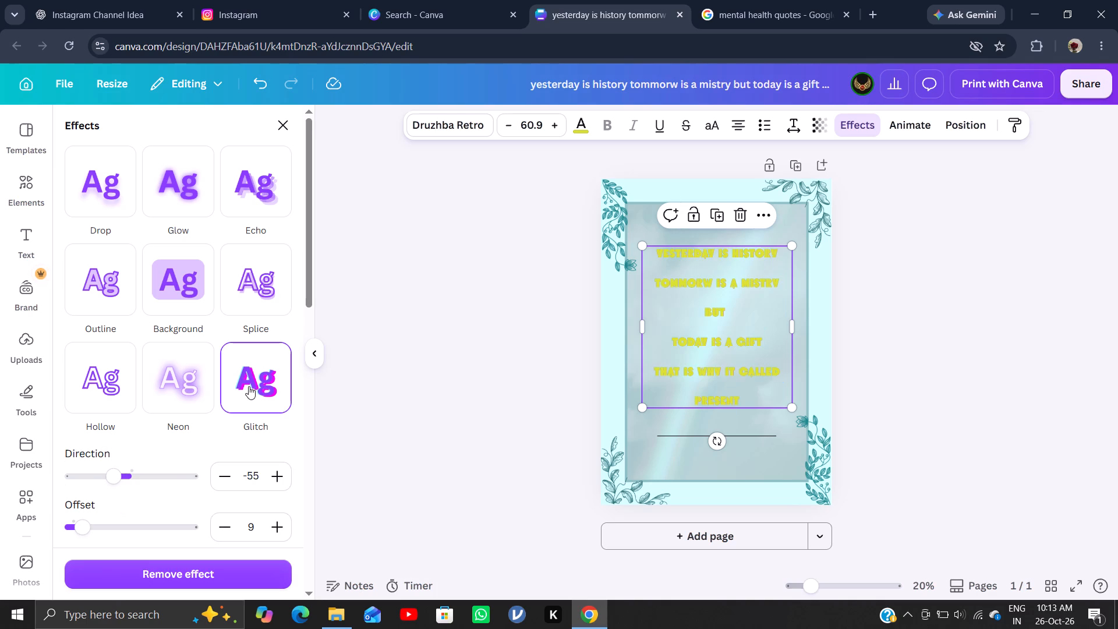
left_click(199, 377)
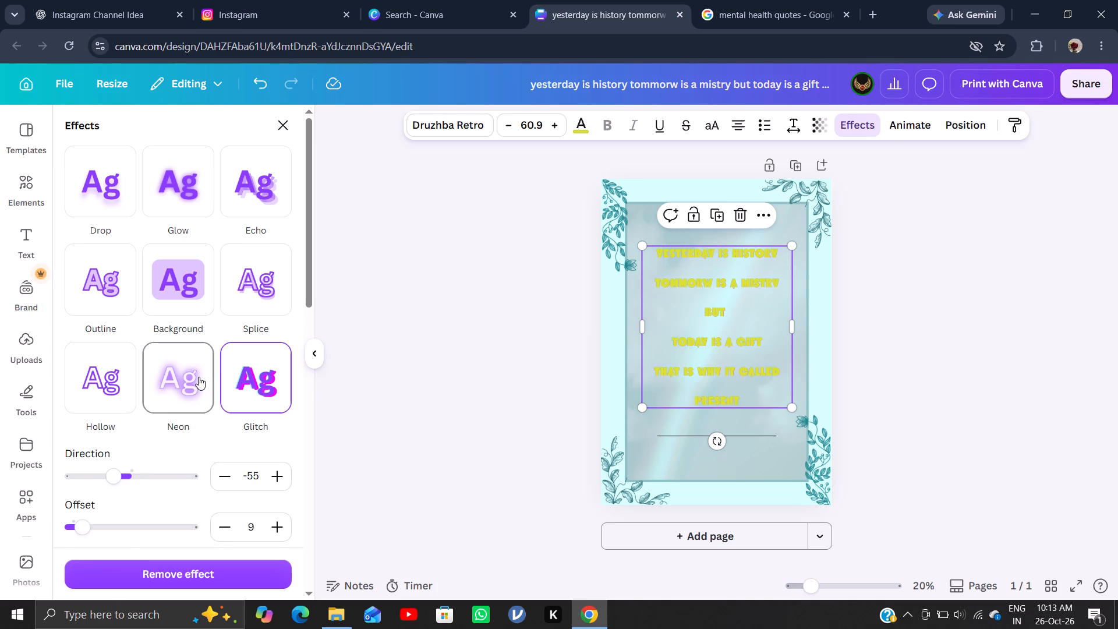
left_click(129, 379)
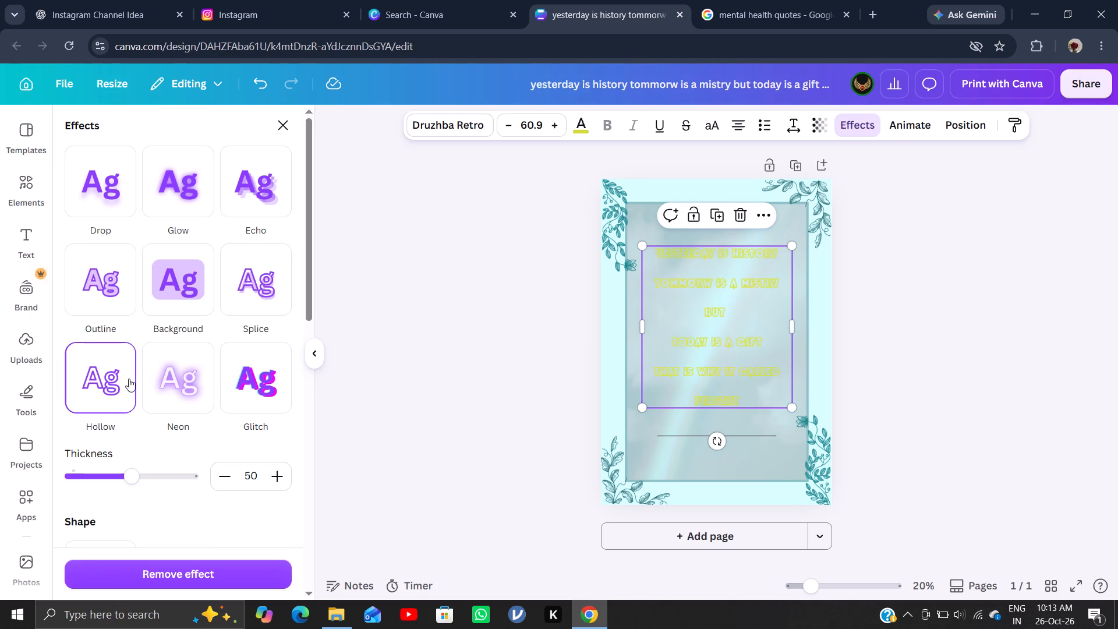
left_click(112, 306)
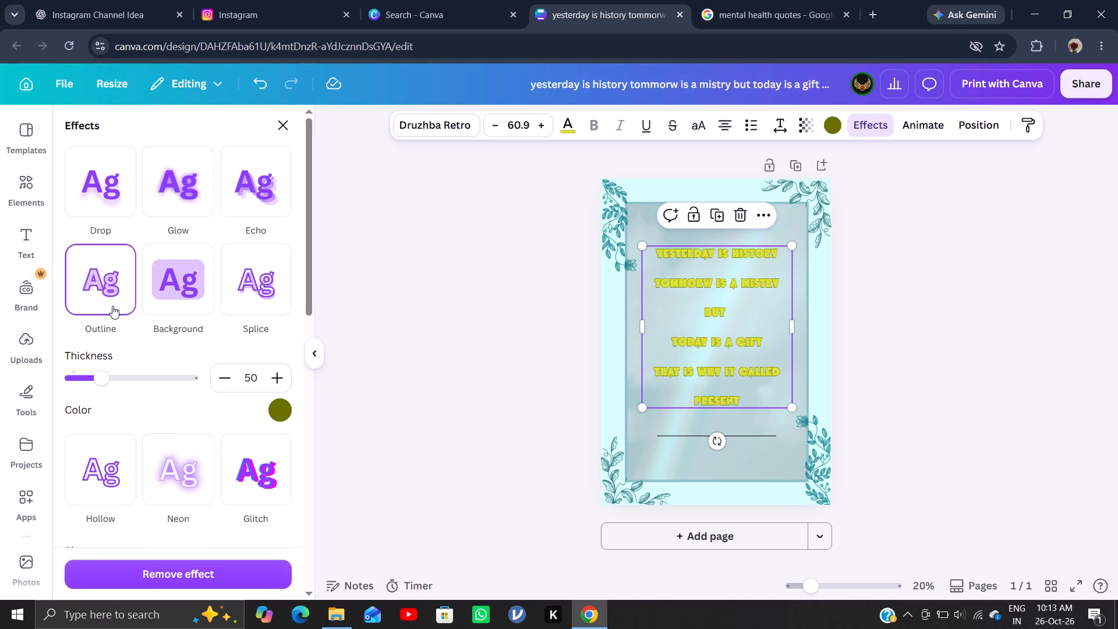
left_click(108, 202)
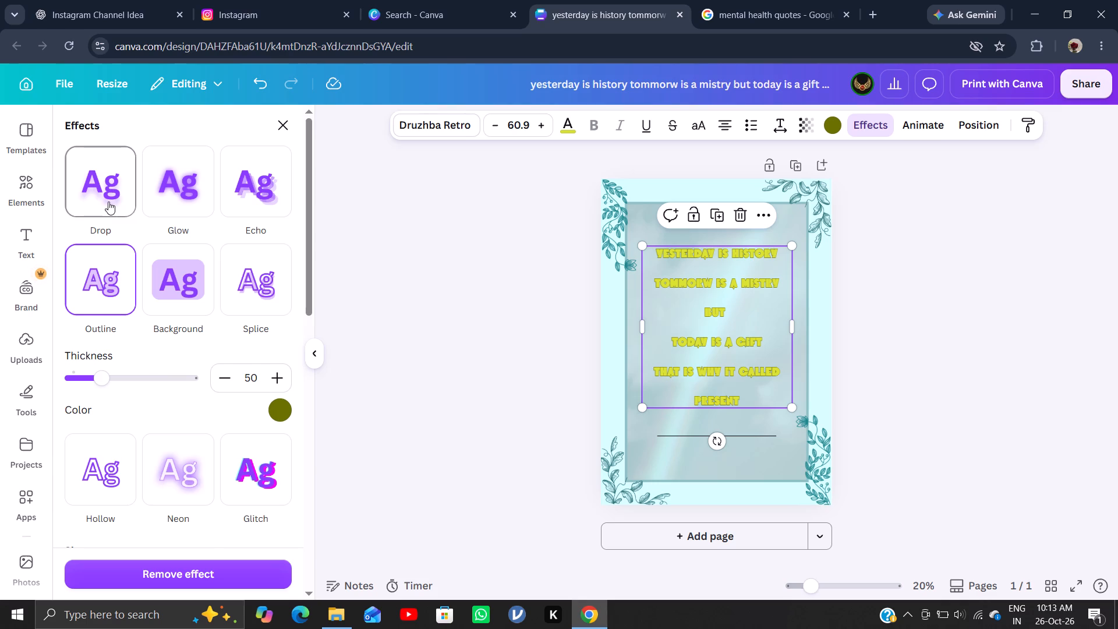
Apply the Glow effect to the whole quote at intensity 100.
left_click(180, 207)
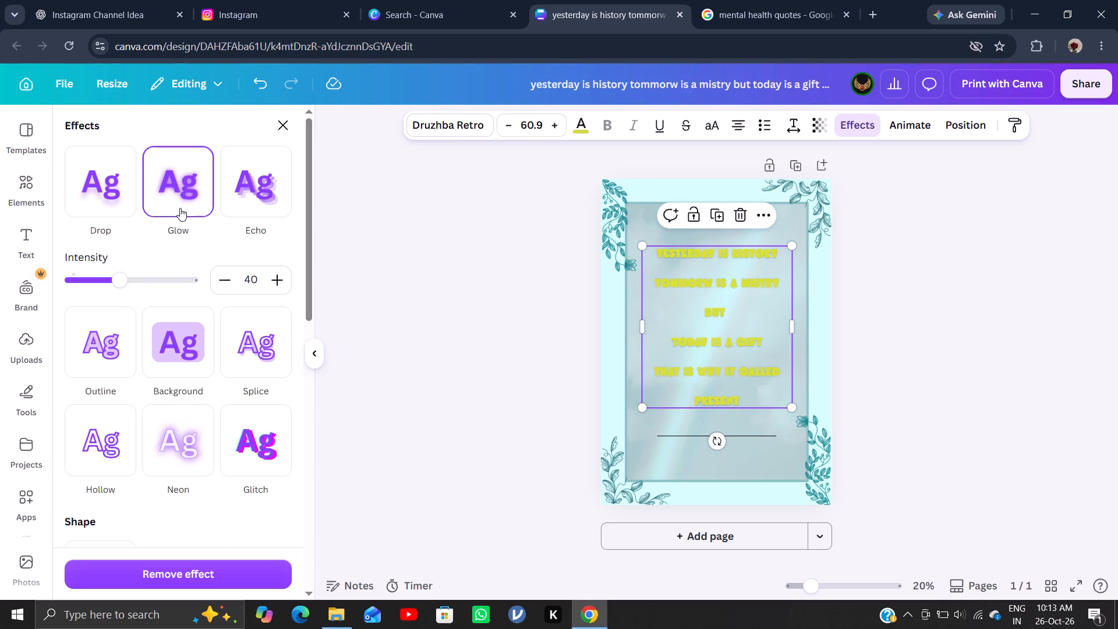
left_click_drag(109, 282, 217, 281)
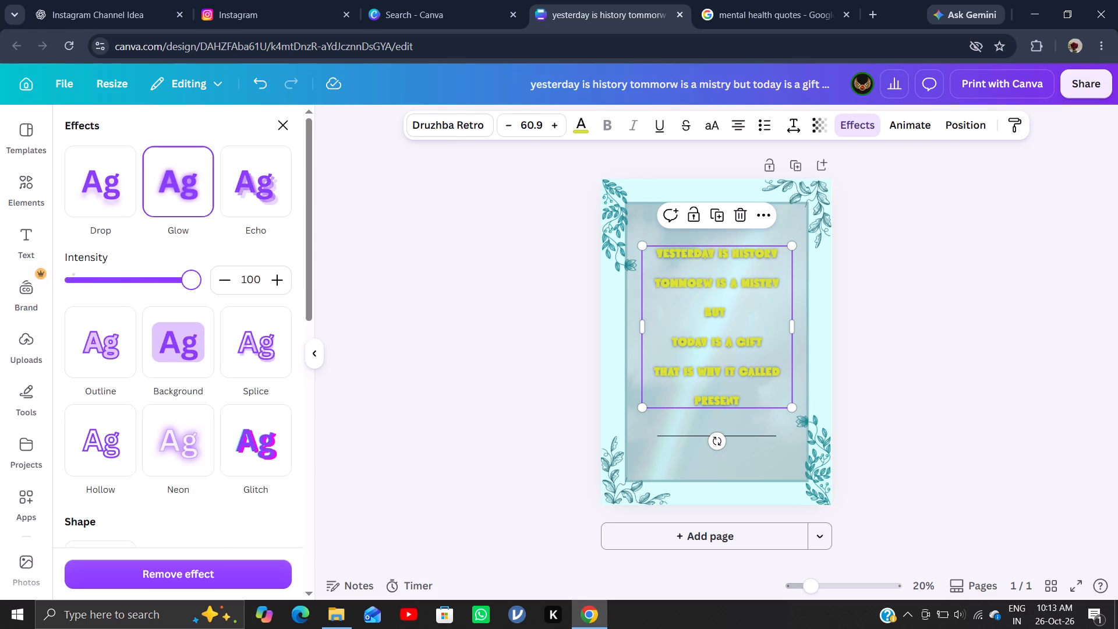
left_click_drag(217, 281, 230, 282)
Undo the text effects and the yellow recolouring of the quote, back to the dark cyan first line and black remaining lines.
key("ctrl+z")
key("ctrl+z")
key("ctrl+z")
key("z")
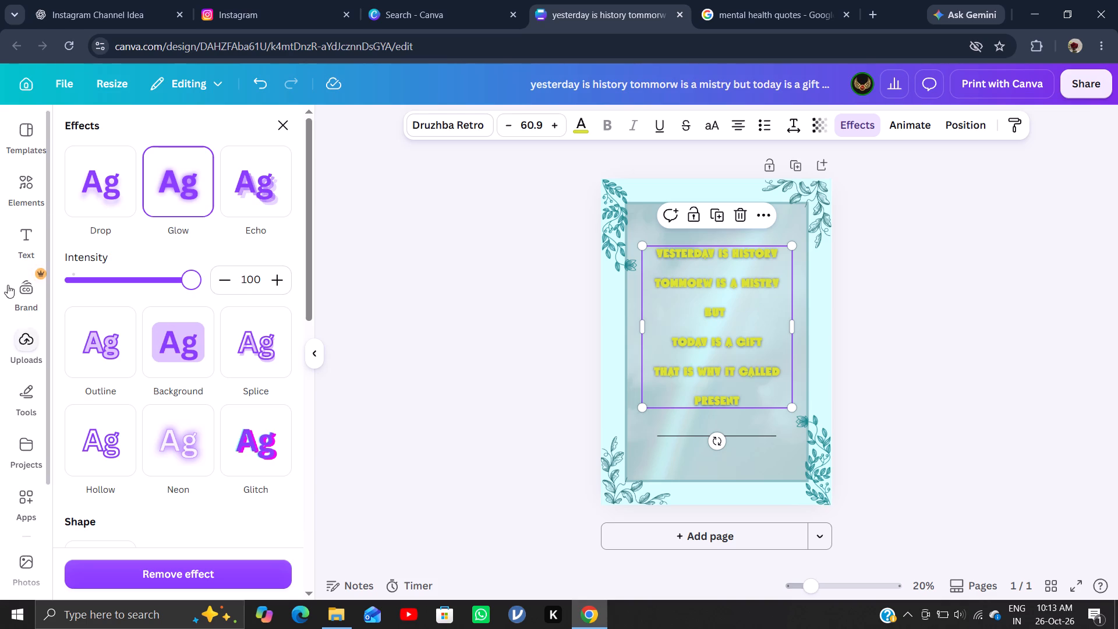
left_click(371, 278)
key("ctrl+z")
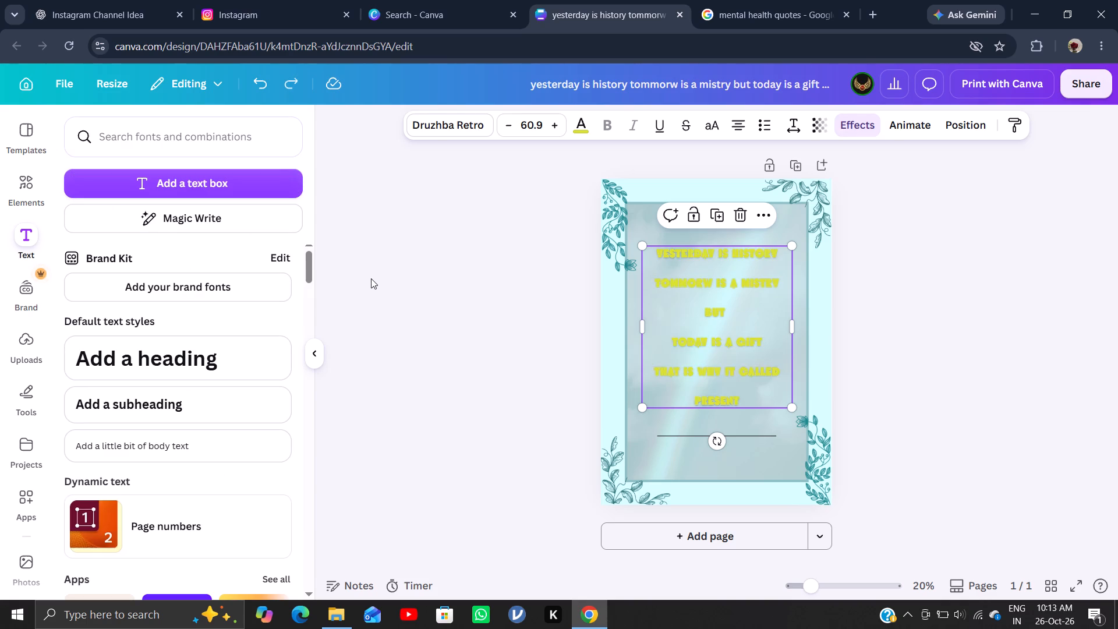
key("ctrl+z")
key("ctrl+z")
key("ctrl+z")
key("ctrl+z")
key("ctrl+z")
key("ctrl+z")
key("ctrl+z")
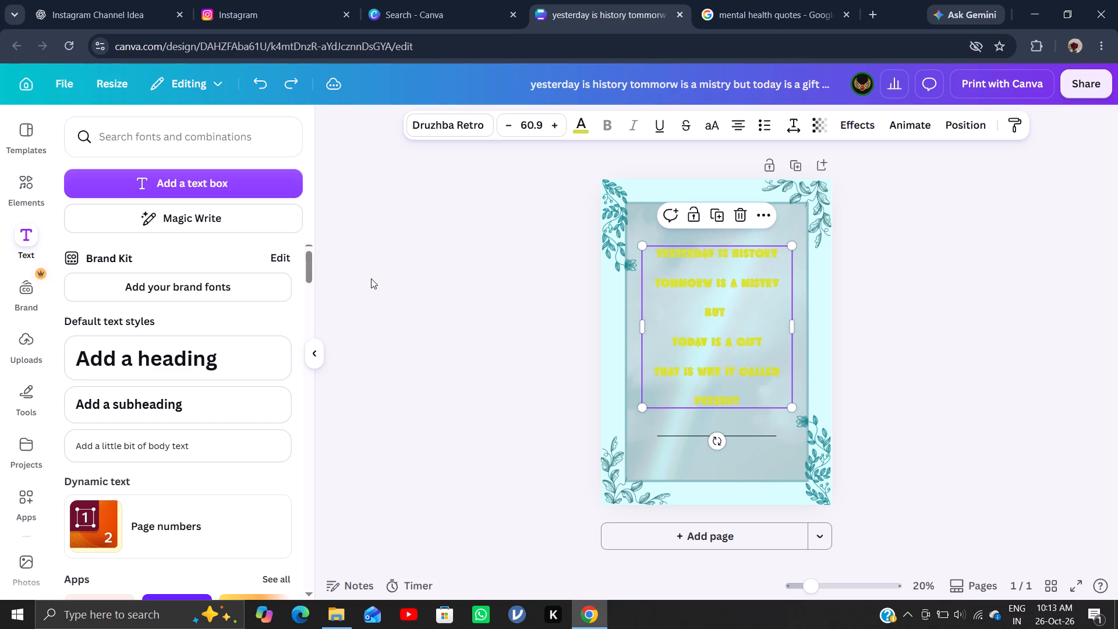
key("ctrl+z")
key("ctrl+z")
key("ctrl+z")
key("ctrl+z")
key("ctrl+z")
key("ctrl+z")
key("ctrl+z")
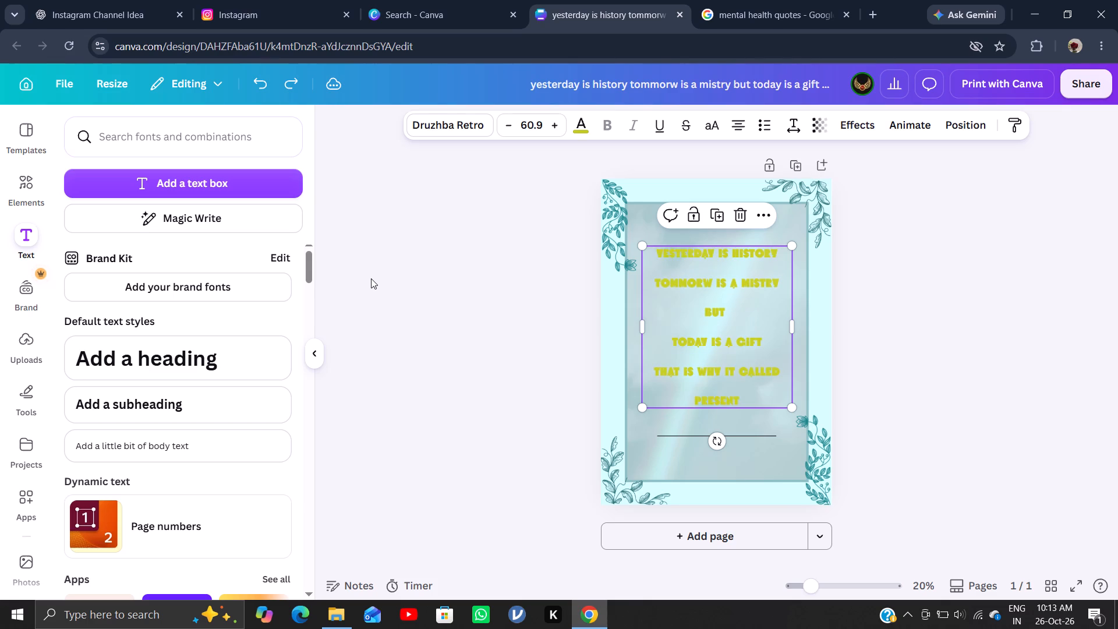
key("ctrl+z")
key("ctrl+z")
key("ctrl+z")
key("ctrl+z")
key("ctrl+z")
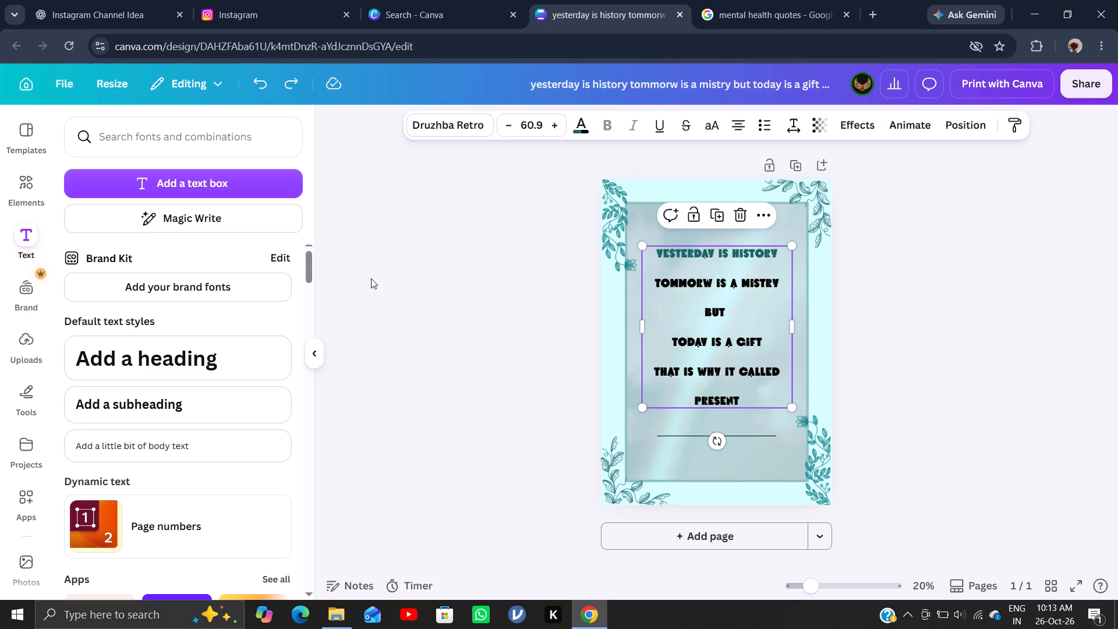
key("ctrl+z")
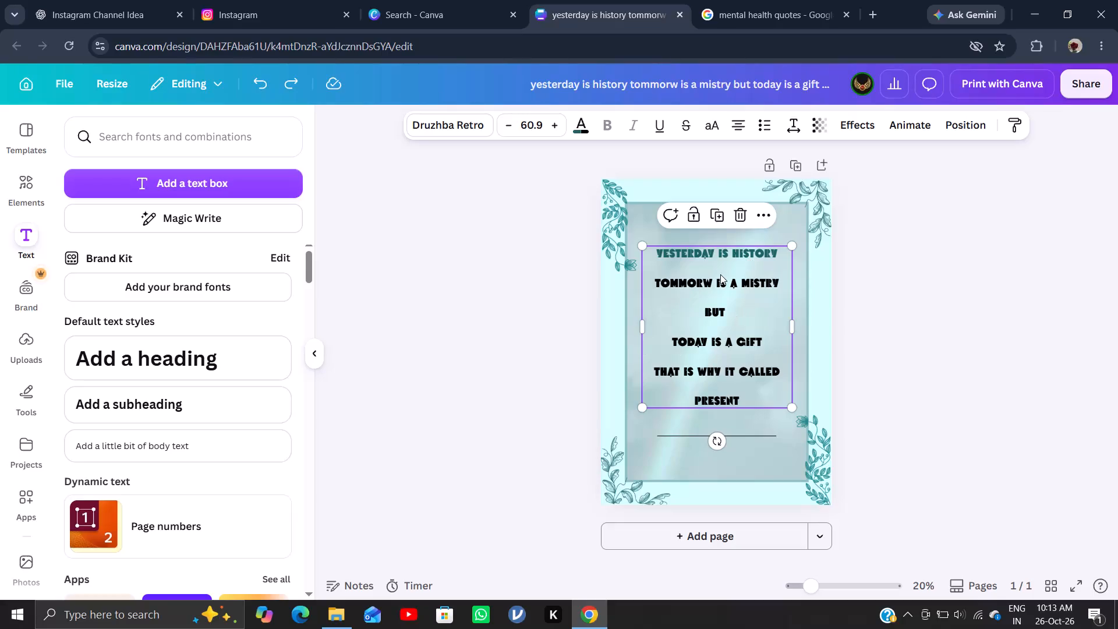
left_click(1046, 403)
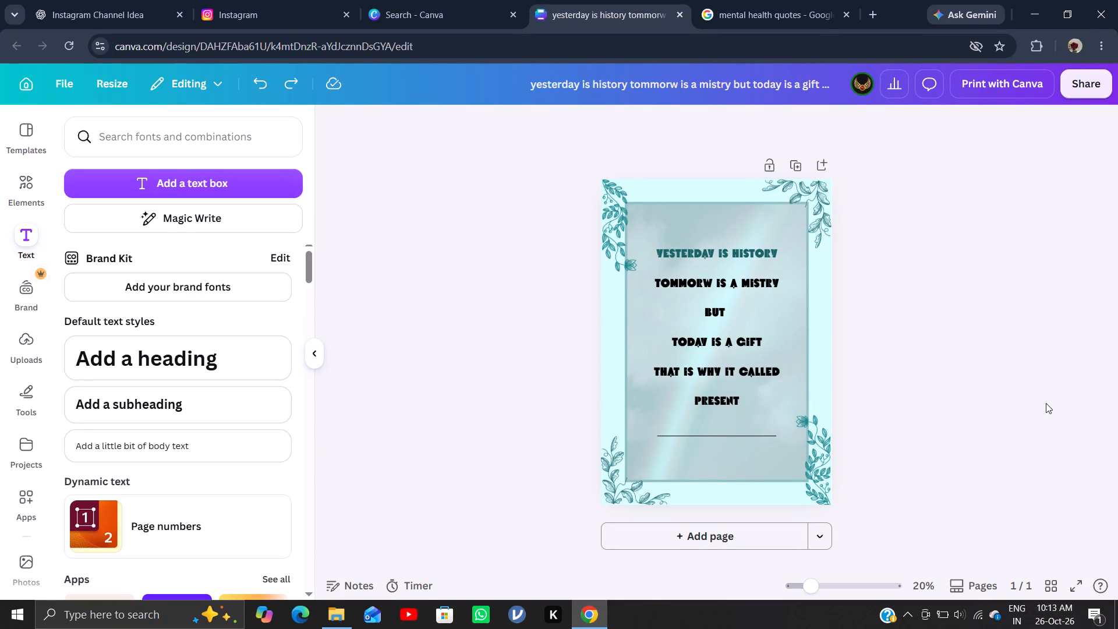
Colour the quote's second line, "tommorw is a mistry", with the medium teal from the design's colours.
double_click(663, 285)
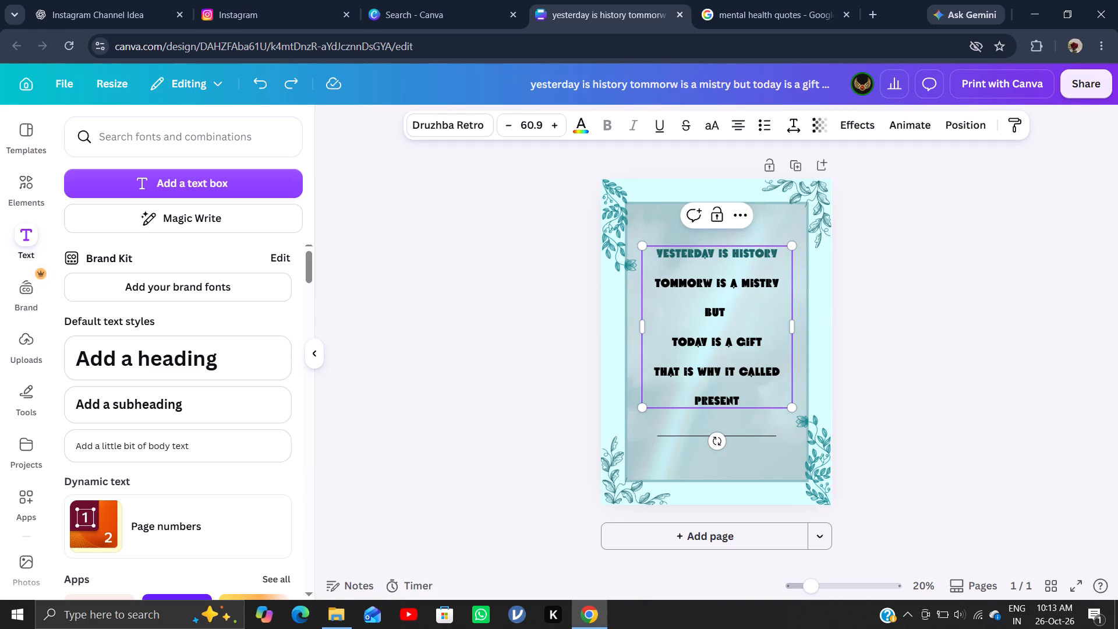
left_click_drag(657, 283, 774, 287)
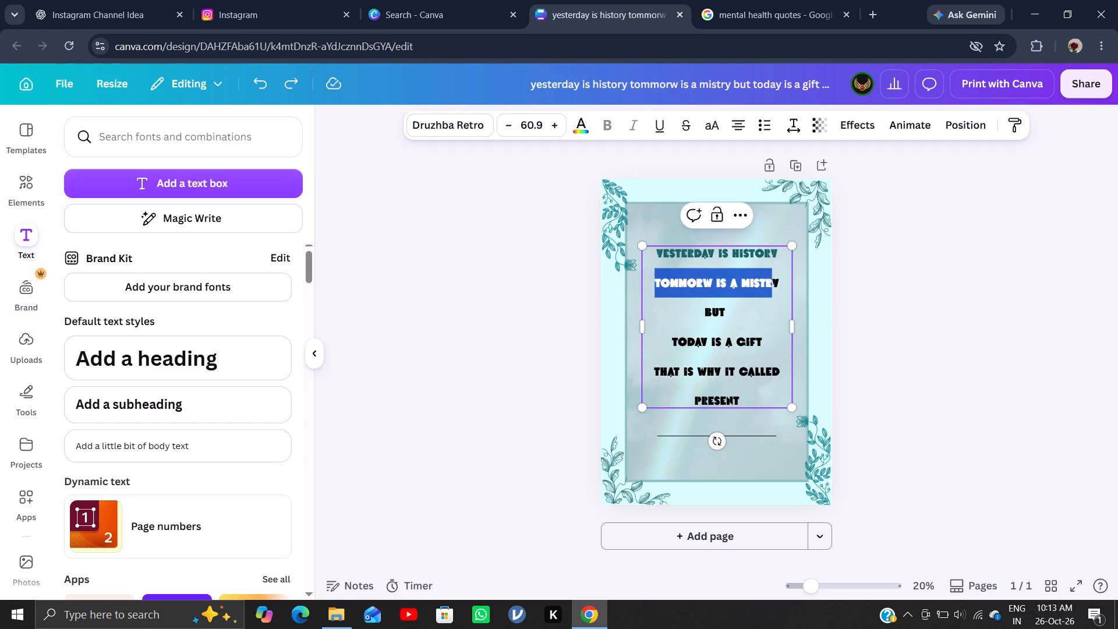
left_click_drag(774, 287, 778, 288)
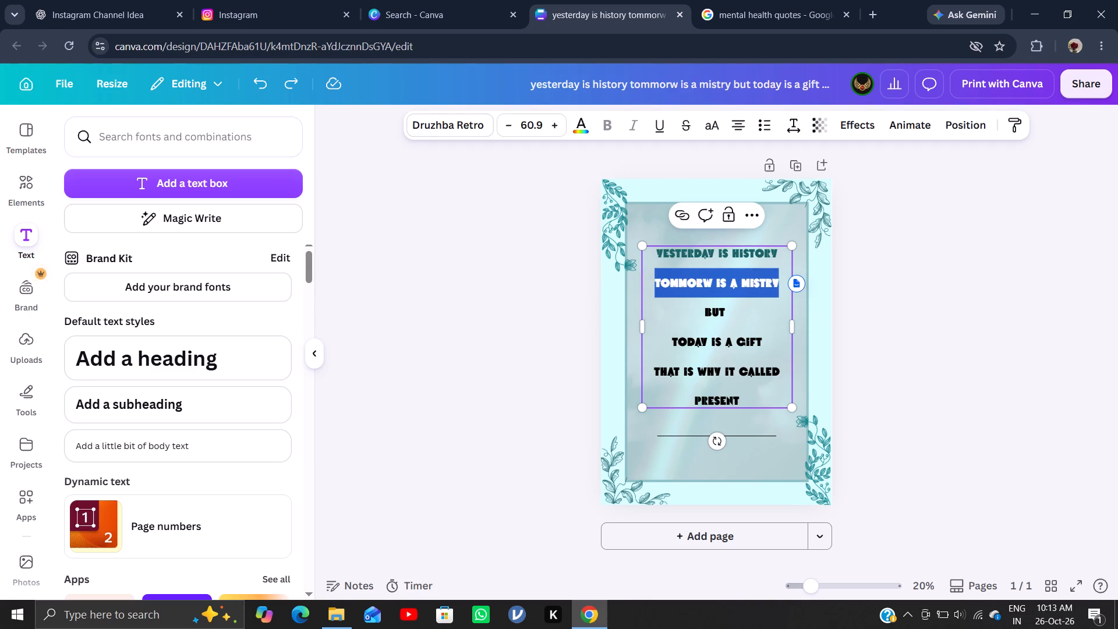
left_click(590, 125)
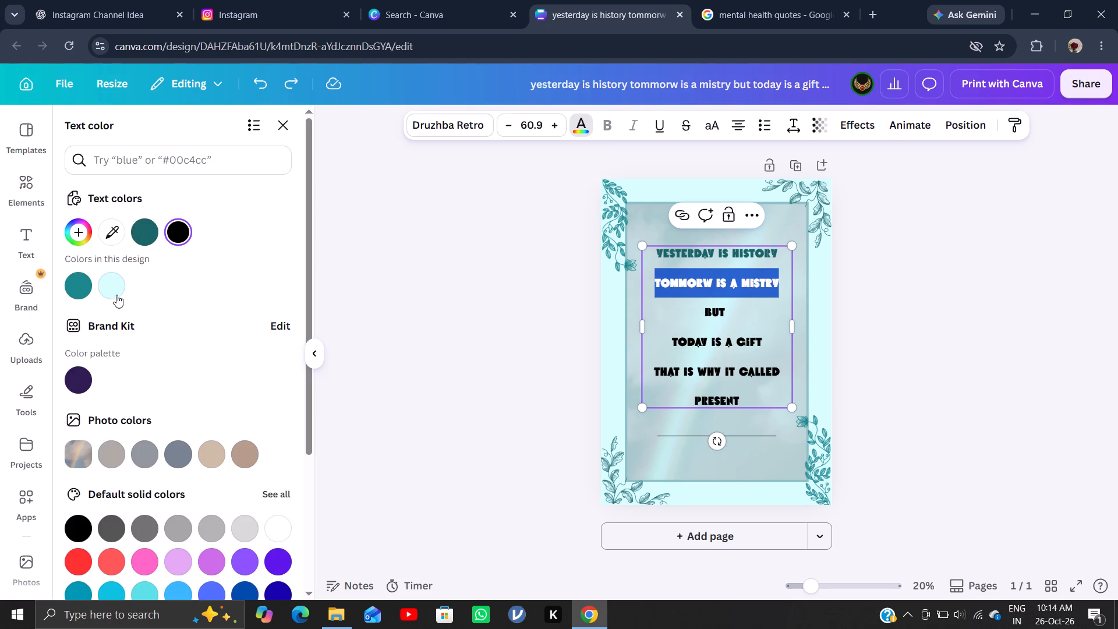
left_click(81, 281)
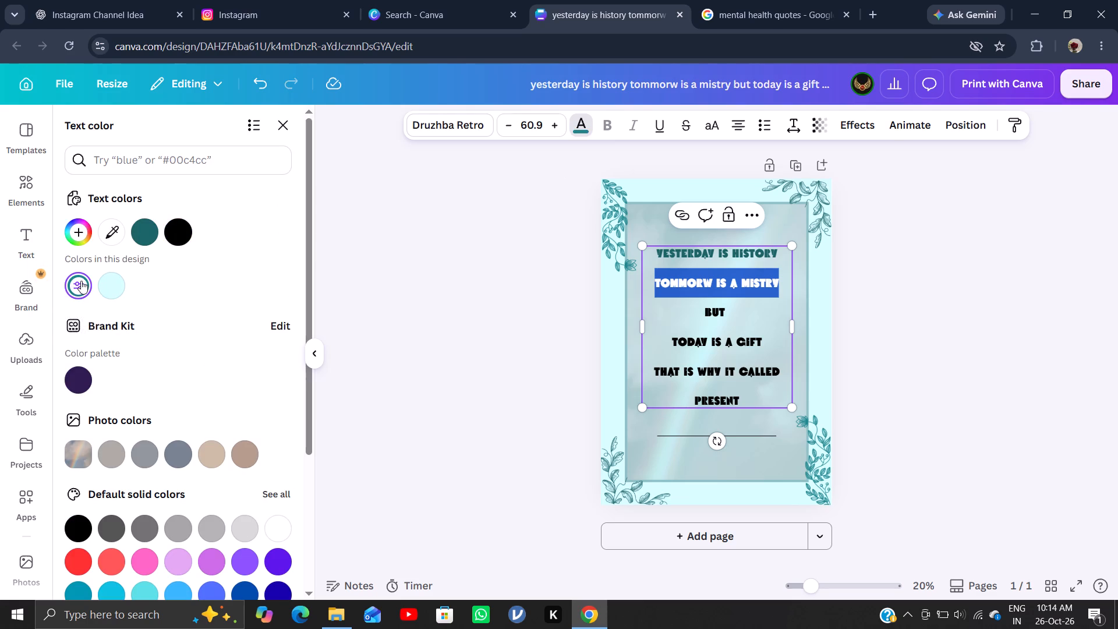
left_click(489, 275)
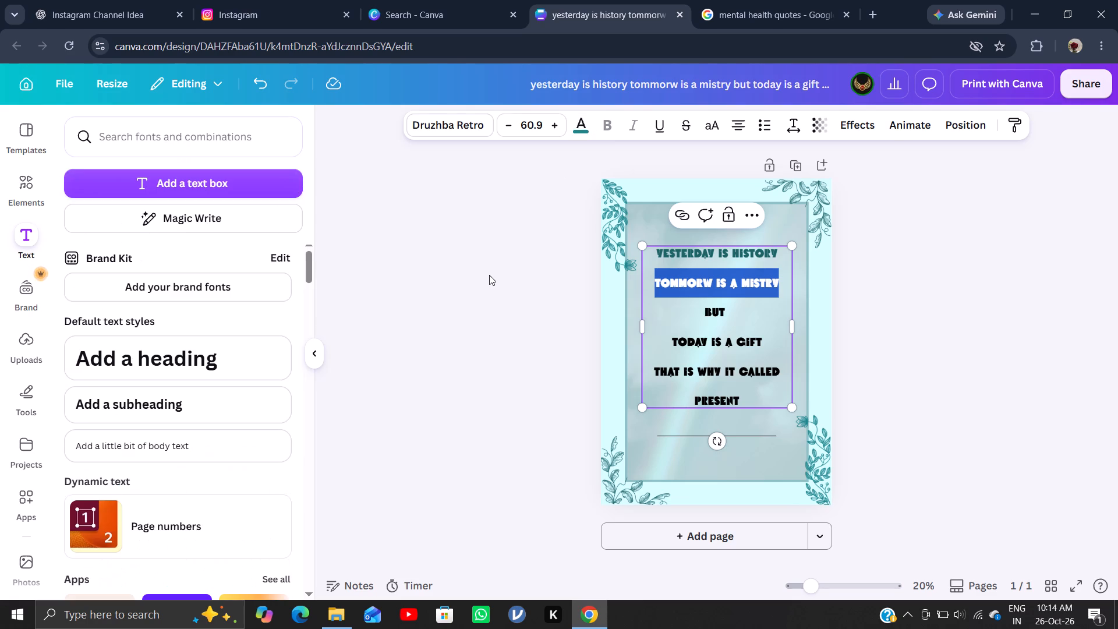
left_click(489, 275)
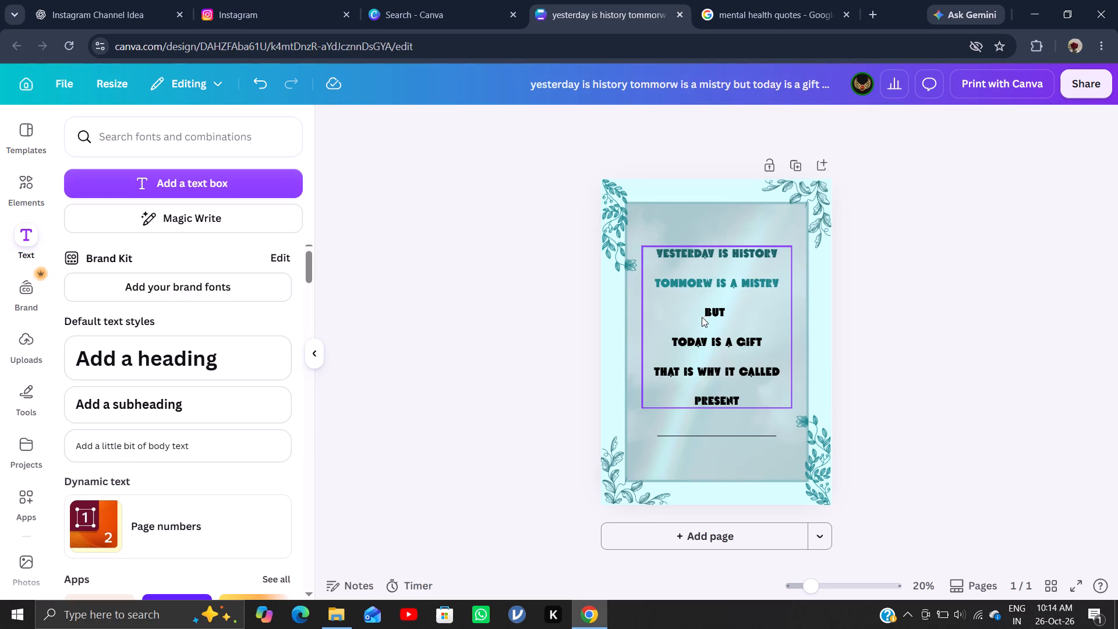
Colour the quote's fourth line, "today is a gift", light cyan #d5fdff from the design's colours.
double_click(713, 340)
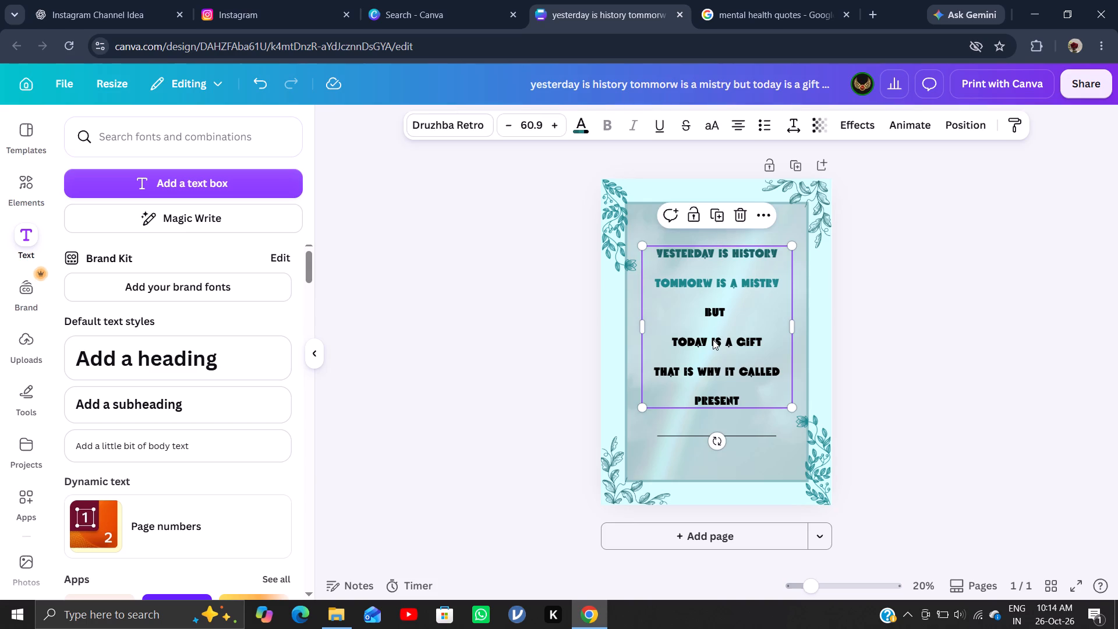
triple_click(713, 340)
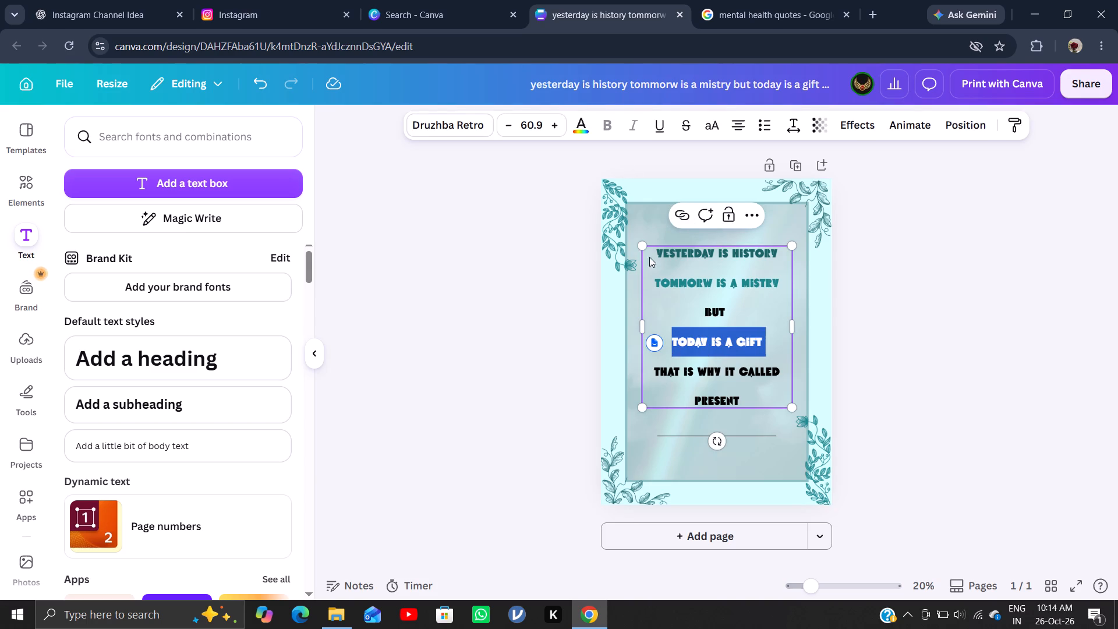
left_click(580, 126)
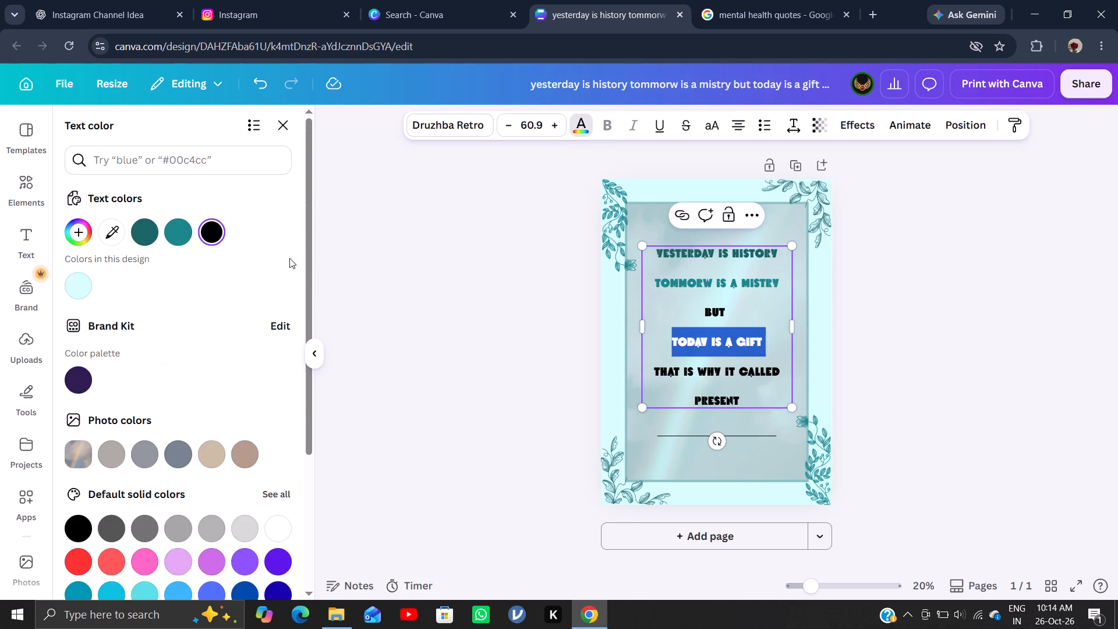
left_click(80, 281)
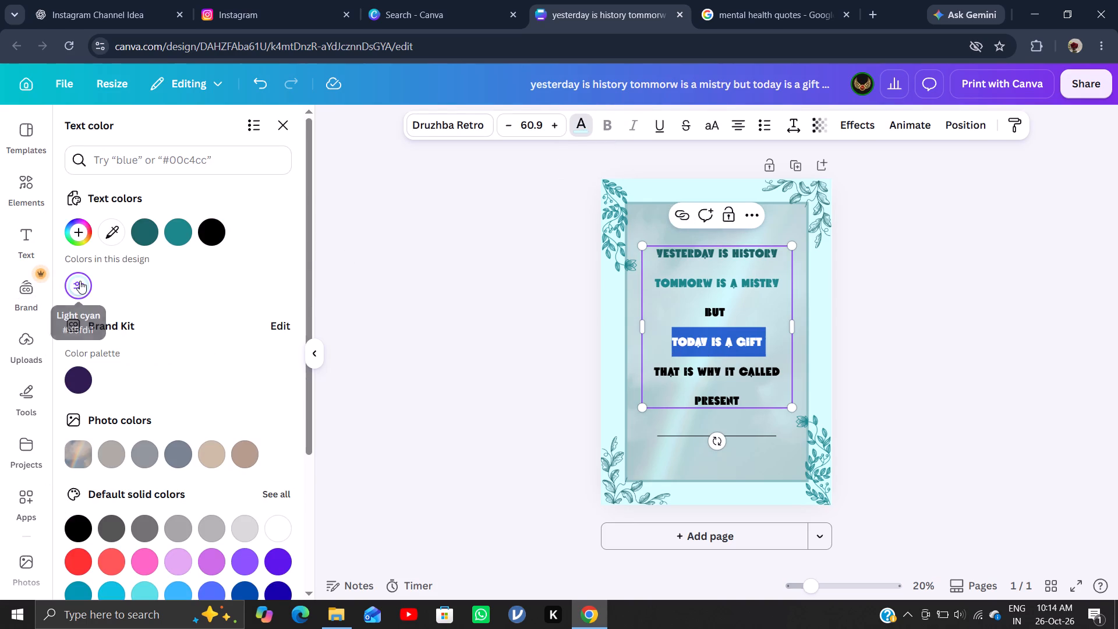
left_click(381, 342)
left_click(381, 342)
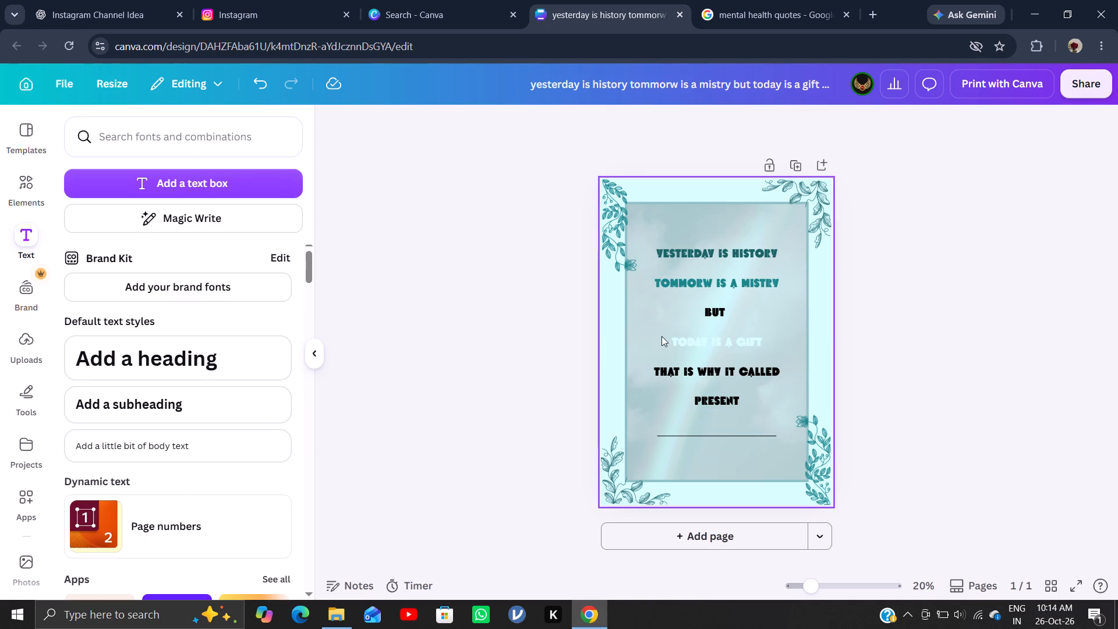
Recolour the quote's fourth line, "today is a gift", with the darker, more saturated cyan #54B5BA in the solid colour picker.
double_click(742, 340)
triple_click(742, 340)
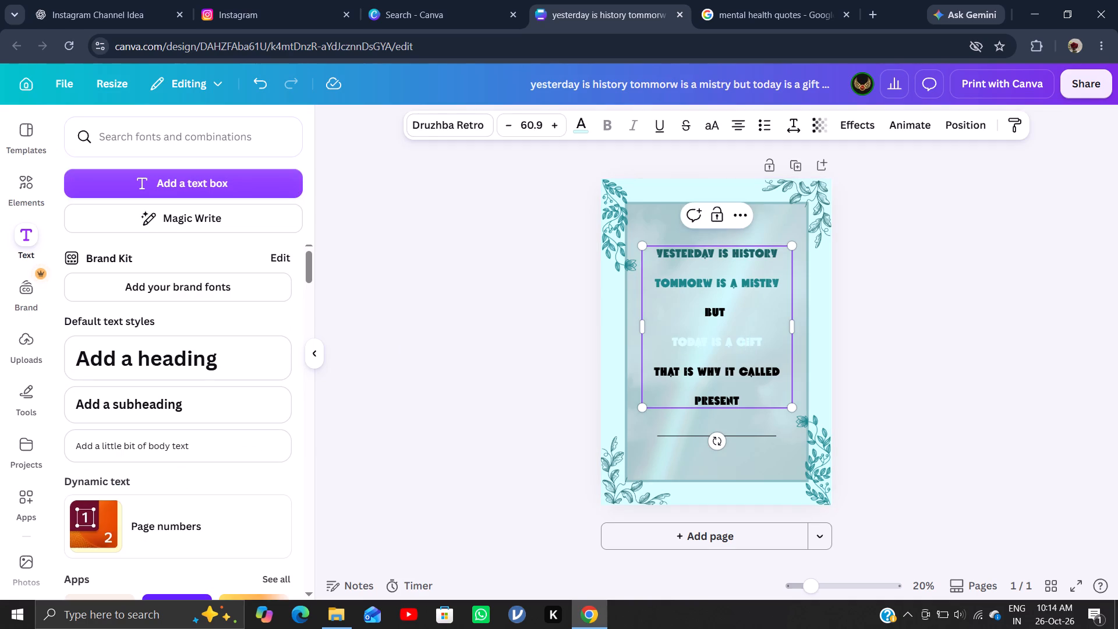
left_click(571, 123)
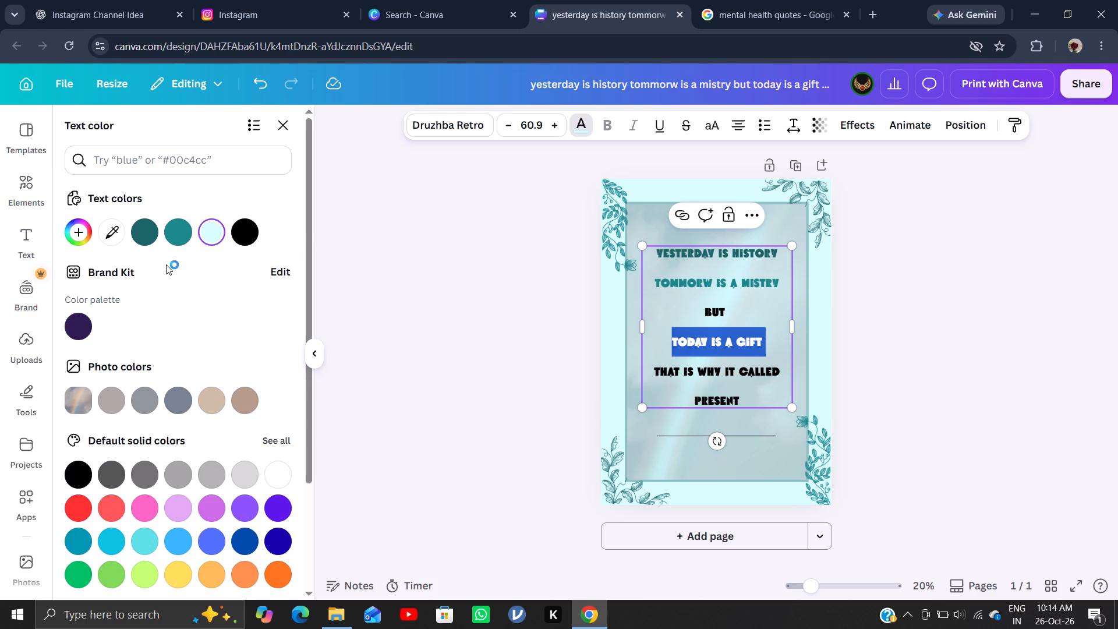
left_click(208, 236)
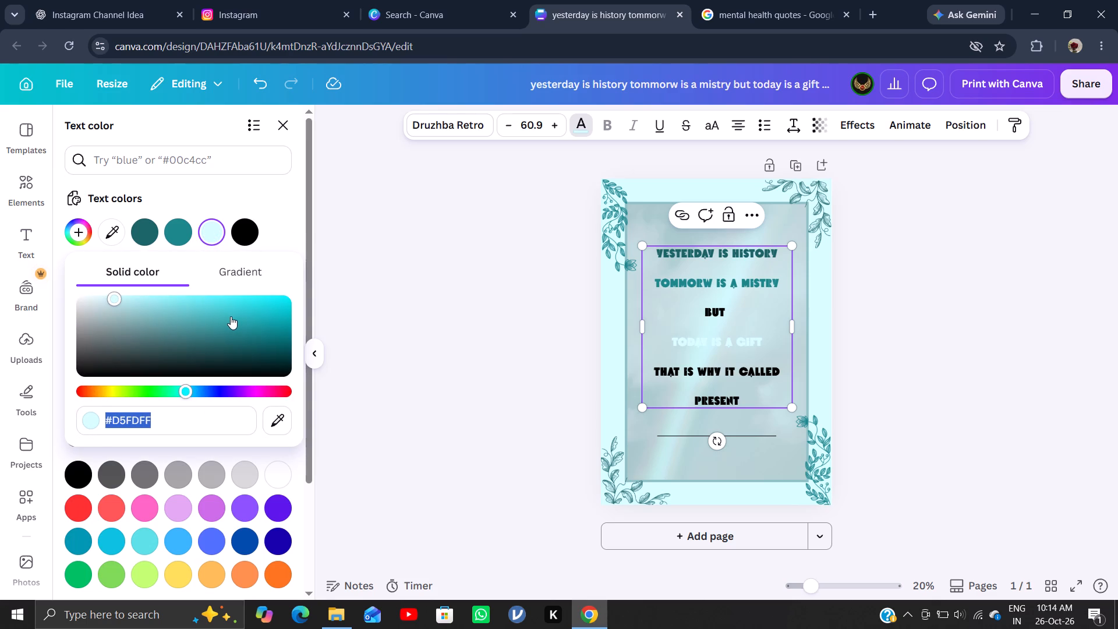
key("Right")
key("Right")
key("Right")
key("Right")
key("Right")
key("Right")
key("Right")
key("Right")
key("Right")
key("Right")
key("Right")
key("Right")
key("Right")
key("Right")
key("Right")
key("Right")
key("Right")
key("Right")
key("Right")
key("Right")
key("Right")
key("Right")
key("Right")
key("Right")
key("Right")
key("Right")
key("Right")
key("Right")
key("Right")
key("Right")
key("Right")
key("Right")
key("Right")
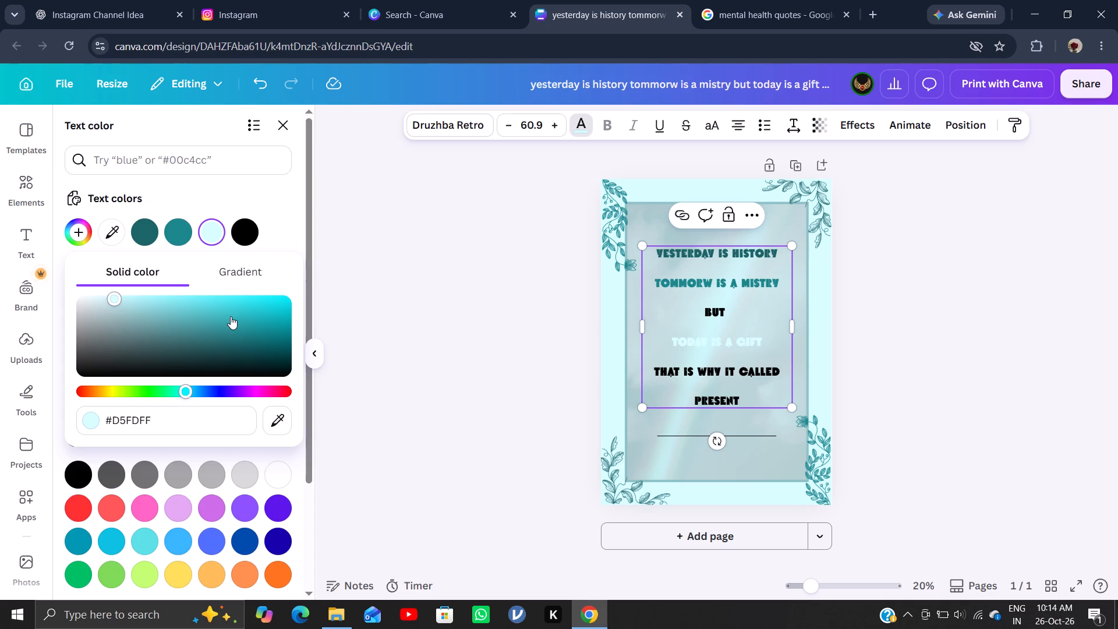
key("Right")
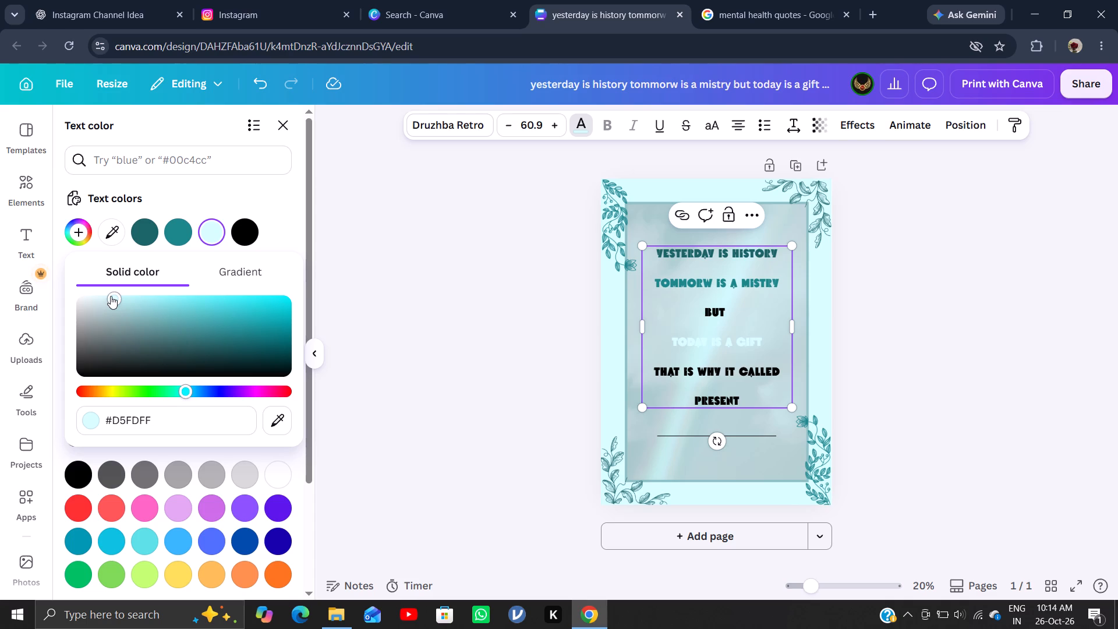
left_click(111, 296)
key("Up")
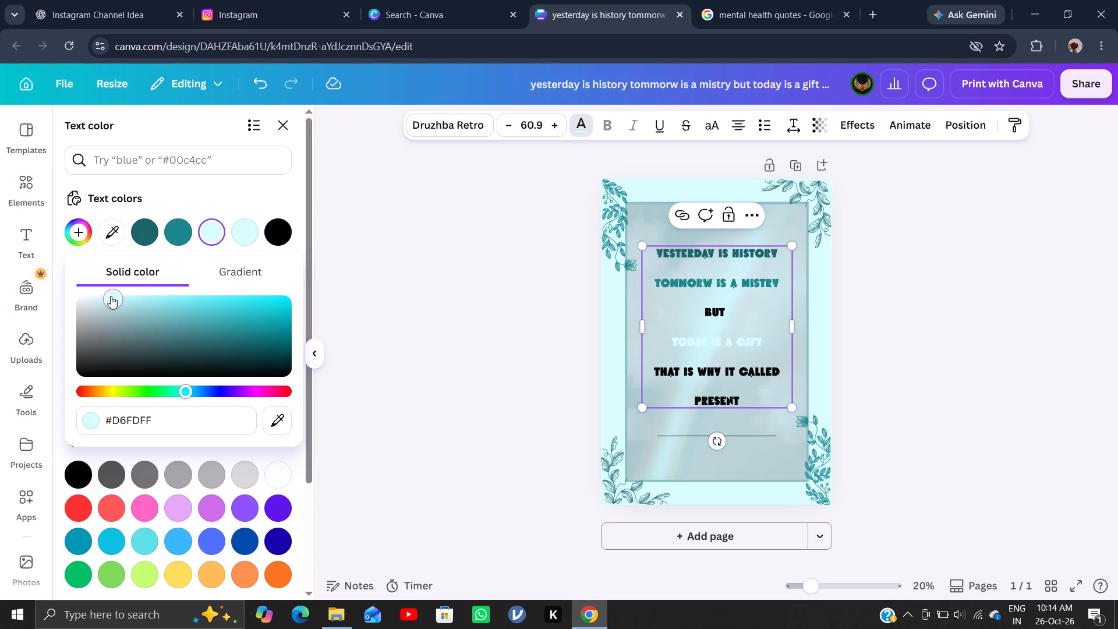
key("Up")
key("Right")
key("Right")
key("Right")
key("Right")
key("Right")
key("Right")
key("Right")
key("Right")
key("Right")
key("Right")
key("Right")
key("Right")
key("Right")
key("Right")
key("Right")
key("Right")
key("Right")
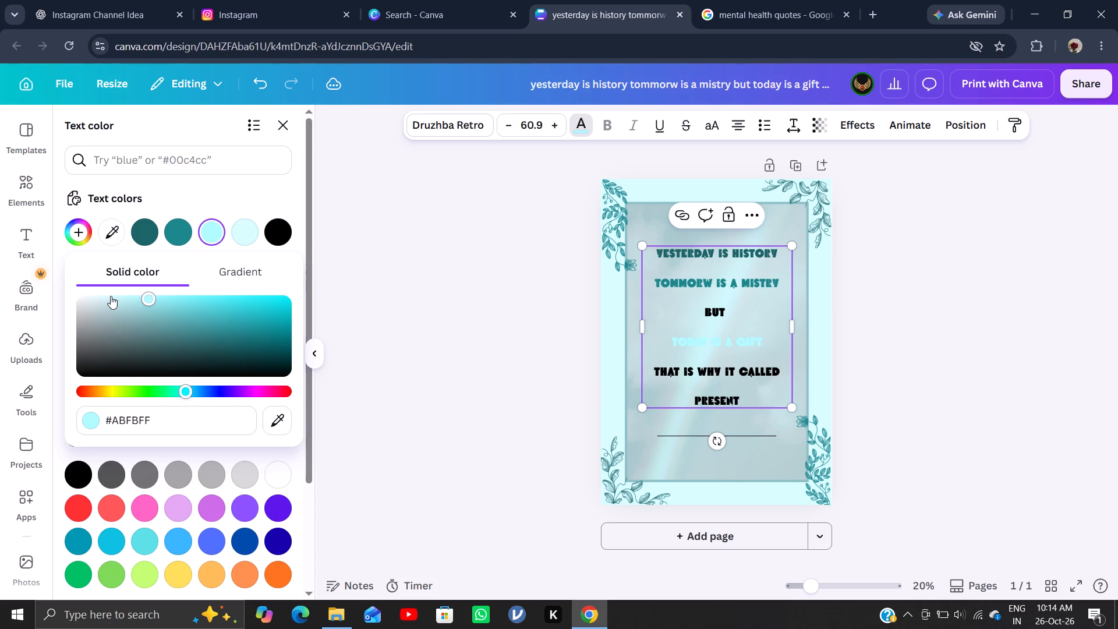
key("Right")
key("Right")
key("Right")
key("Right")
key("Right")
key("Right")
key("Right")
key("Right")
key("Right")
key("Right")
key("Right")
key("Right")
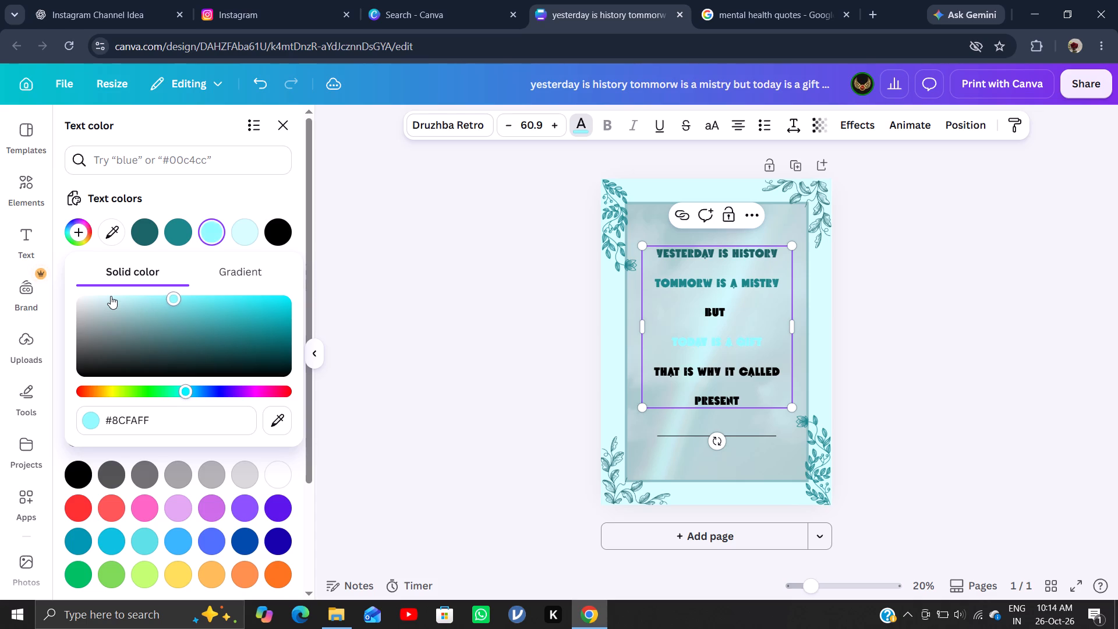
key("Right")
key("Right")
key("Right")
key("Right")
key("Right")
key("Right")
key("Right")
key("Right")
key("Right")
key("Right")
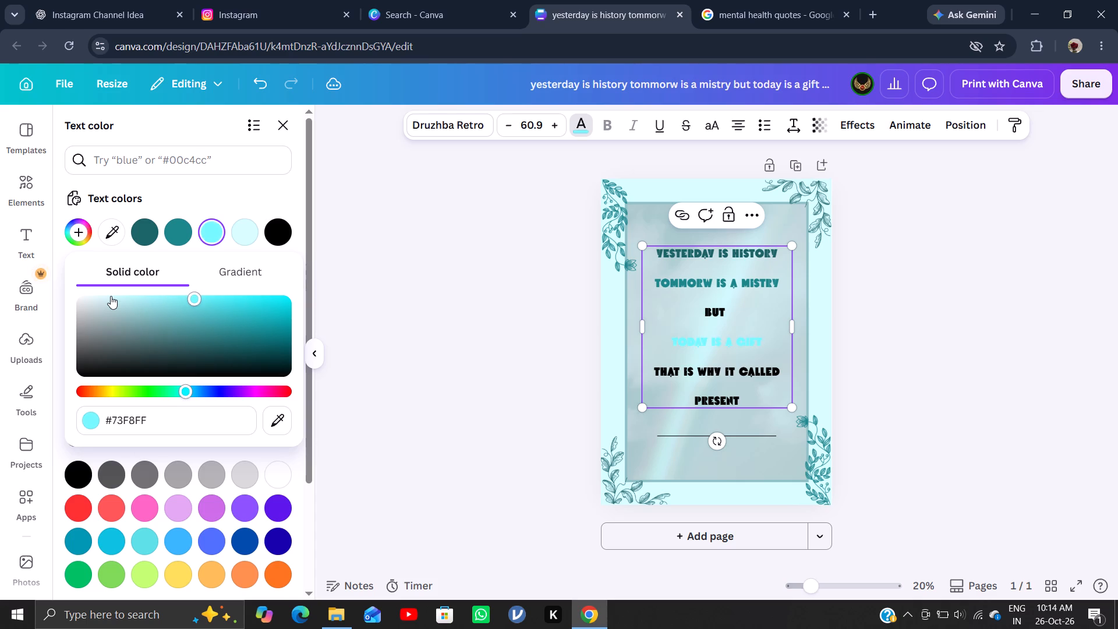
key("Down")
key("Down")
key("Down")
key("Down")
key("Down")
key("Down")
key("Down")
key("Down")
key("Down")
key("Down")
key("Down")
key("Down")
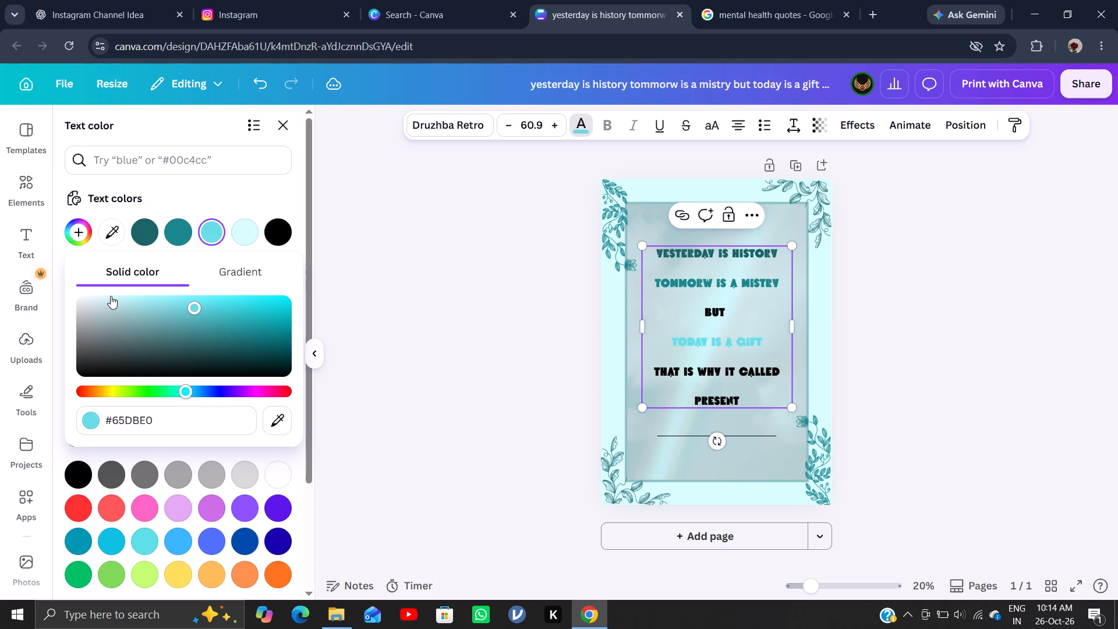
key("Down")
key("Down")
key("Down")
key("Down")
key("Down")
key("Down")
key("Down")
key("Down")
key("Down")
key("Down")
key("Down")
key("Down")
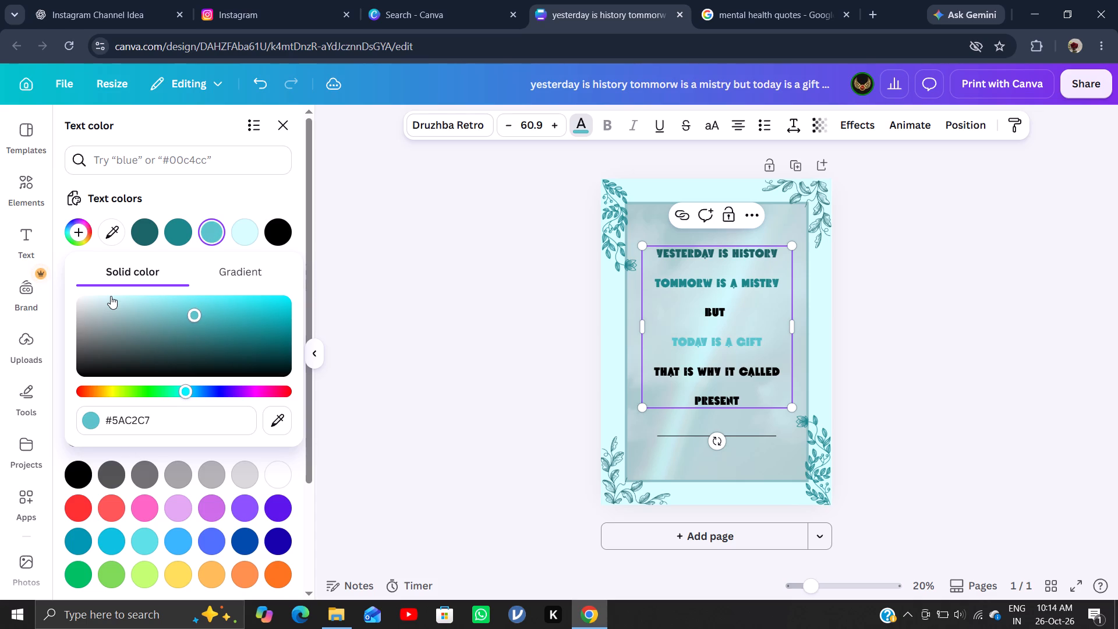
key("Down")
key("Down")
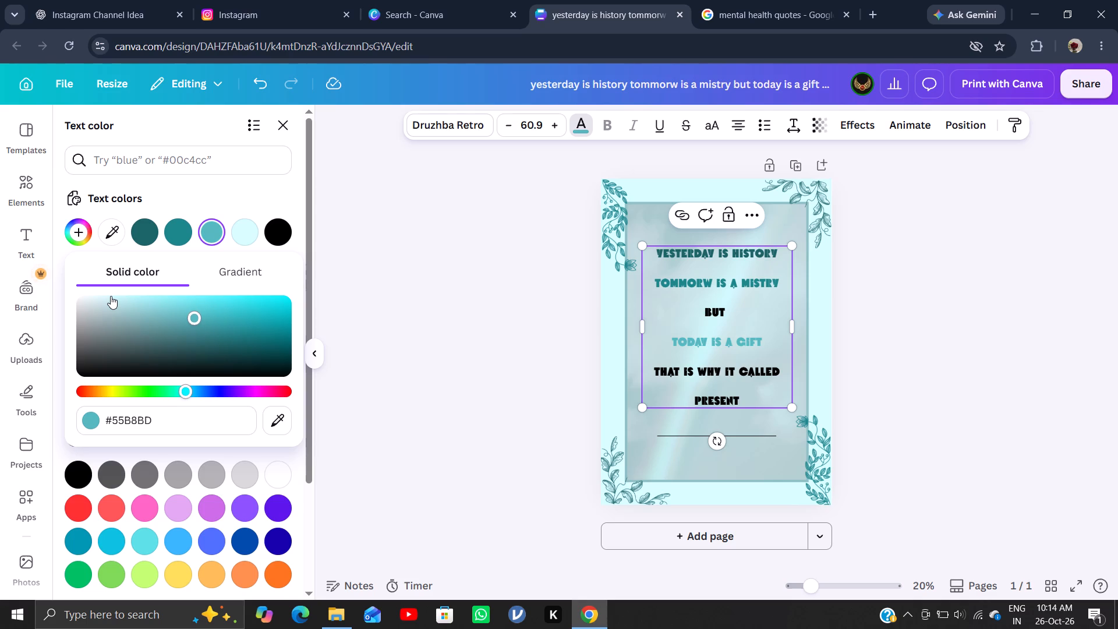
key("Down")
Colour only the word "present" at the end of the quote with cyan #1c878c from the design's colours.
left_click_drag(742, 400, 695, 406)
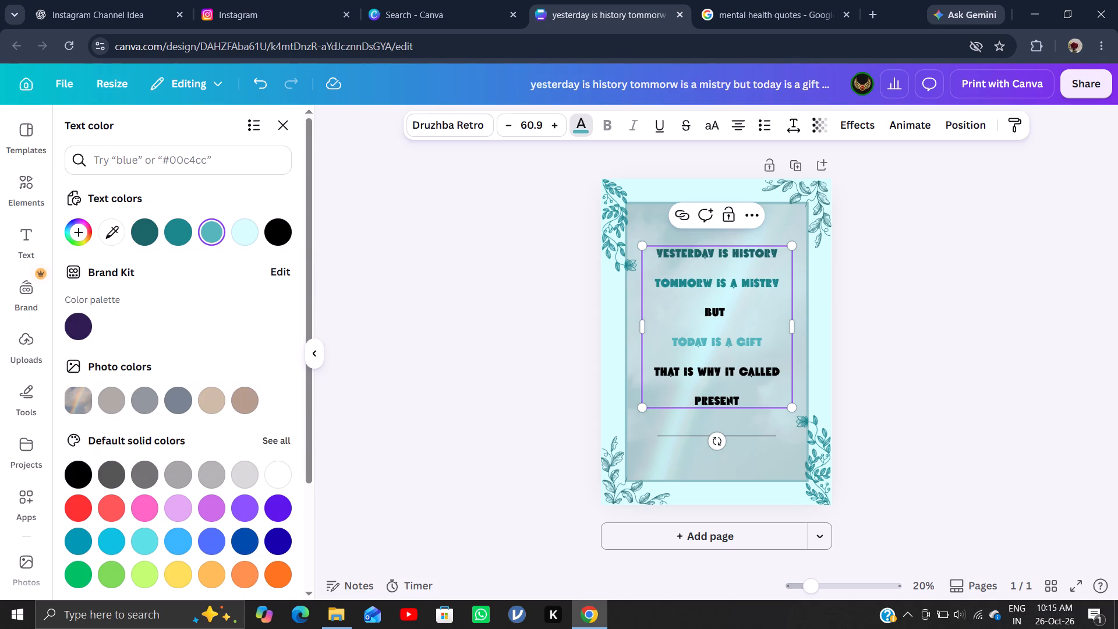
triple_click(707, 397)
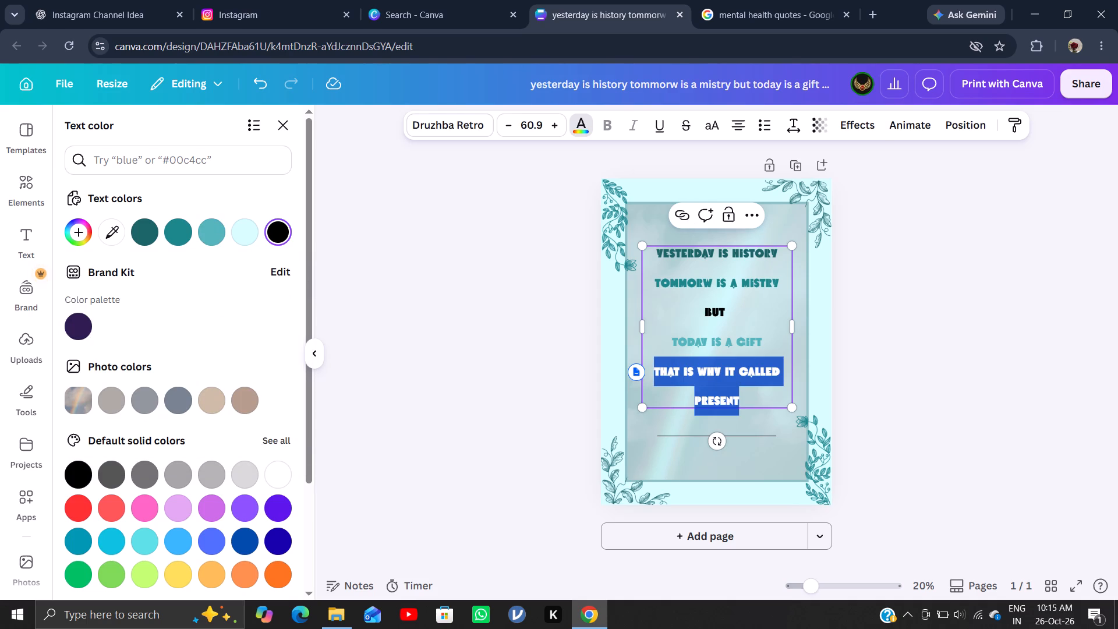
left_click(692, 401)
left_click_drag(706, 401, 745, 394)
key("shift+Left")
key("shift+Left")
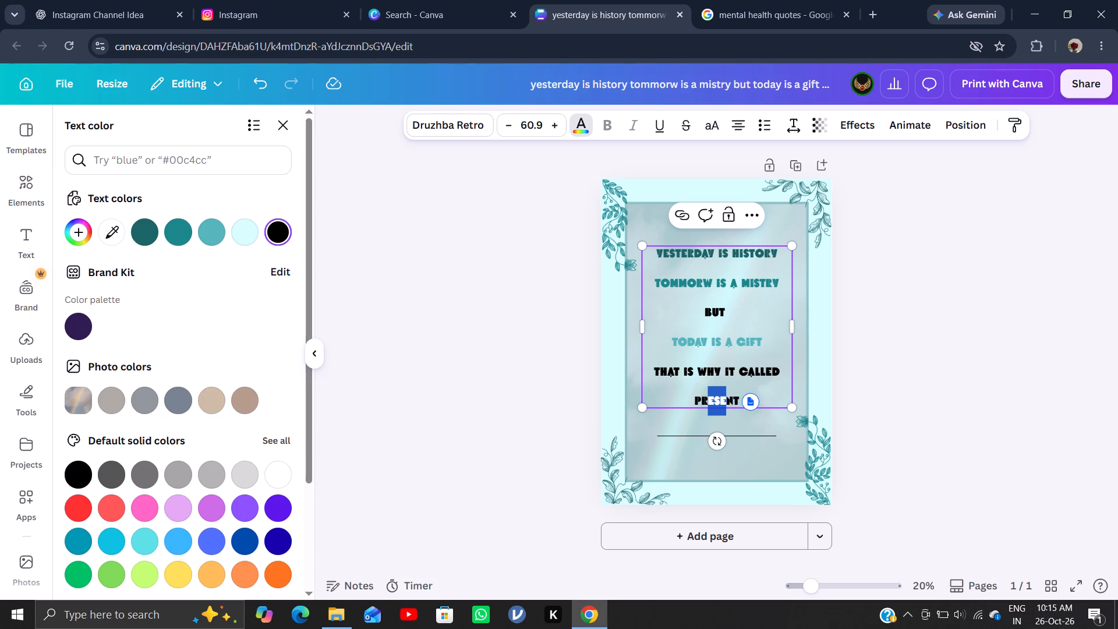
left_click(703, 392)
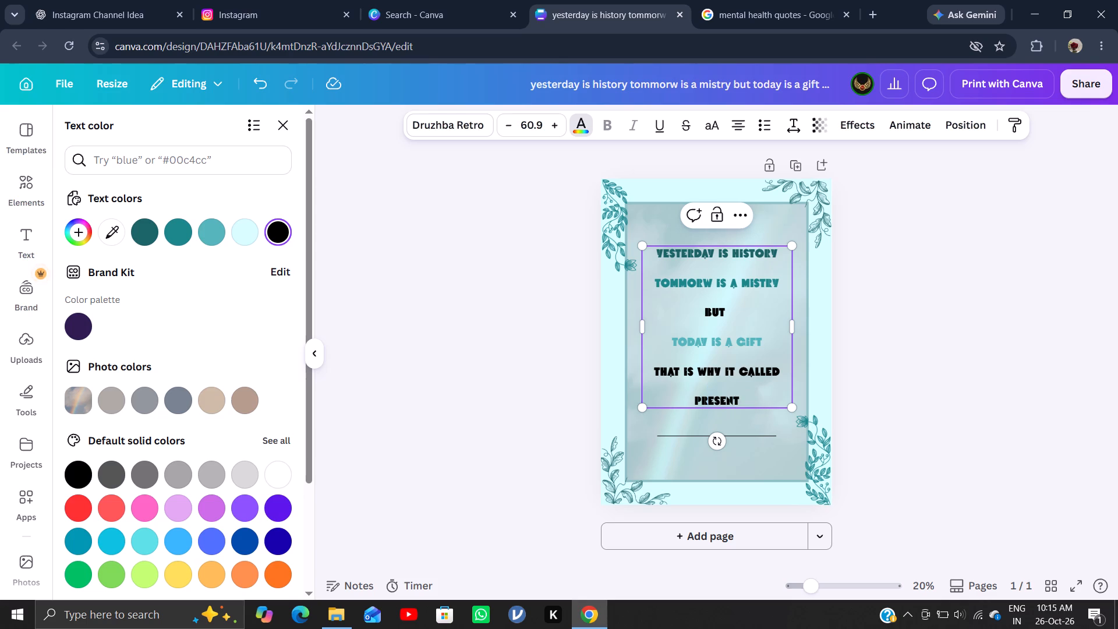
left_click(695, 394)
key("shift+Down")
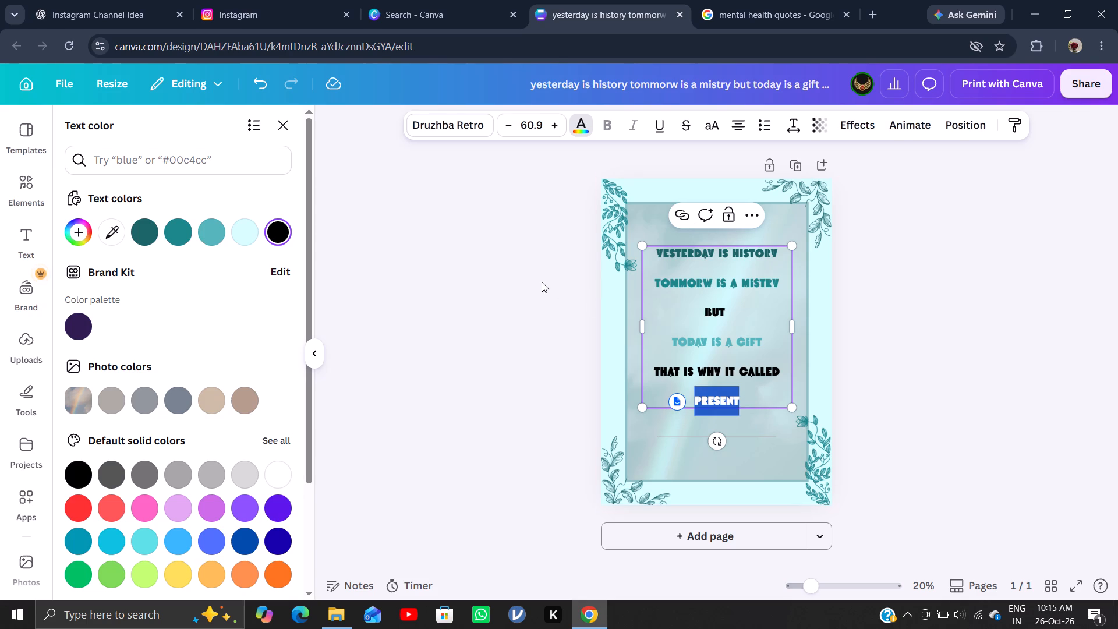
left_click(179, 227)
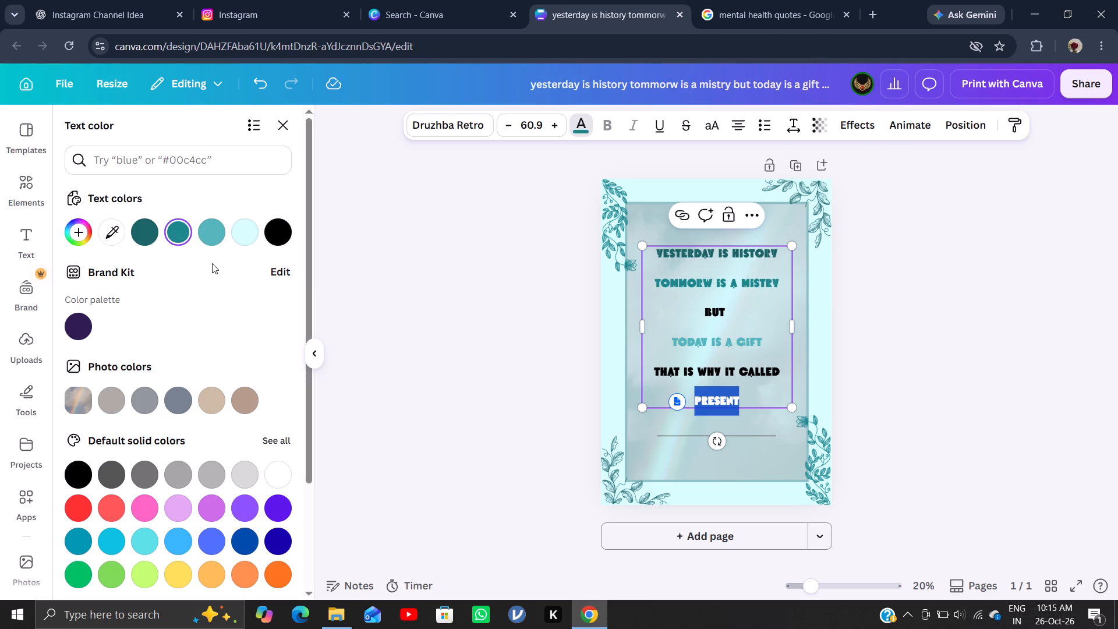
Recolour the word "present" with the brighter, softer cyan #4ABEC4 in the solid colour picker.
left_click(172, 232)
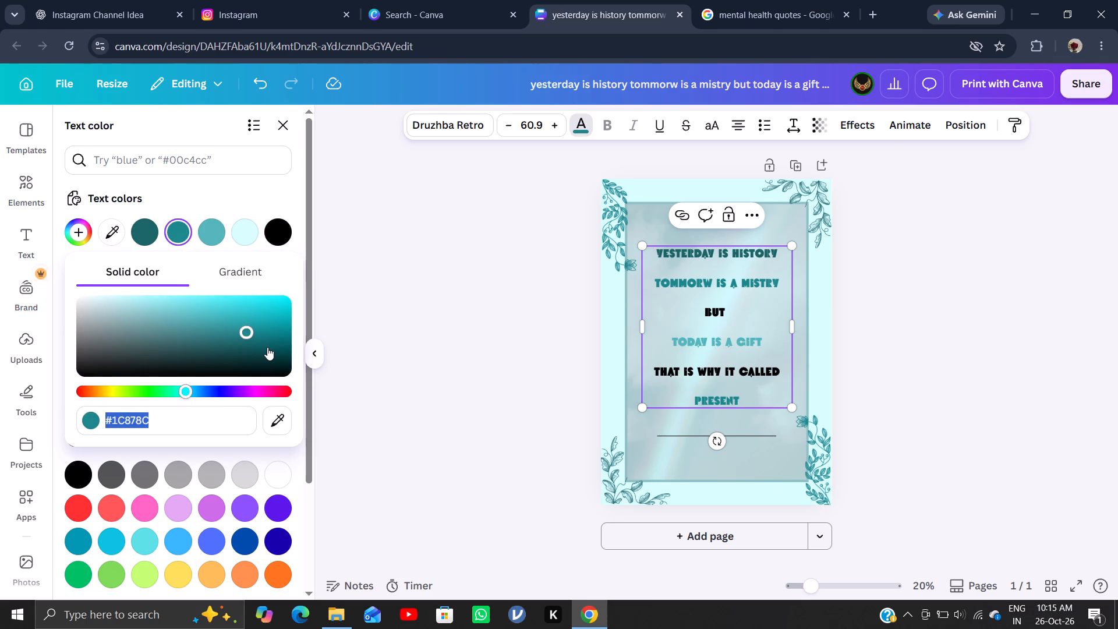
key("Up")
key("Up")
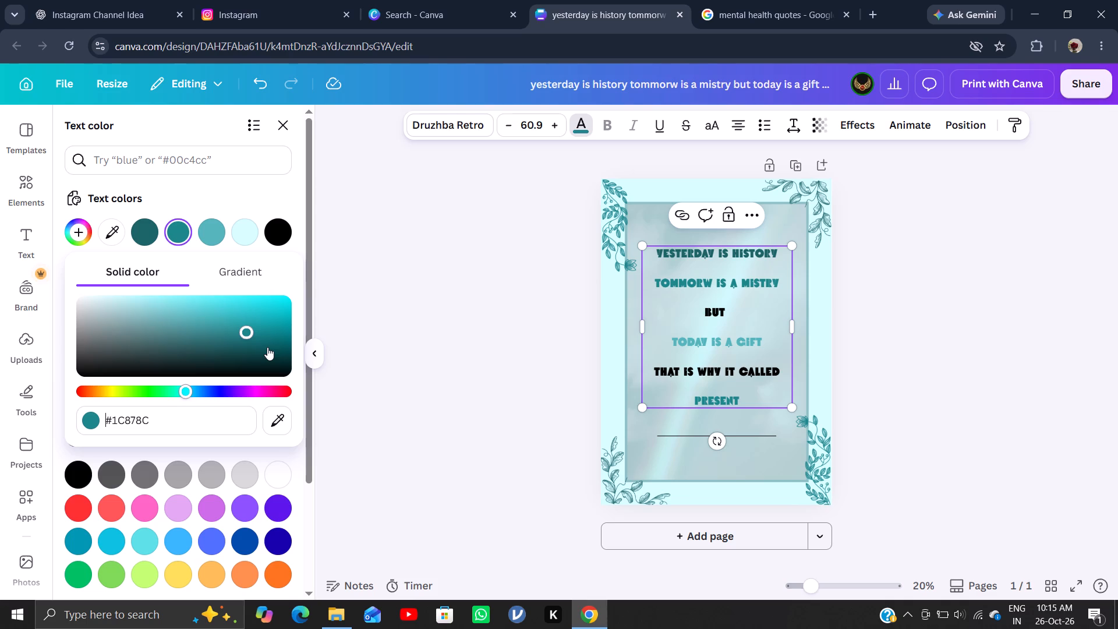
key("Up")
key("Up")
key("Up")
key("Up")
key("Up")
key("Up")
key("Up")
key("Up")
key("Up")
key("Up")
left_click(245, 333)
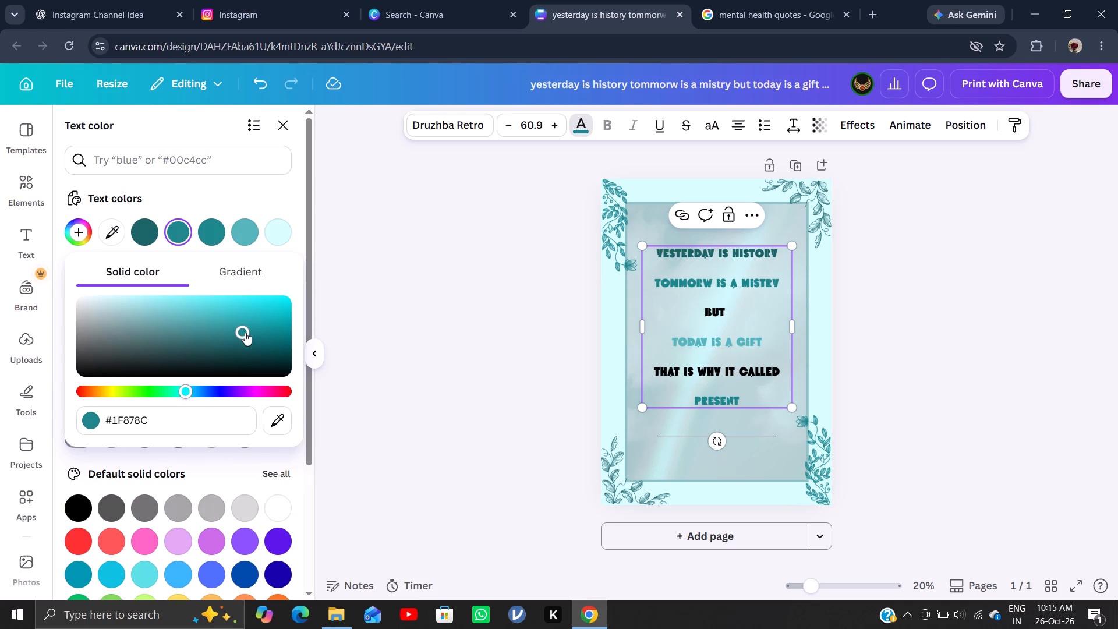
key("Right")
key("Right")
key("Right")
key("Left")
key("Left")
key("Left")
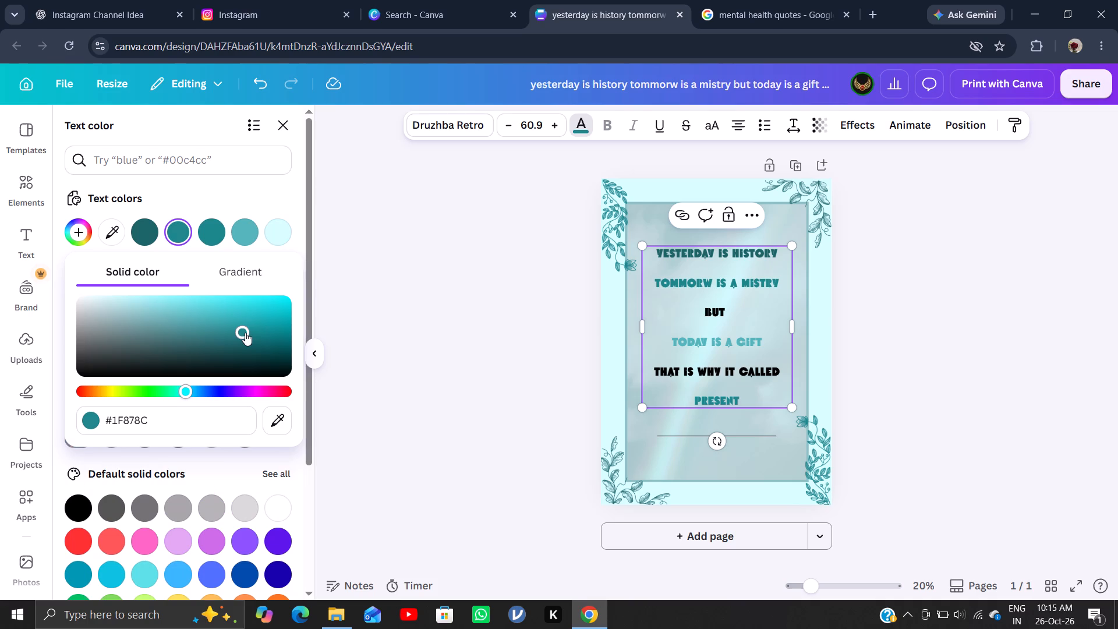
key("Up")
key("Up")
key("Up")
key("Up")
key("Up")
key("Up")
key("Up")
key("Up")
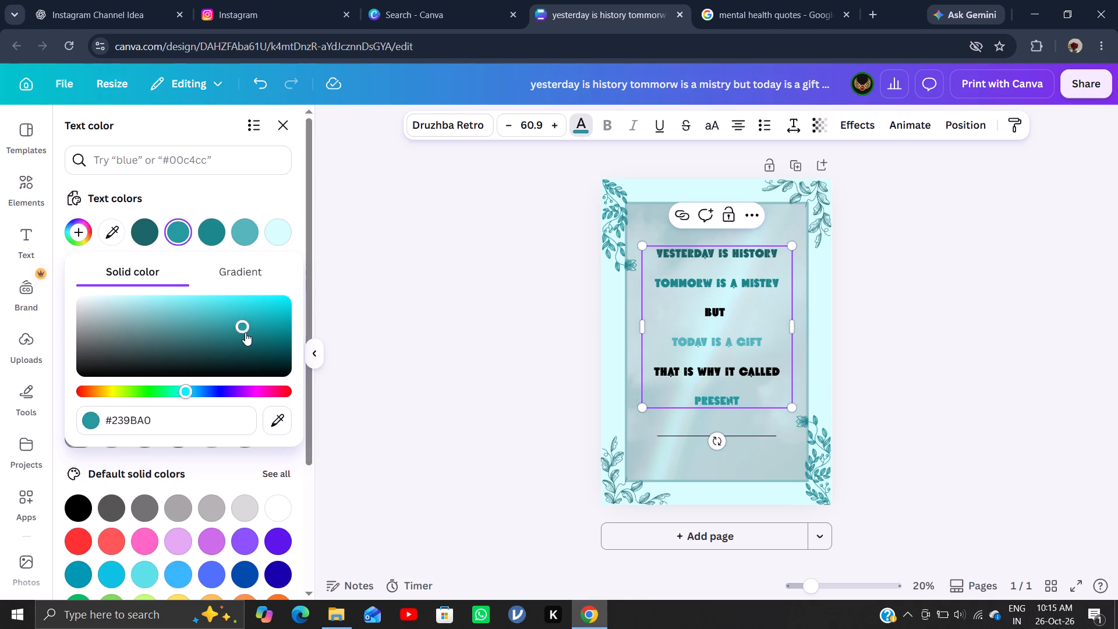
key("Up")
key("Up")
key("Up")
key("Up")
key("Up")
key("Up")
key("Up")
key("Up")
key("Up")
key("Up")
key("Up")
key("Up")
key("Up")
key("Up")
key("Up")
key("Up")
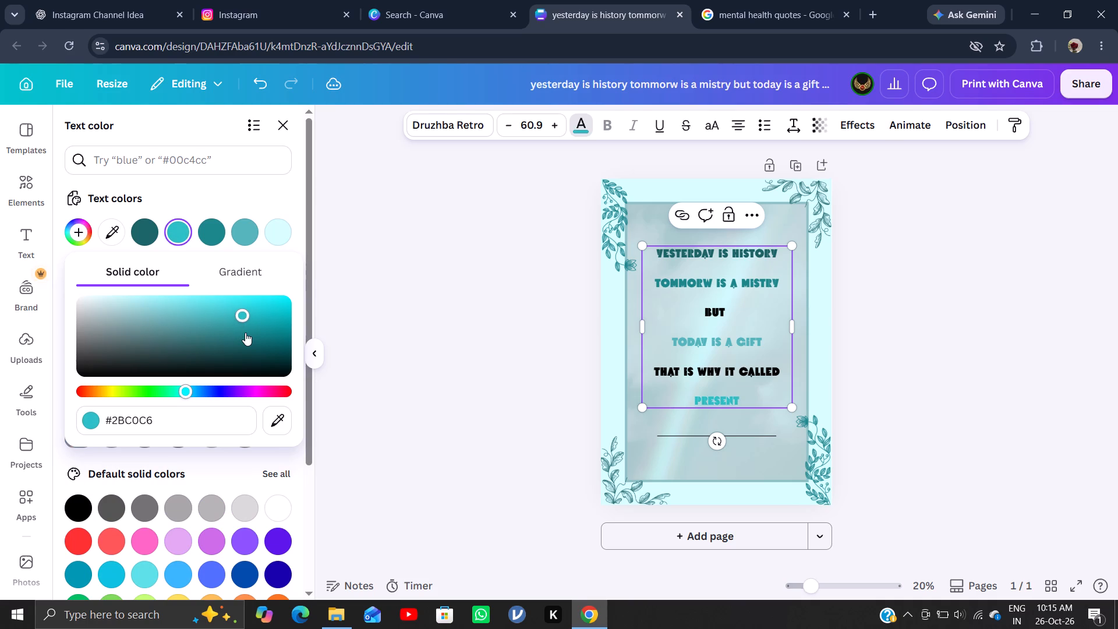
key("Up")
key("Down")
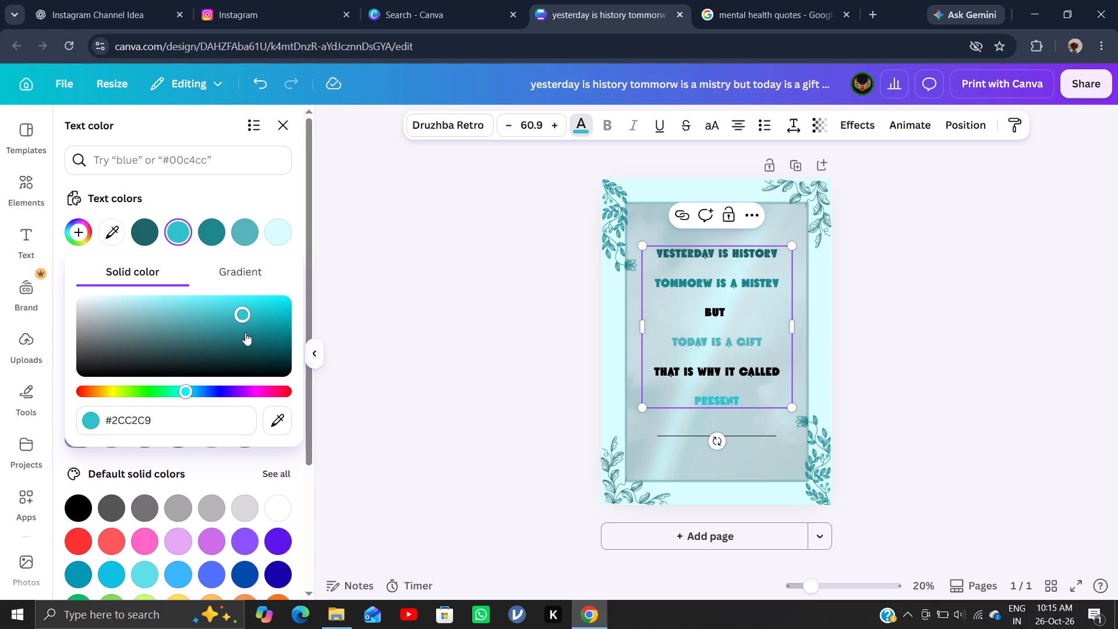
key("Down")
key("Down")
key("Left")
key("Left")
key("Left")
key("Left")
key("Left")
key("Left")
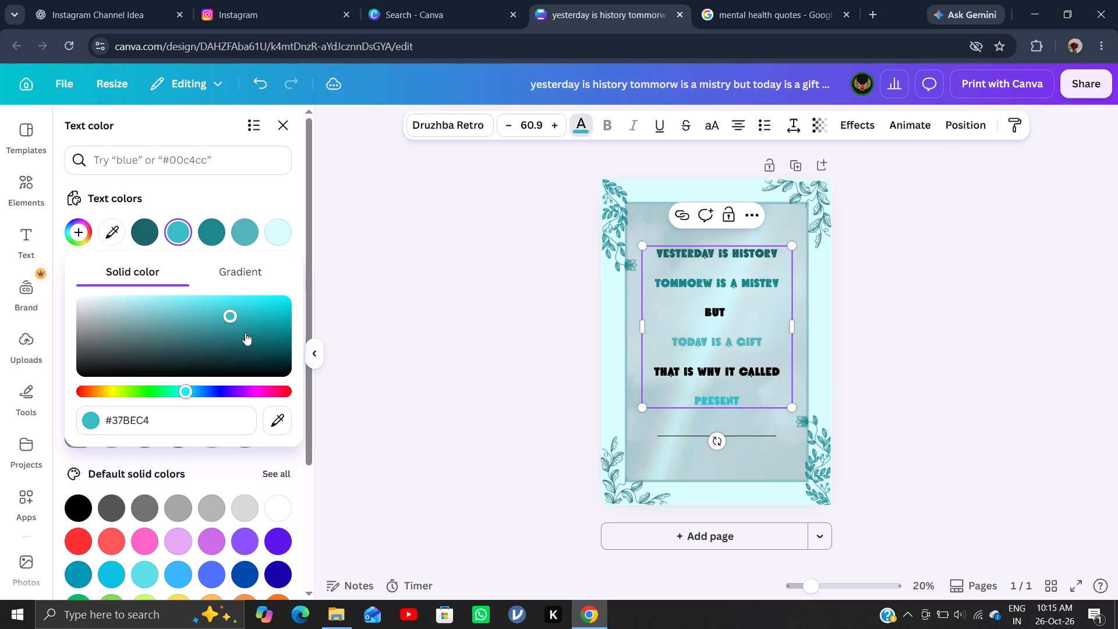
key("Left")
key("Left")
key("Left")
key("Left")
key("Left")
key("Left")
key("Left")
key("Left")
key("Left")
key("Left")
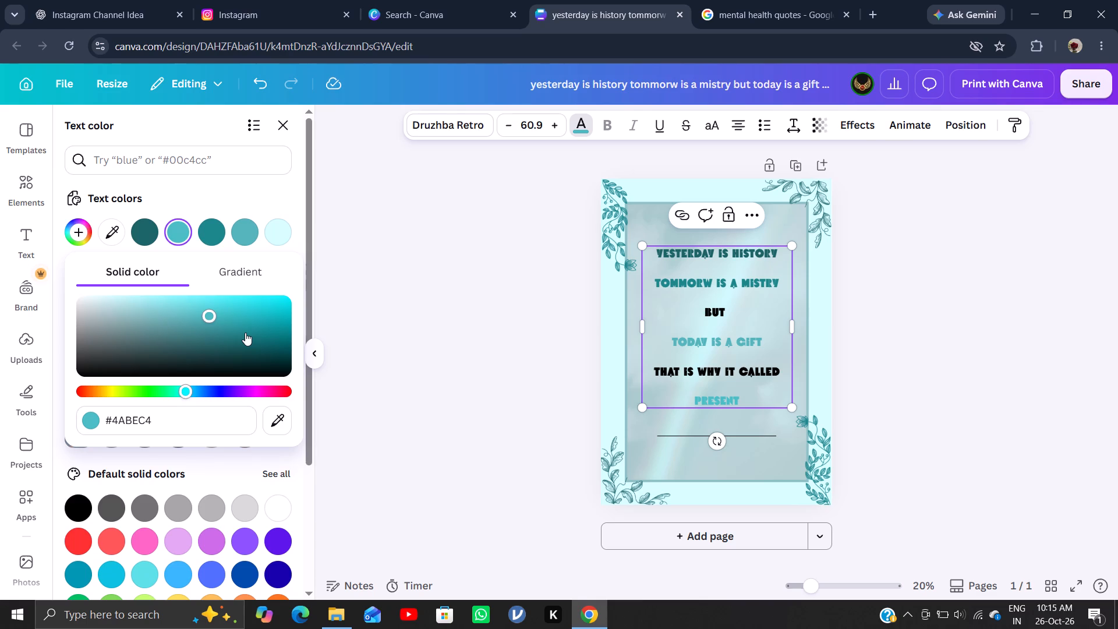
left_click(514, 292)
left_click(514, 292)
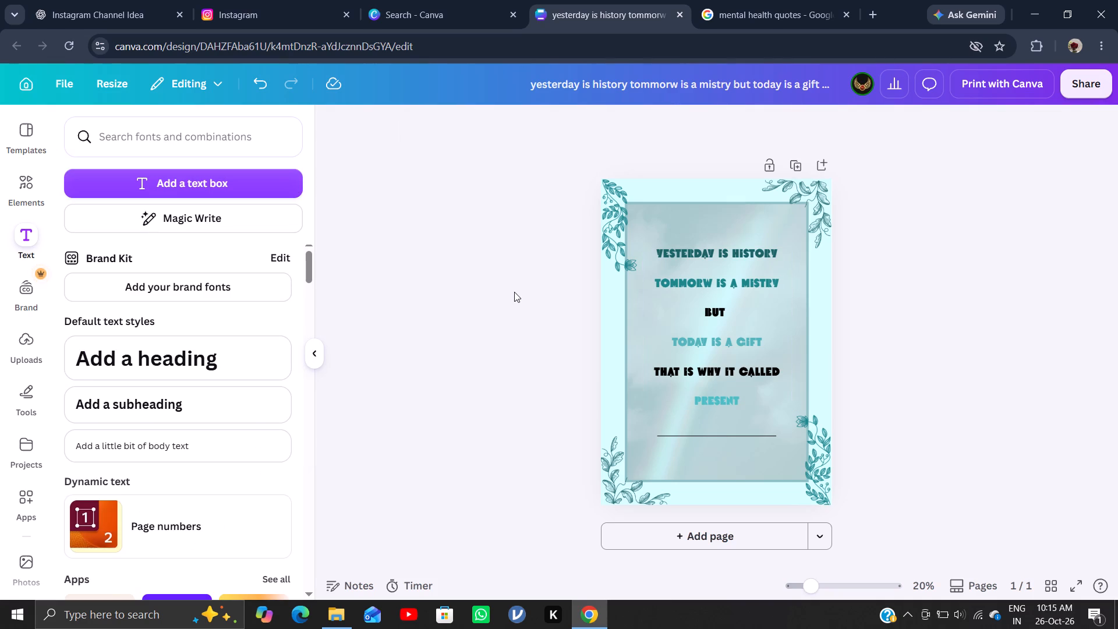
Move the black divider line up to sit just beneath the word "present".
left_click(762, 438)
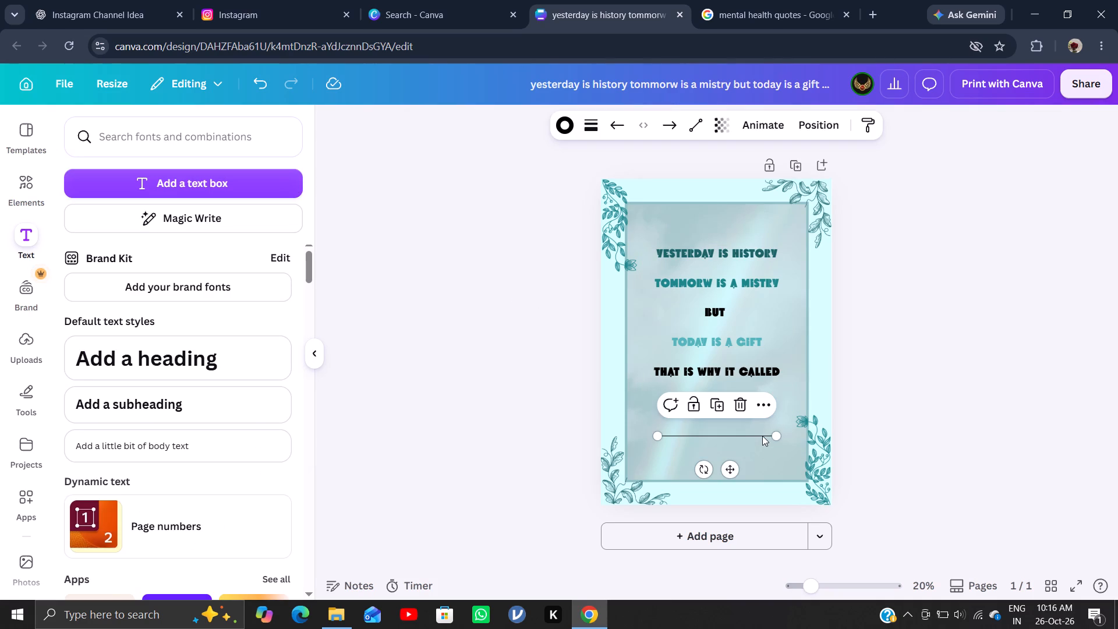
left_click_drag(762, 436, 763, 421)
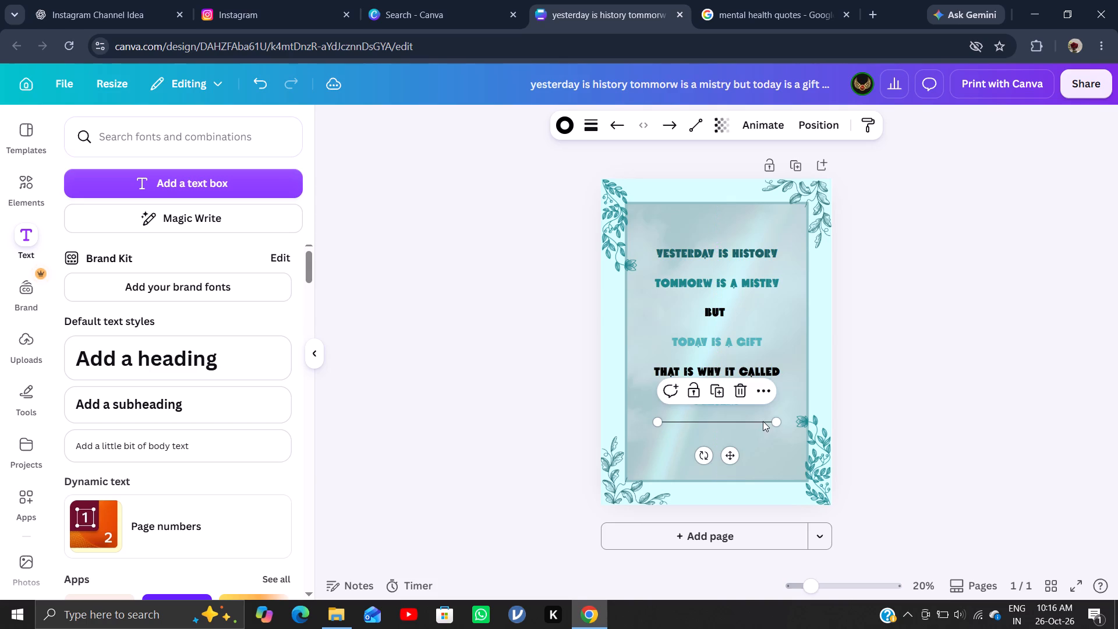
left_click(901, 355)
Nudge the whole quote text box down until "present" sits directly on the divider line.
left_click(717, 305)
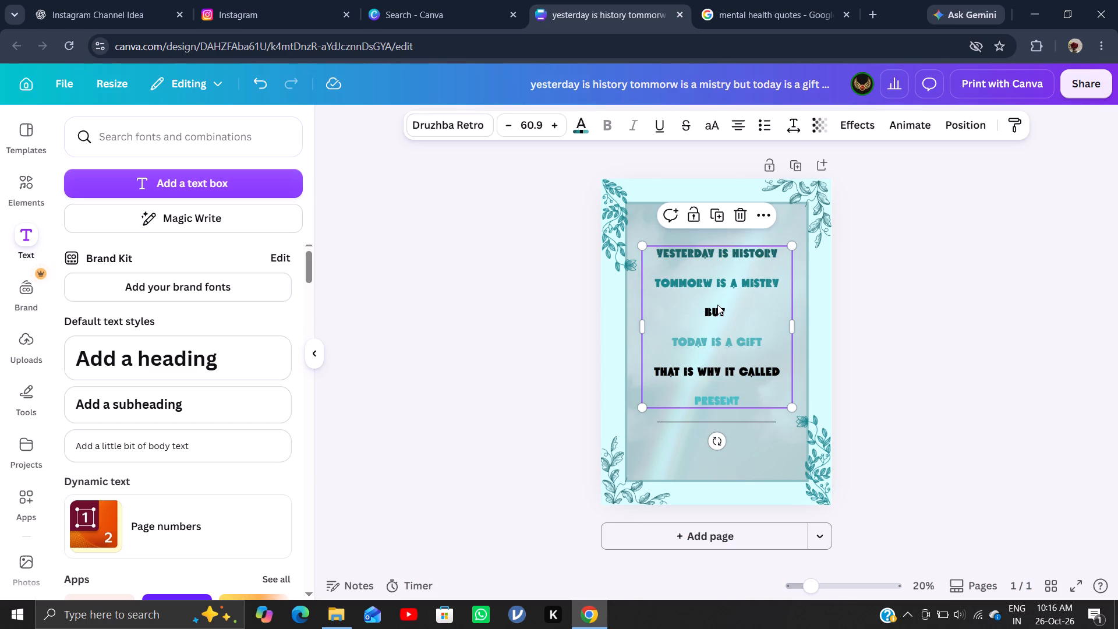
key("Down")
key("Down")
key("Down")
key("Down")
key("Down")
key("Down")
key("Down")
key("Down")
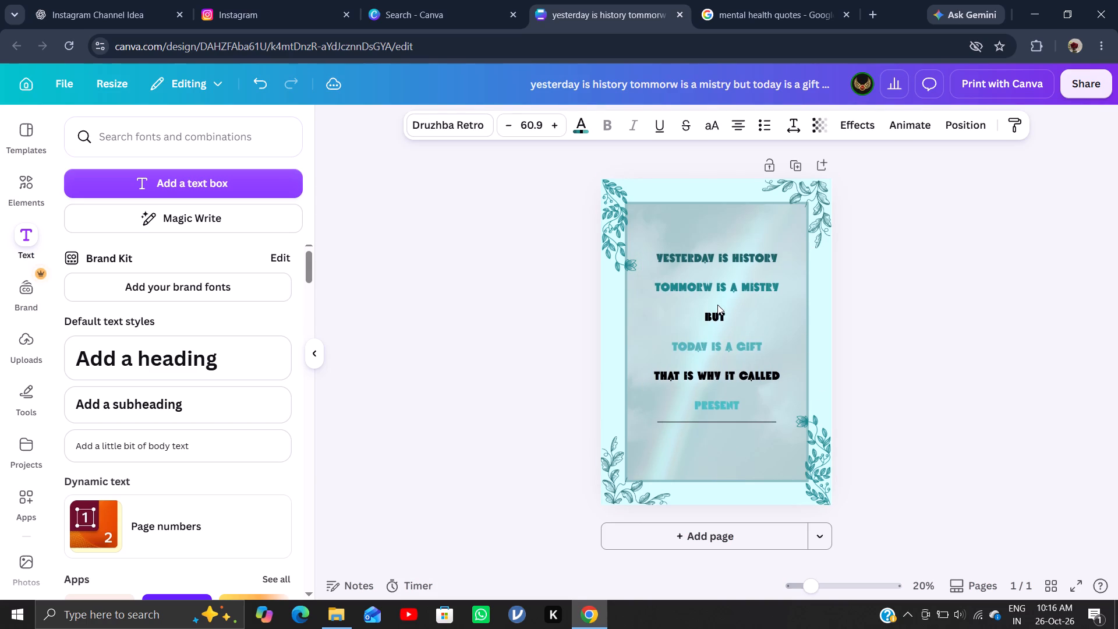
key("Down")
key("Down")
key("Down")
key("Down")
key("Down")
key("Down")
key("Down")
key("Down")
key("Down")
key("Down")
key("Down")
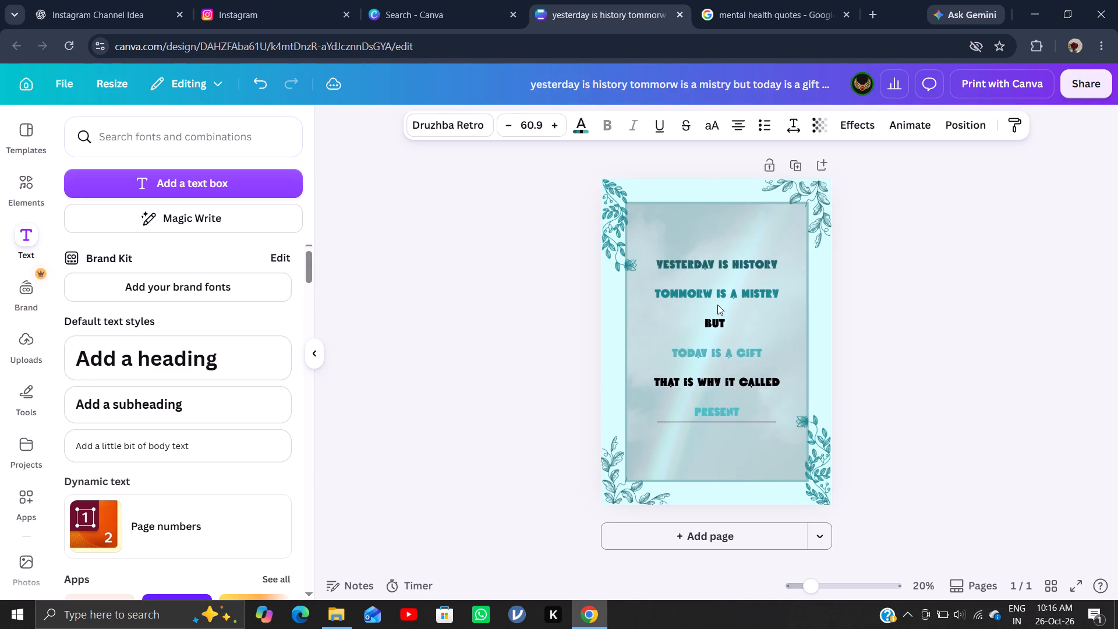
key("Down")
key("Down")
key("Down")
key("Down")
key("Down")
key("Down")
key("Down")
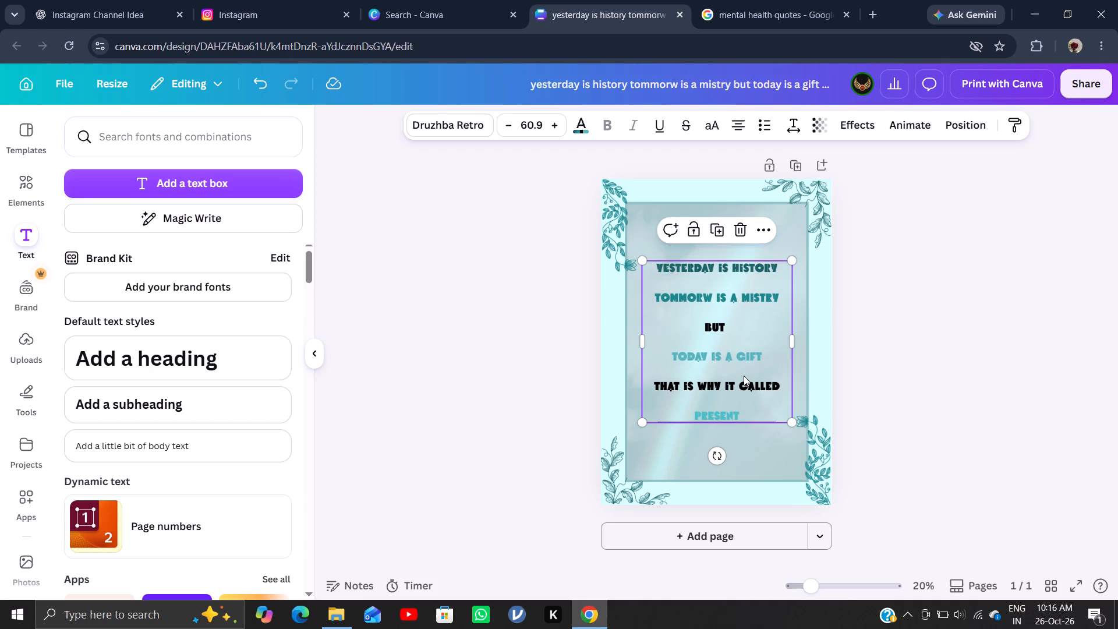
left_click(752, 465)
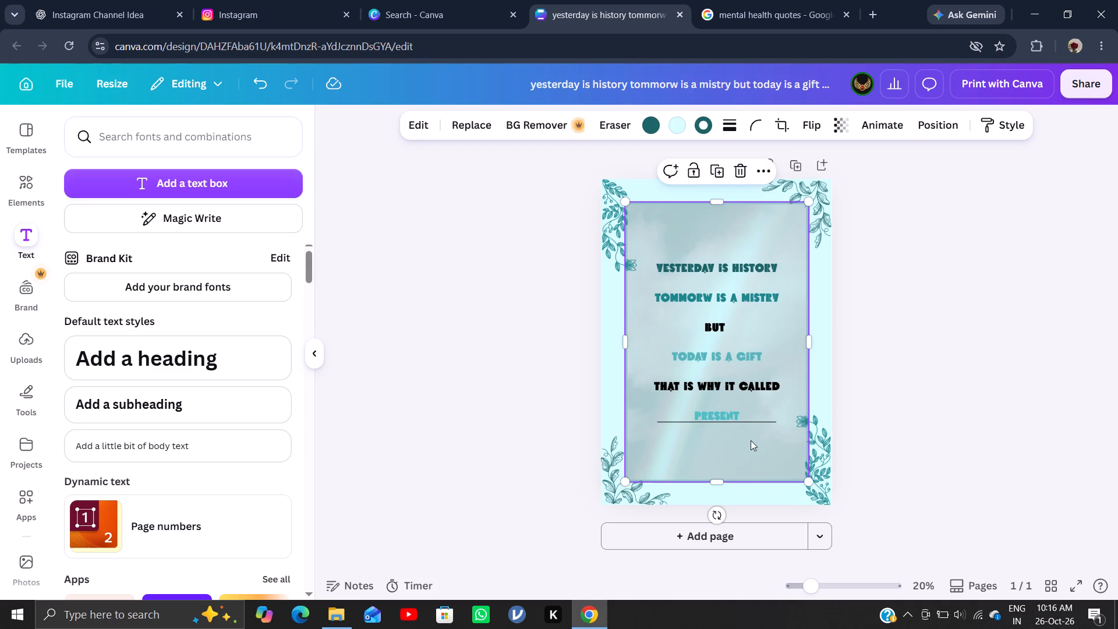
Nudge the whole quote text box up so there is a clear gap between "present" and the divider line.
left_click(750, 423)
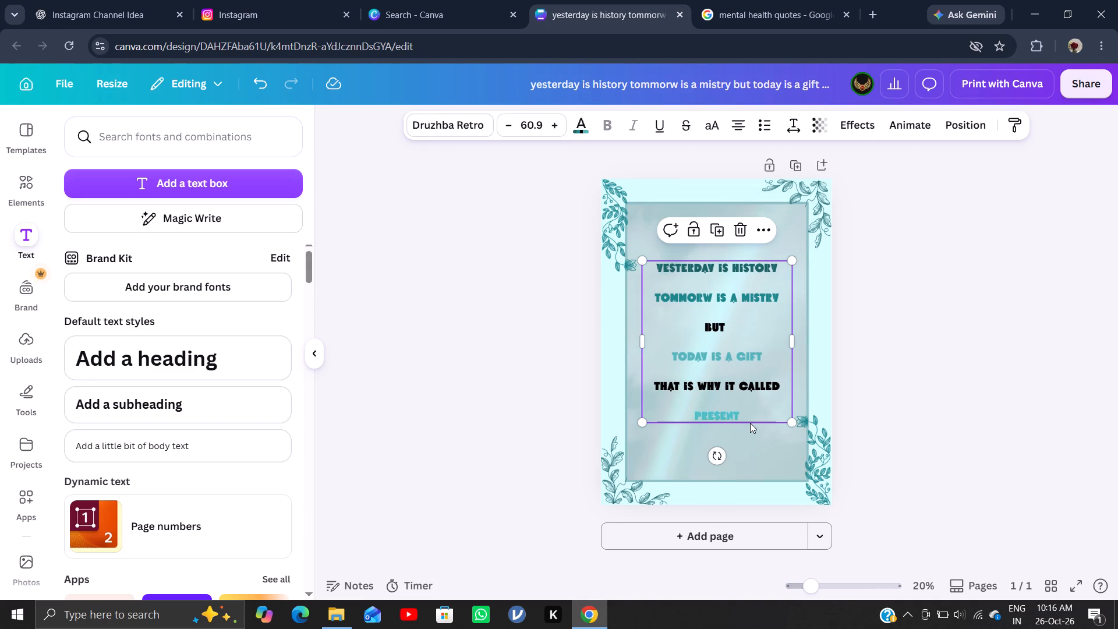
key("Up")
key("Up")
key("Up")
key("Up")
key("Up")
key("Up")
key("Up")
key("Up")
key("Up")
key("Up")
key("Up")
key("Up")
key("Up")
key("Up")
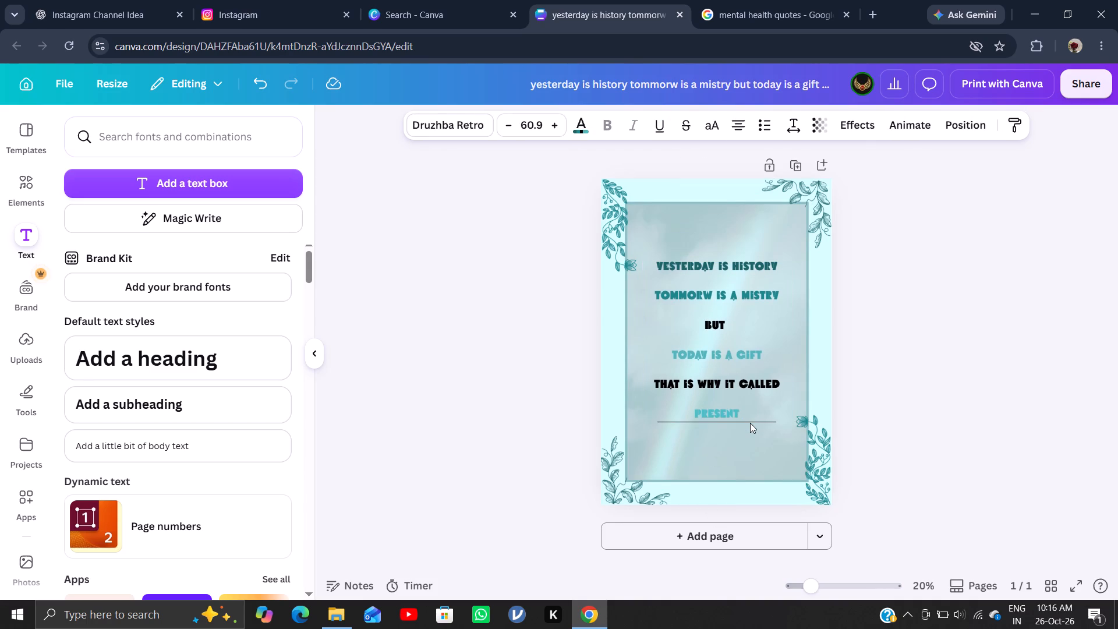
key("Down")
key("Down")
key("Down")
key("Down")
key("Down")
key("Down")
key("Down")
key("Down")
key("Down")
key("Down")
key("Down")
key("Down")
key("Down")
key("Down")
key("Down")
key("Down")
key("Down")
key("Down")
key("Down")
key("Down")
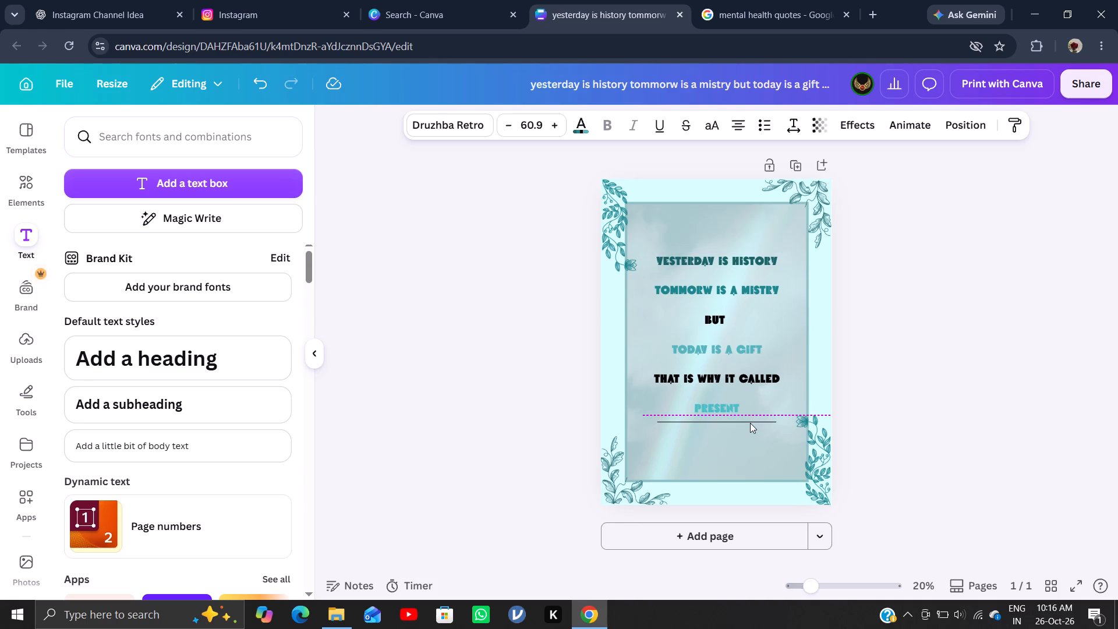
key("Up")
key("Up")
key("Up")
key("Up")
key("Up")
key("Up")
key("Up")
key("Up")
key("Up")
key("Up")
key("Up")
key("Up")
key("Up")
key("Up")
key("Up")
key("Up")
key("Up")
key("Up")
key("Up")
key("Up")
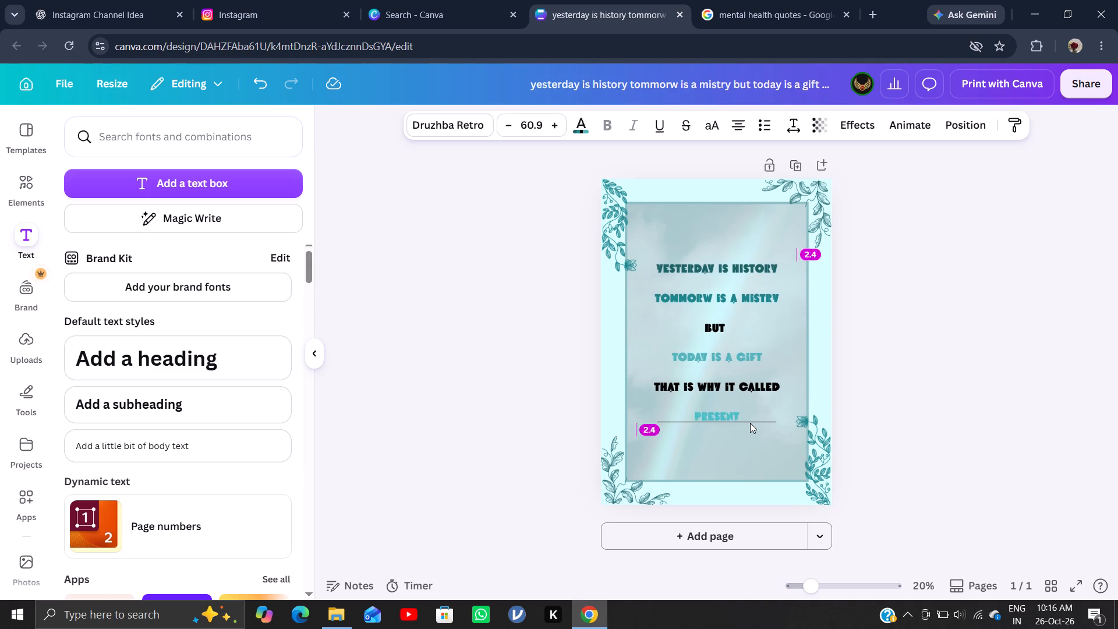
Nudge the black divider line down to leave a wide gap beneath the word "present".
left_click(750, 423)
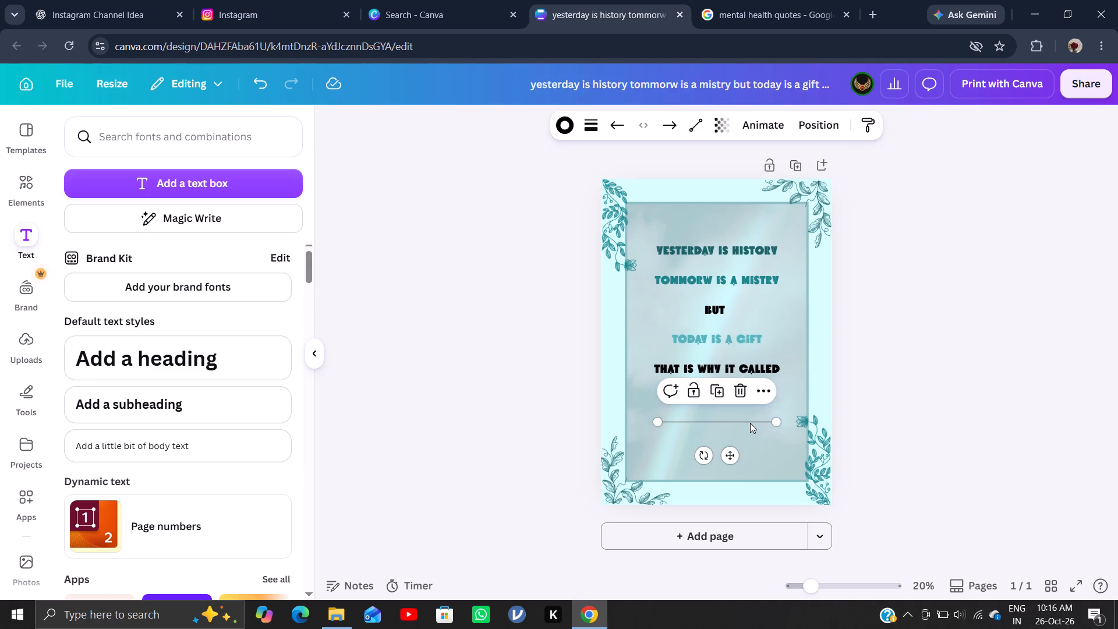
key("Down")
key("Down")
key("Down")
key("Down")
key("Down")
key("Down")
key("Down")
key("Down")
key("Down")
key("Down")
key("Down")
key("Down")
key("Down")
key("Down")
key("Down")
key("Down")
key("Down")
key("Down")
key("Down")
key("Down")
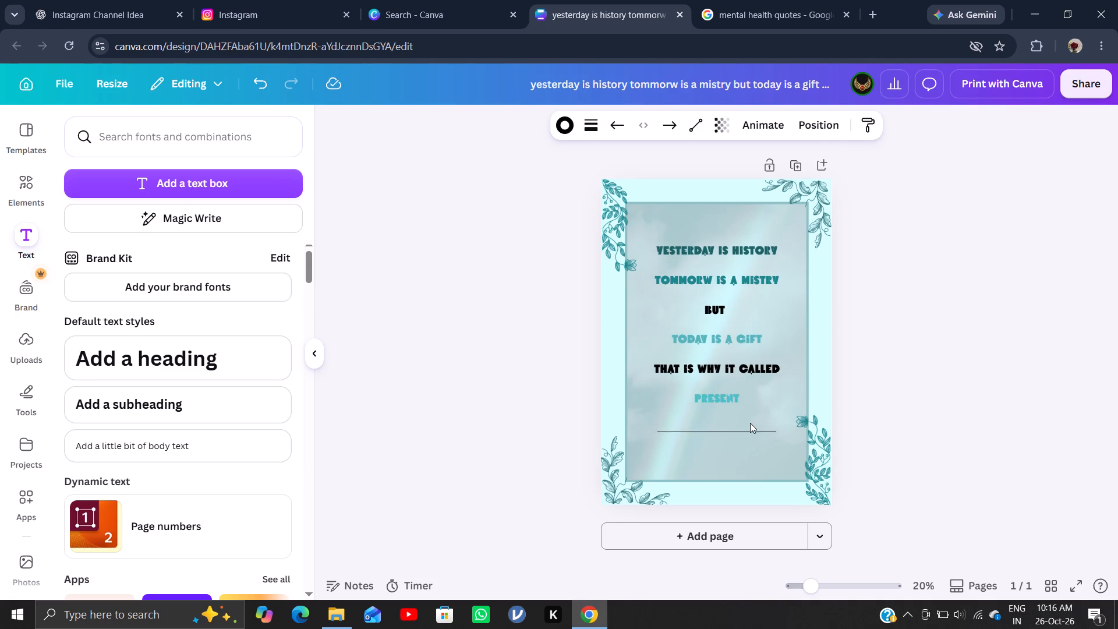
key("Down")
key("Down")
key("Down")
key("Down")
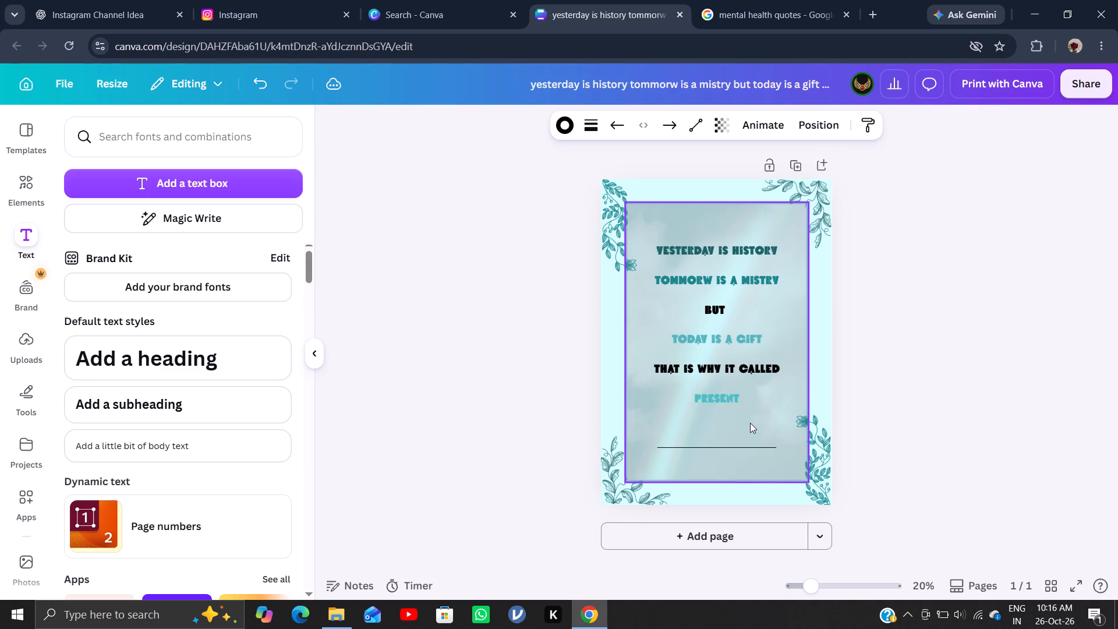
Nudge the whole quote text box down the panel so "present" sits a short gap above the divider line.
left_click(737, 360)
key("Down")
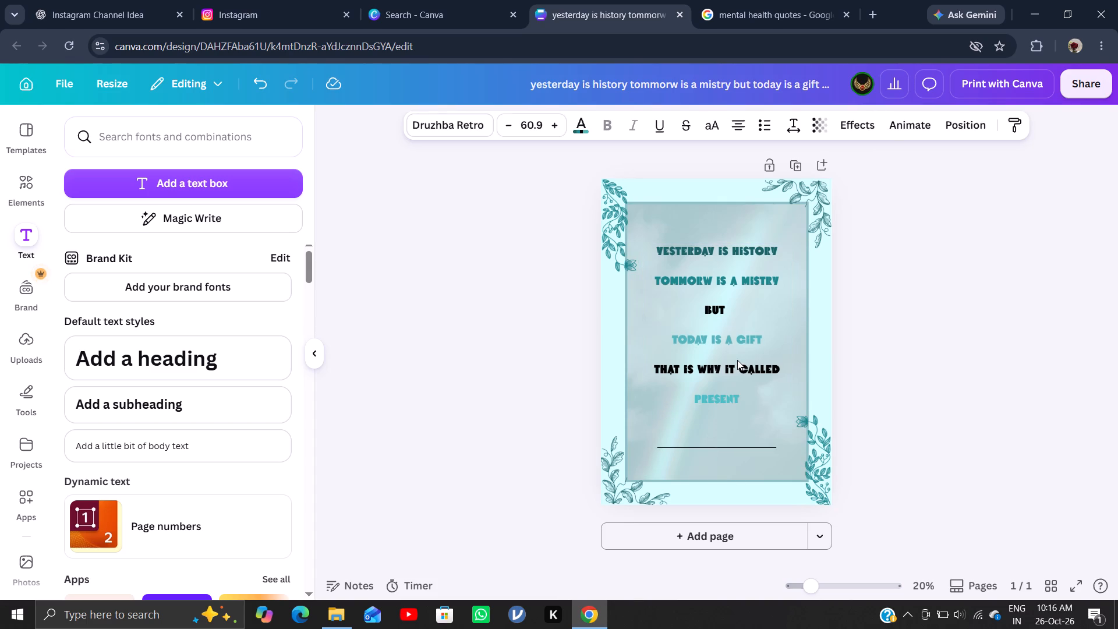
key("Down")
key("Down")
key("Down")
key("Down")
key("Down")
key("Down")
key("Down")
key("Down")
key("Down")
key("Down")
key("Down")
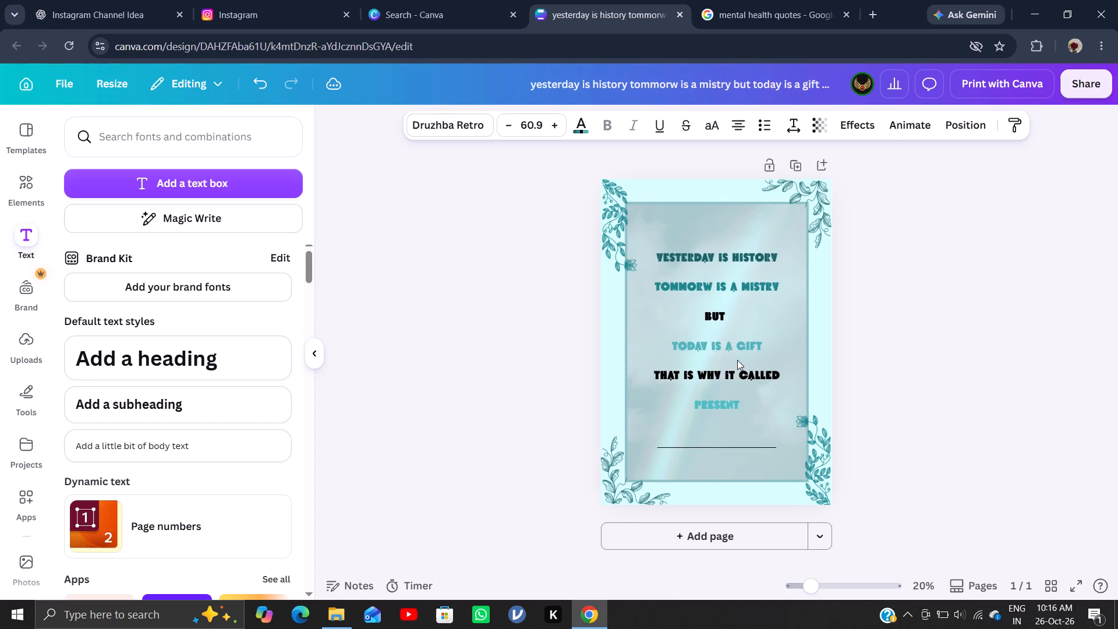
key("Down")
key("Down")
key("Down")
key("Down")
key("Down")
key("Down")
key("Down")
key("Down")
key("Down")
key("Down")
key("Down")
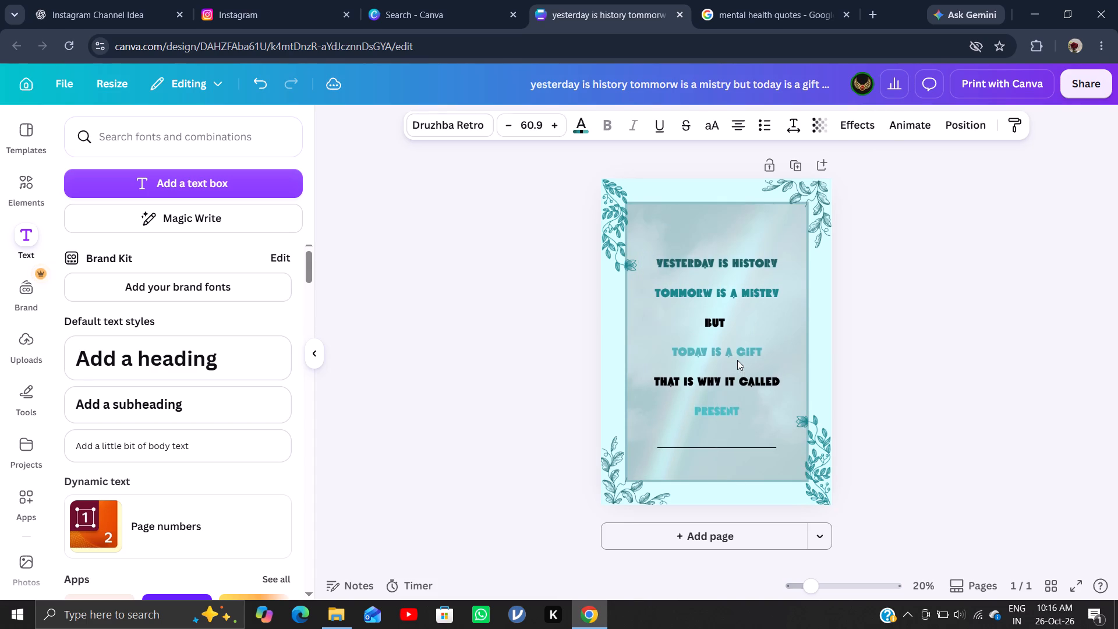
key("Down")
key("Down")
key("Down")
key("Down")
key("Down")
key("Down")
key("Down")
key("Down")
key("Down")
key("Down")
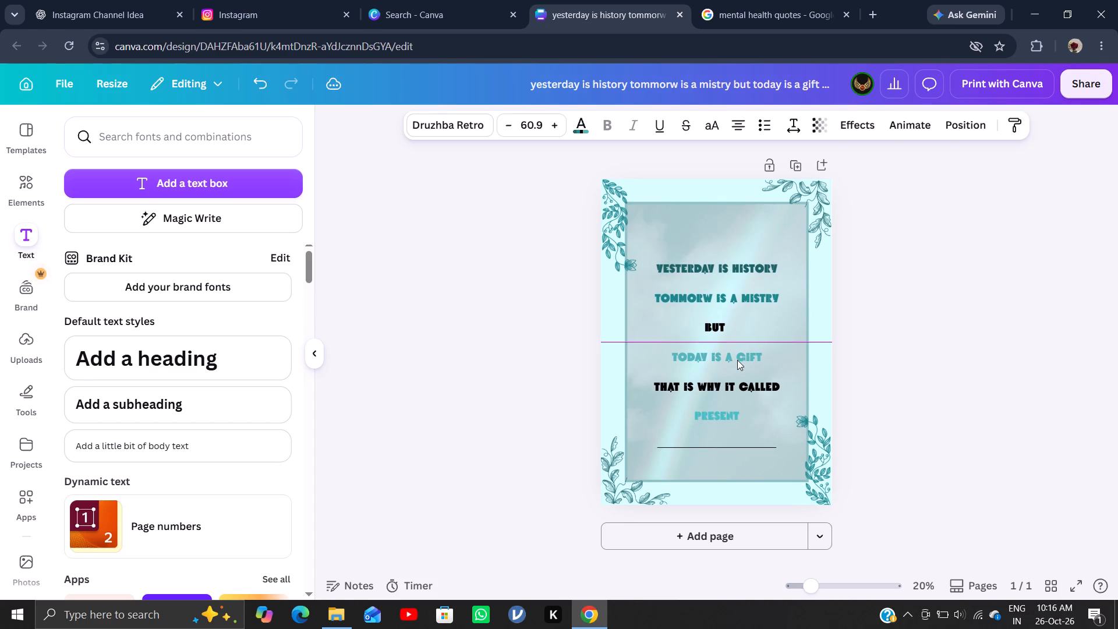
key("Down")
key("Down")
key("Down")
key("Down")
key("Down")
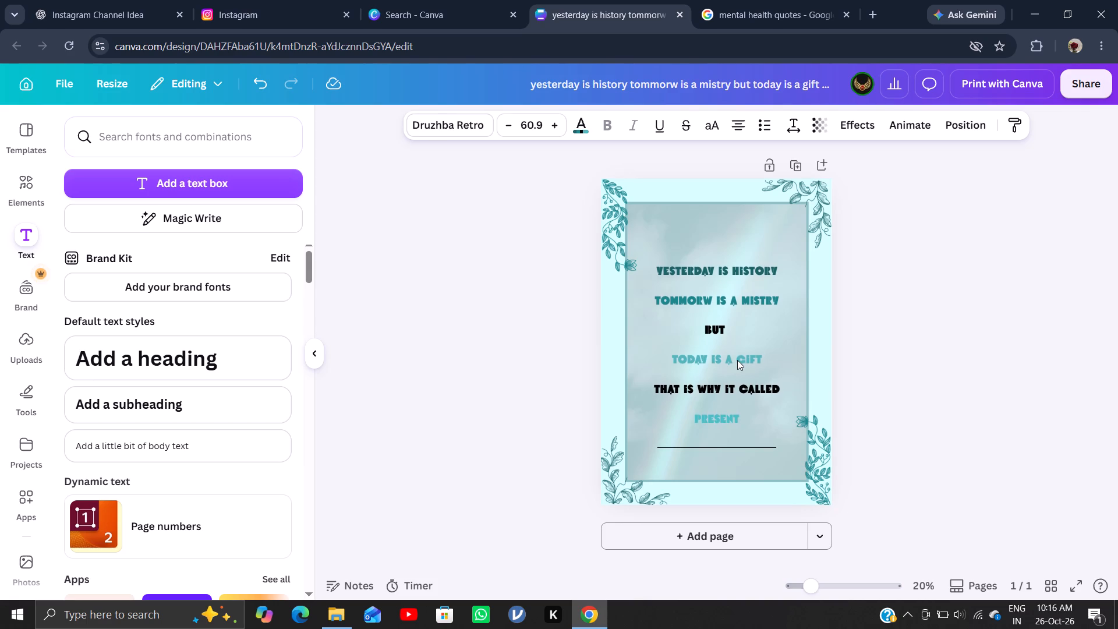
key("Down")
key("Down")
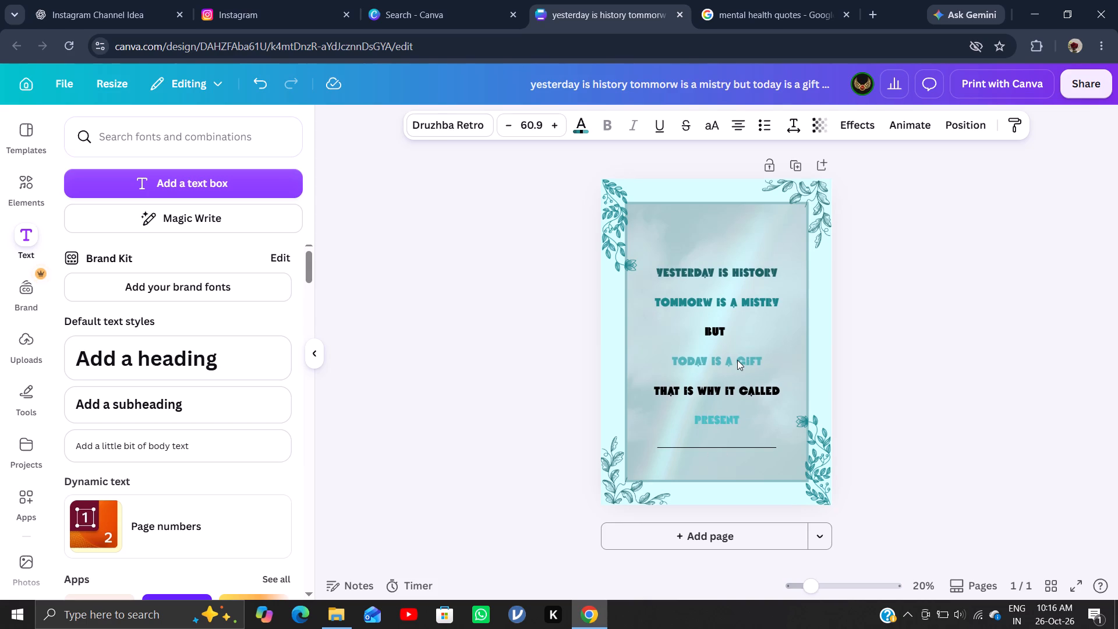
key("Down")
key("Down")
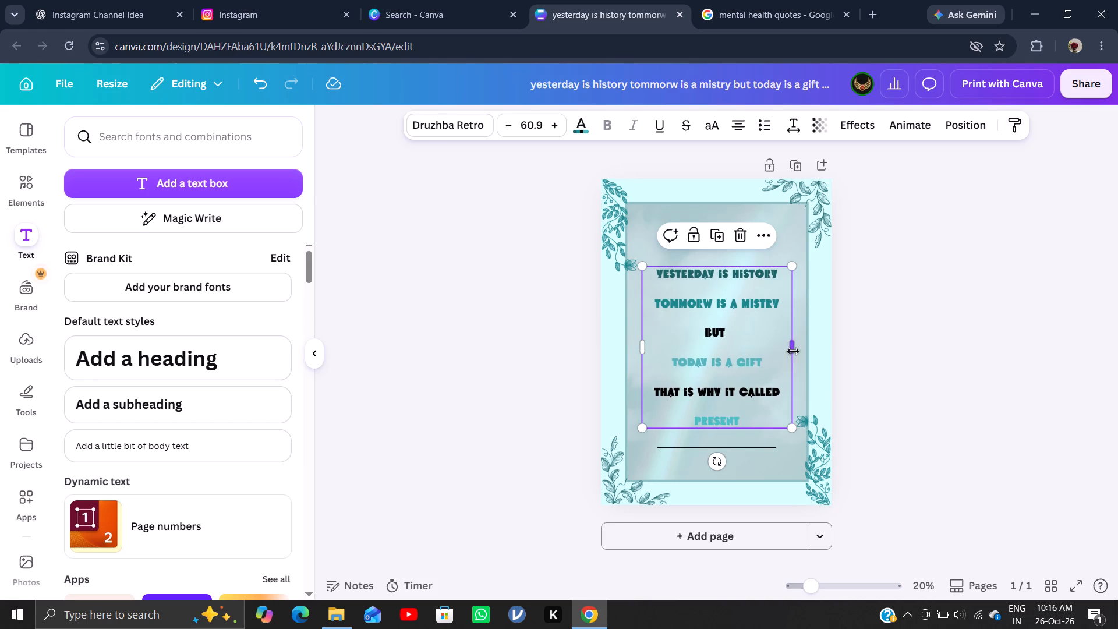
Delete the black divider line beneath the quote.
left_click(733, 448)
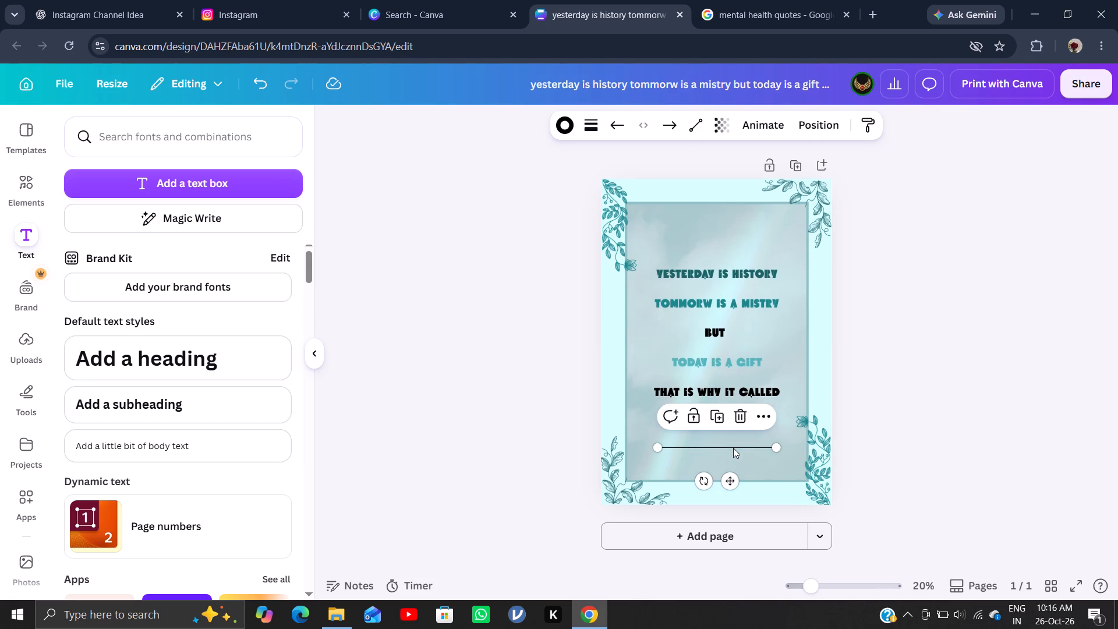
key("Delete")
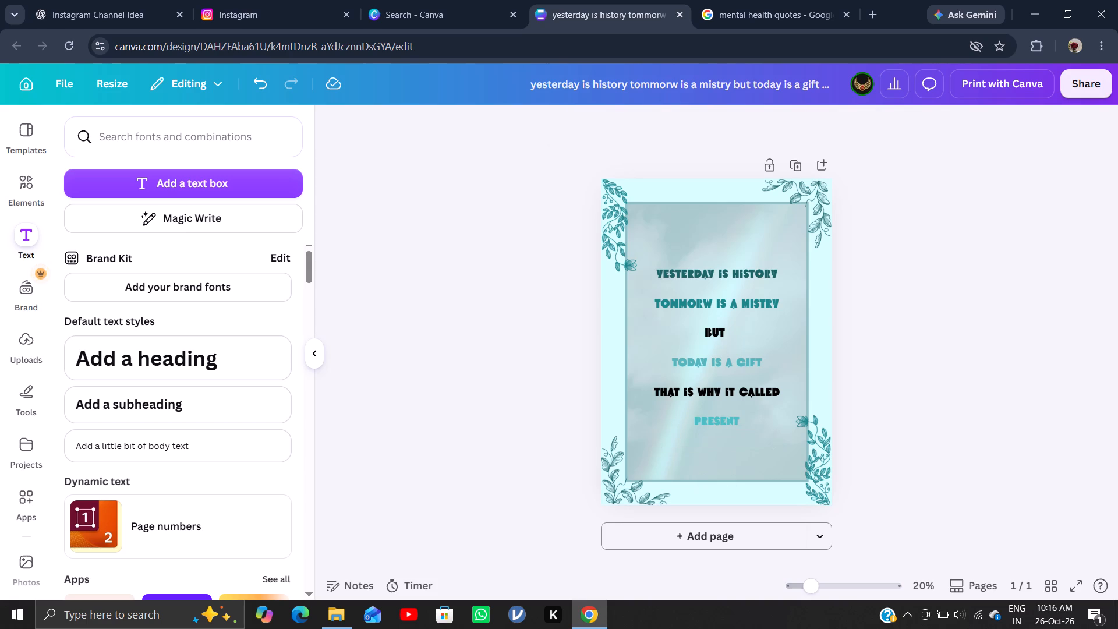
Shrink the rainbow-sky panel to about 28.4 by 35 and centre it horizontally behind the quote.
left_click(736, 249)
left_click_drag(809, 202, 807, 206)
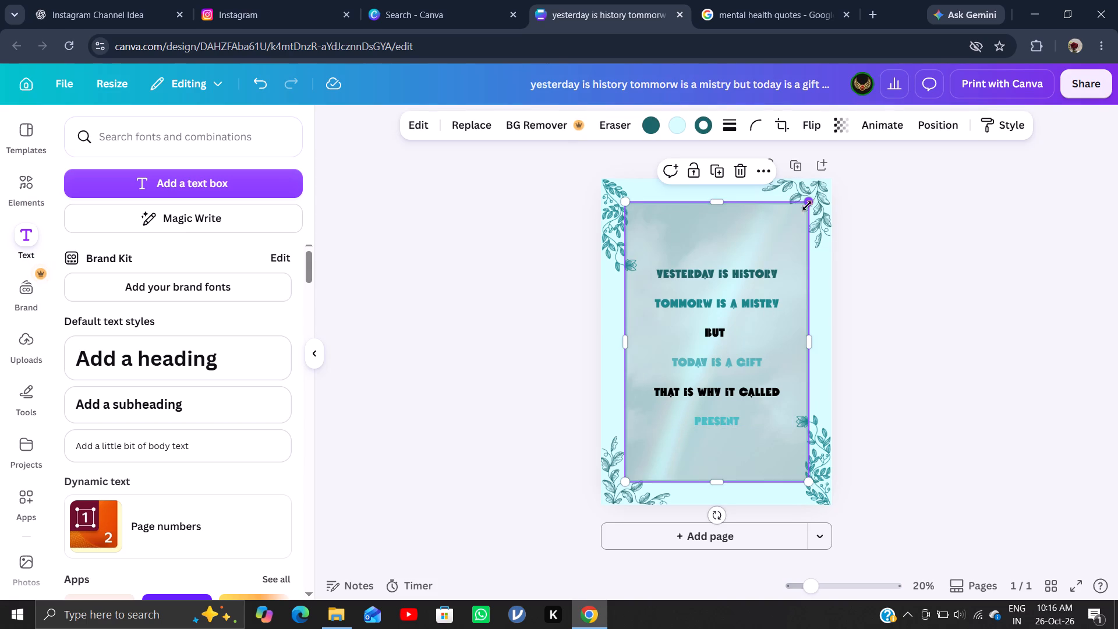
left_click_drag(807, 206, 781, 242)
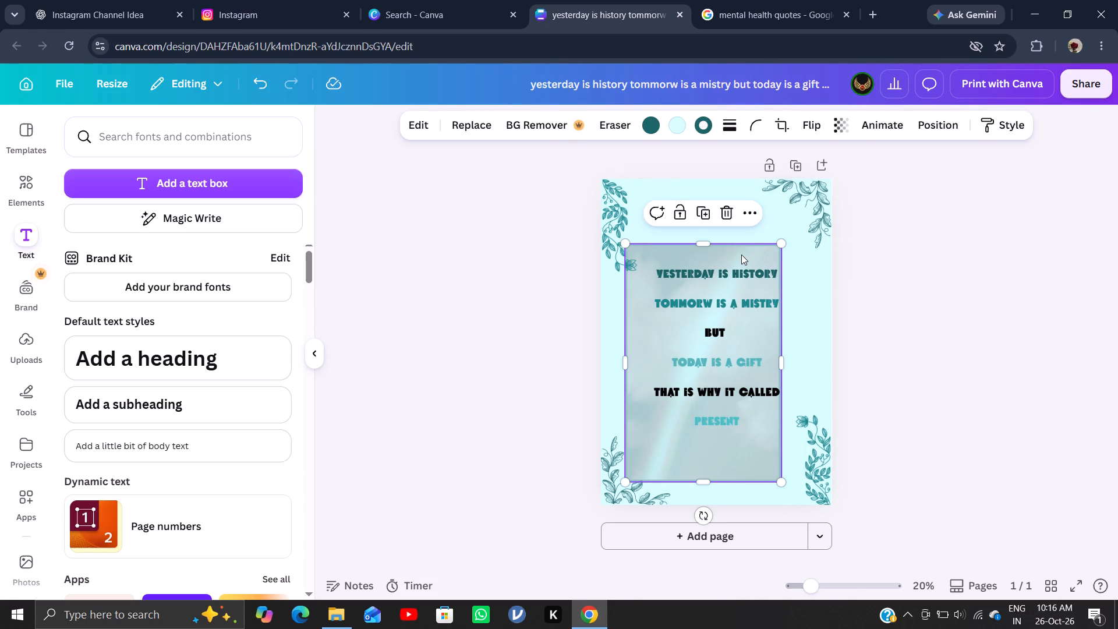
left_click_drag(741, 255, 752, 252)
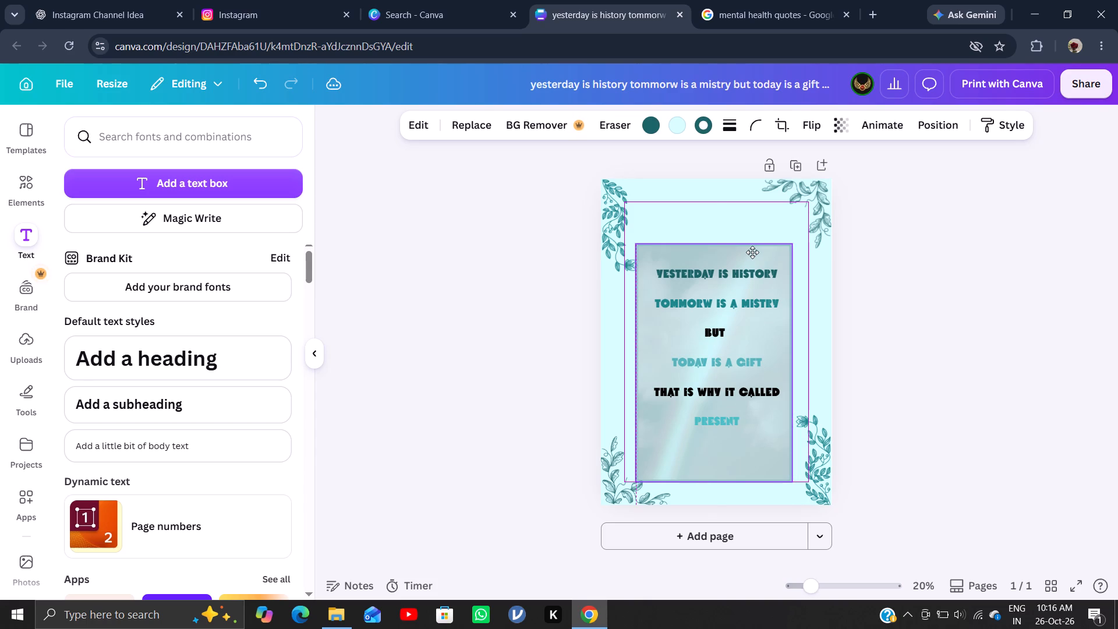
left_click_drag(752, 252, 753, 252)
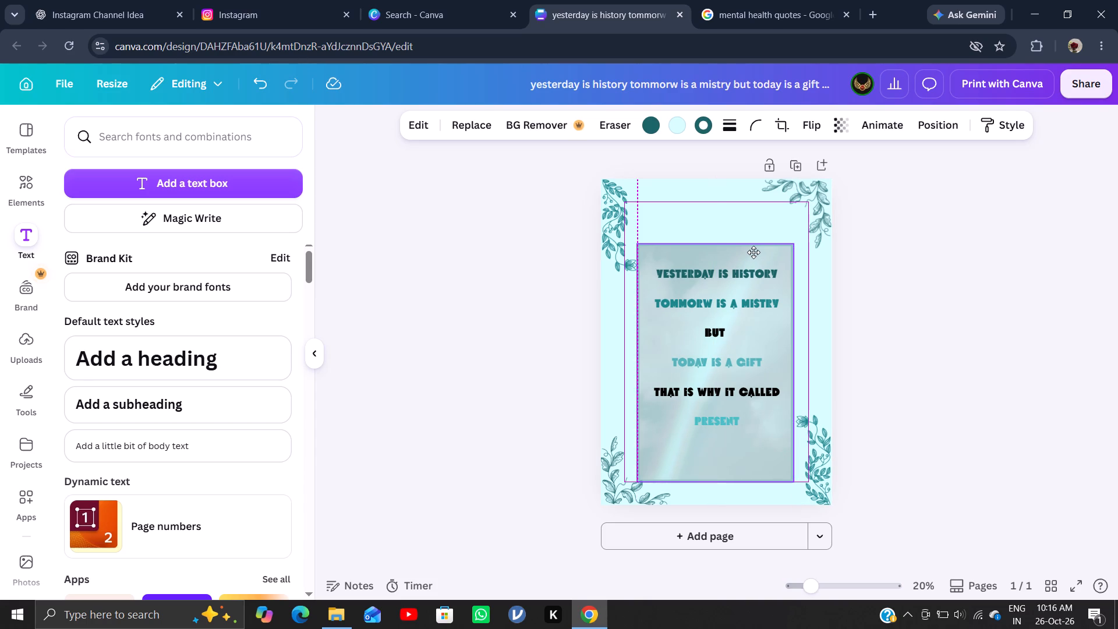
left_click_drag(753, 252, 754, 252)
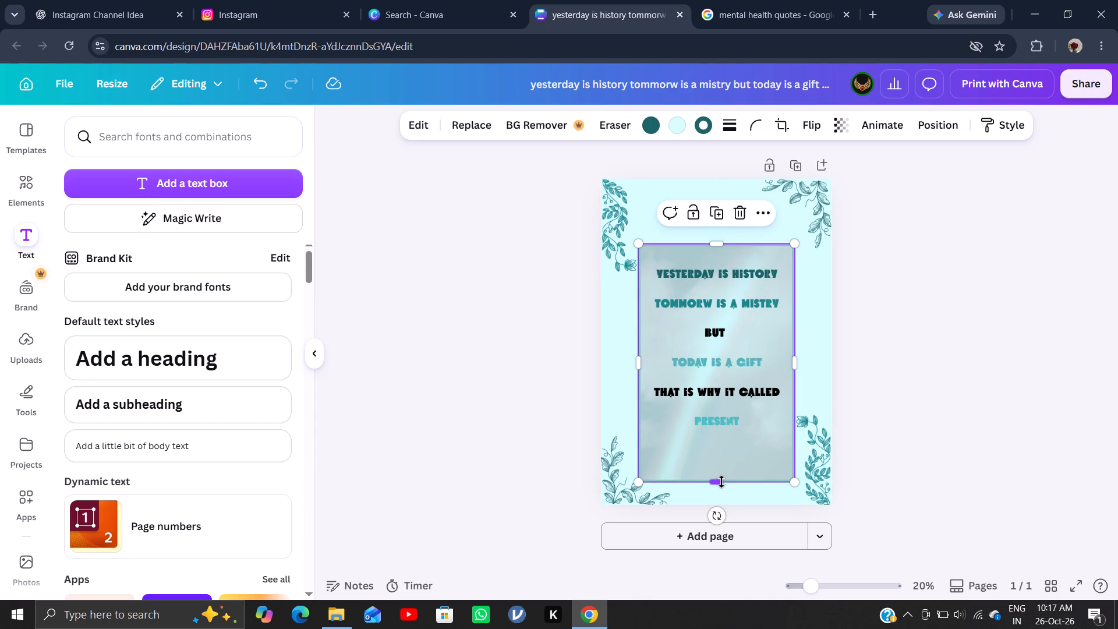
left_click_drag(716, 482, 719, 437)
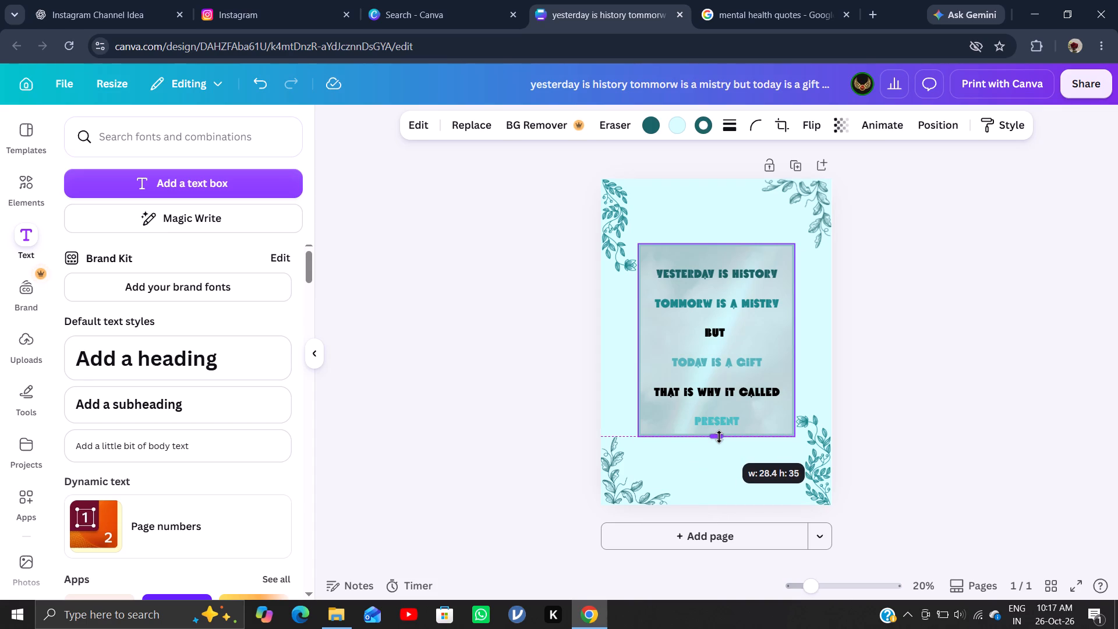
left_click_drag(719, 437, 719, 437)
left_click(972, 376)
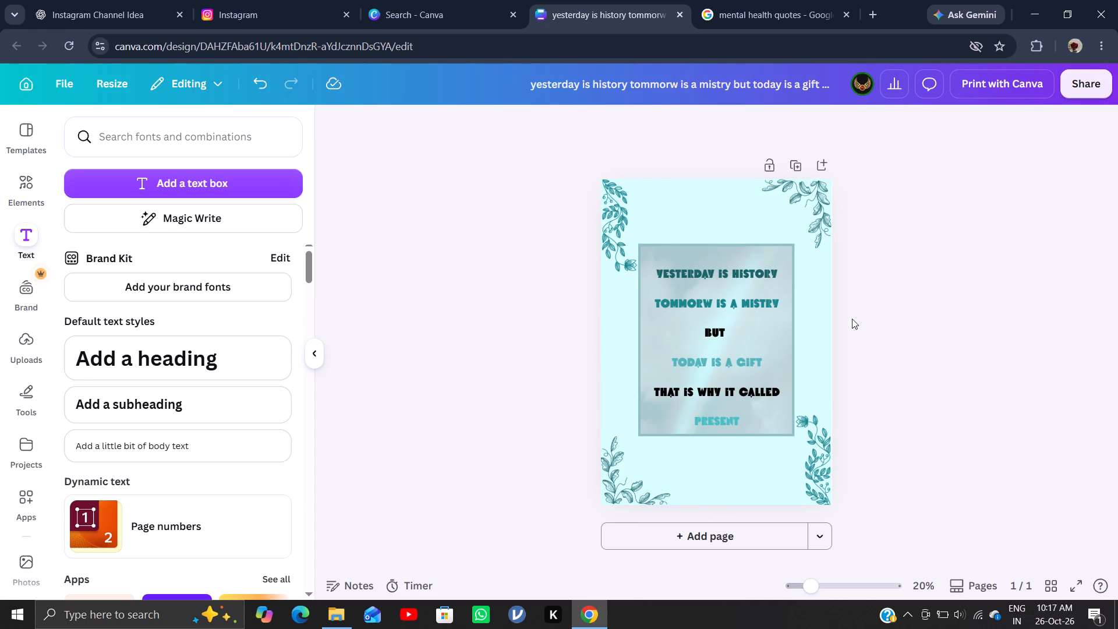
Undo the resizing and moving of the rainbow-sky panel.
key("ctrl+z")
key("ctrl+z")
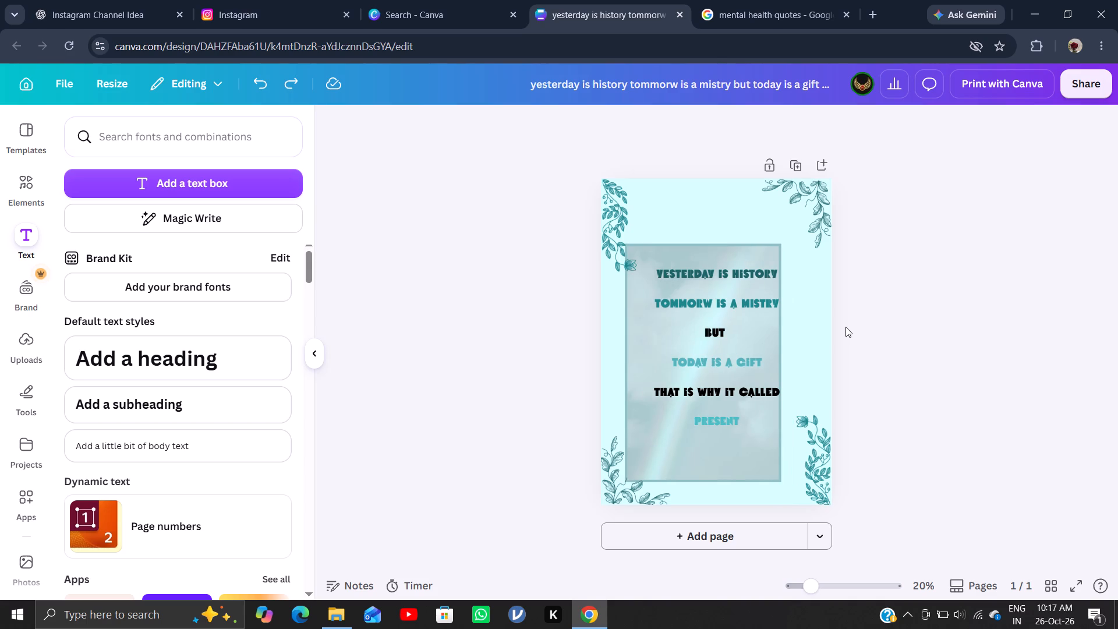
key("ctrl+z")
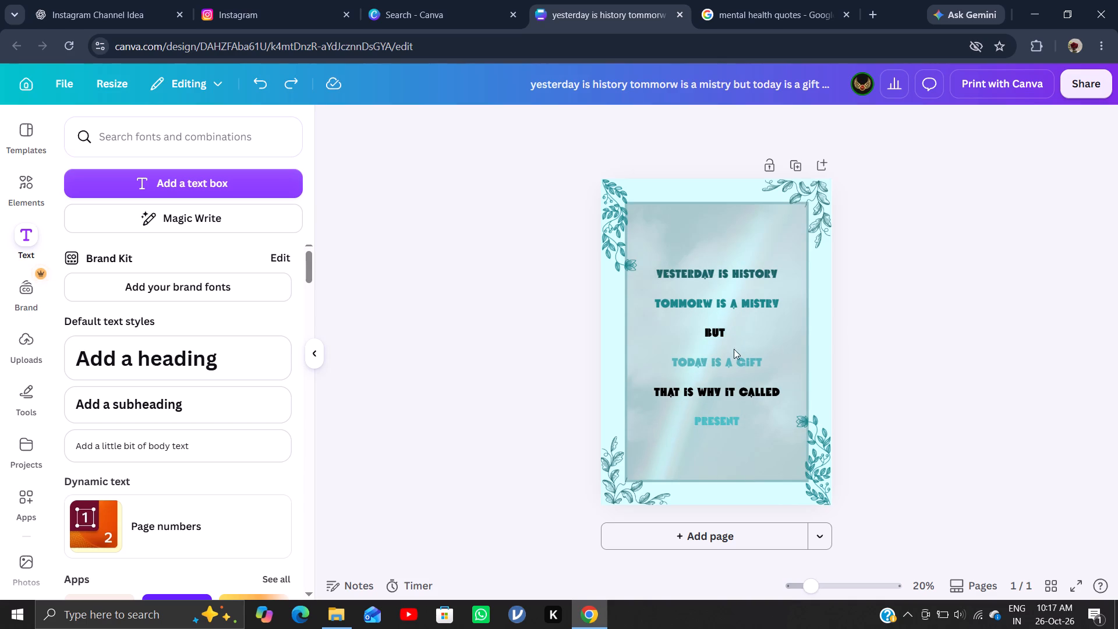
Enlarge the quote text to font size 72.9.
left_click(694, 344)
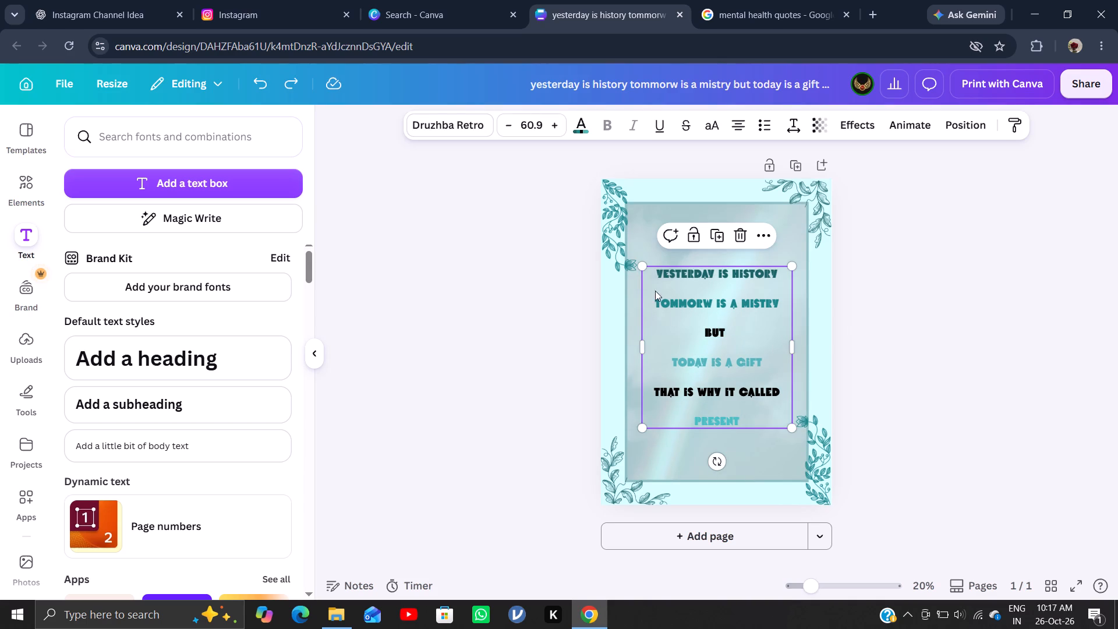
triple_click(552, 123)
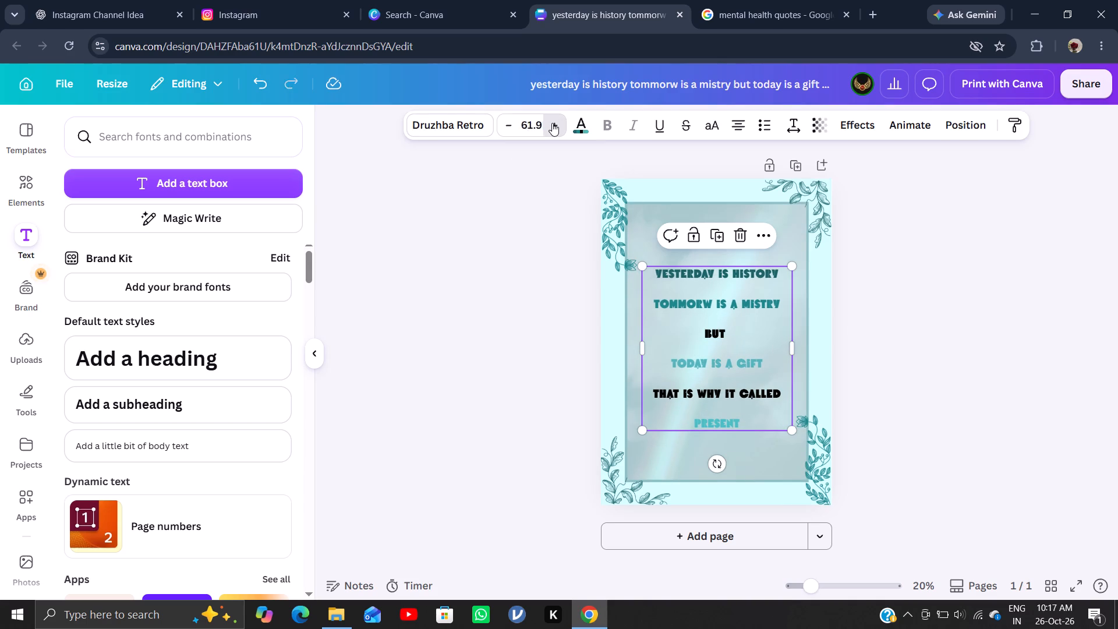
triple_click(552, 123)
triple_click(552, 123)
triple_click(552, 123)
triple_click(552, 123)
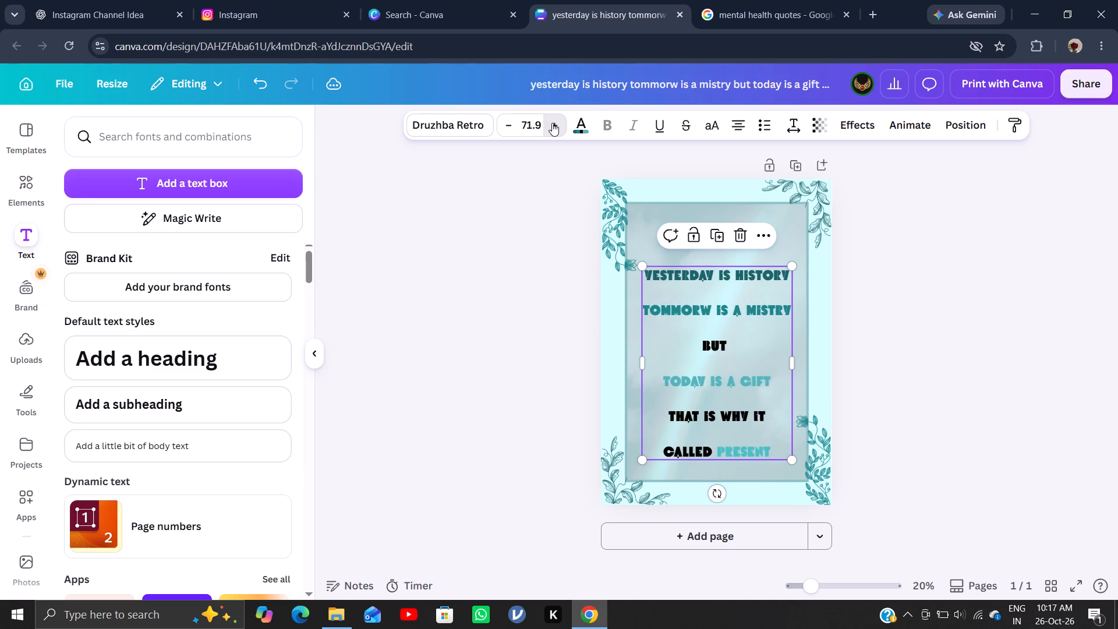
left_click(552, 123)
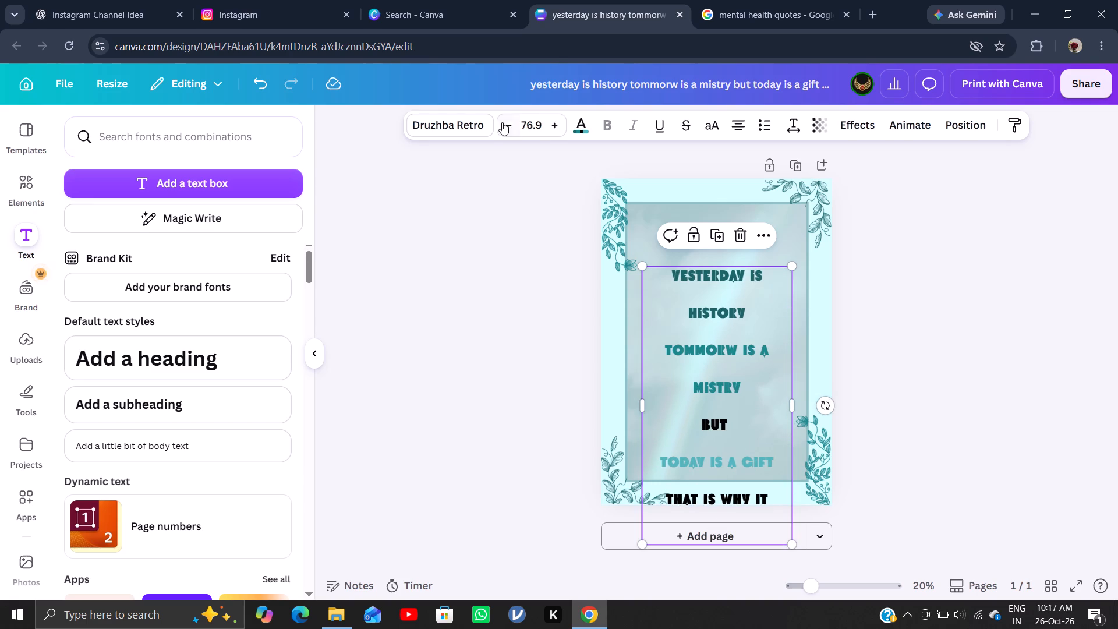
left_click(505, 122)
double_click(505, 122)
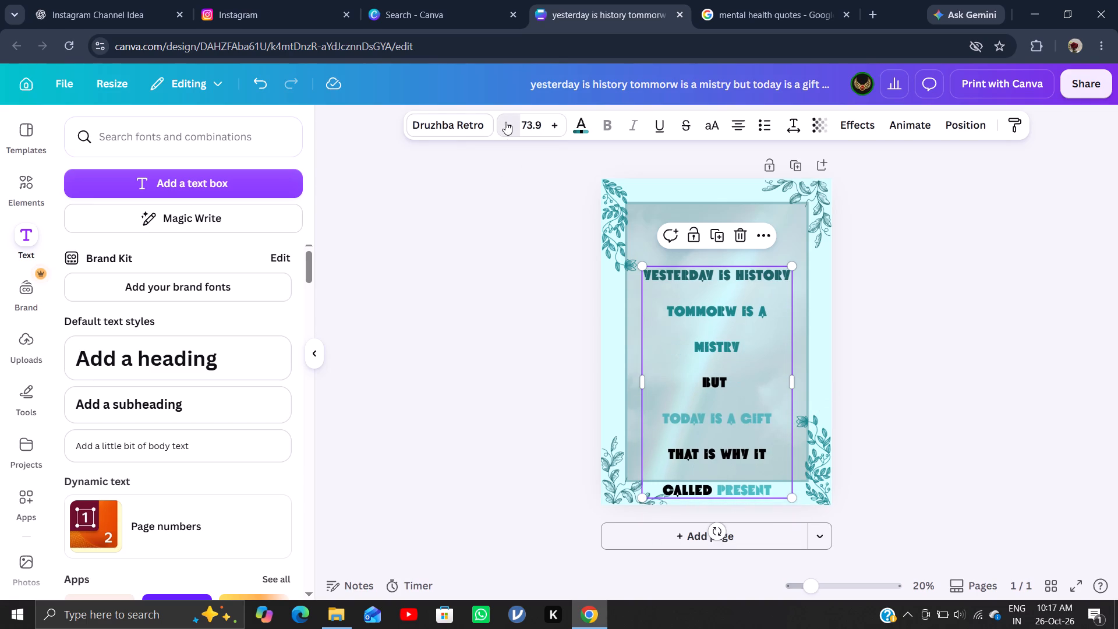
left_click(505, 122)
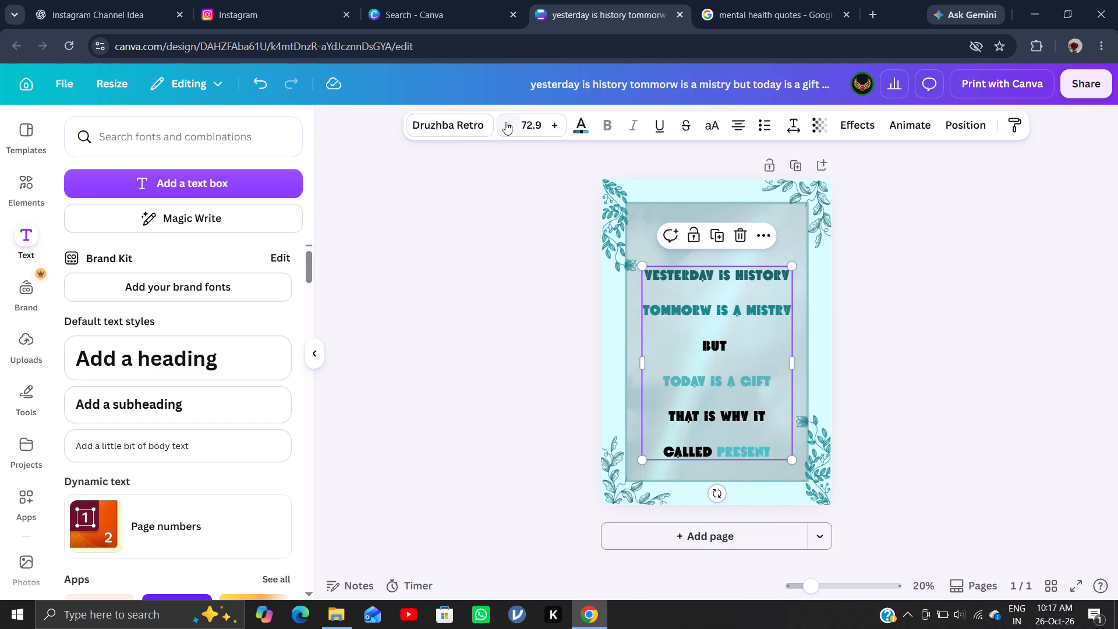
Insert a line break before "present" so the word starts its own line.
left_click(716, 448)
key("Return")
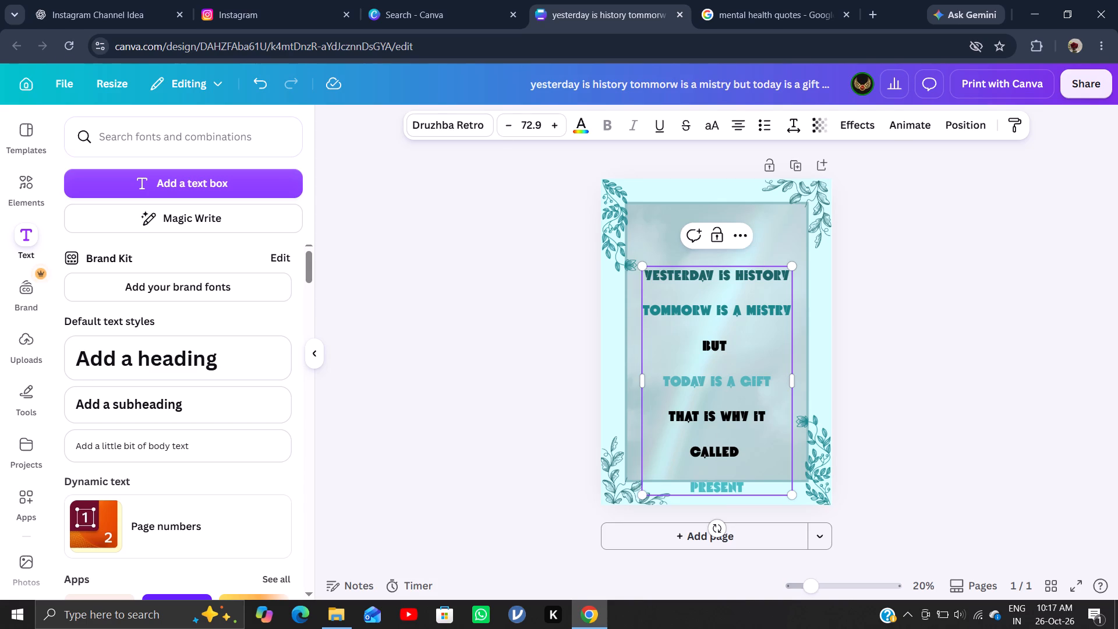
Widen the quote text box almost to the panel's edge so "that is why it called" fits on one line.
left_click_drag(795, 379, 809, 380)
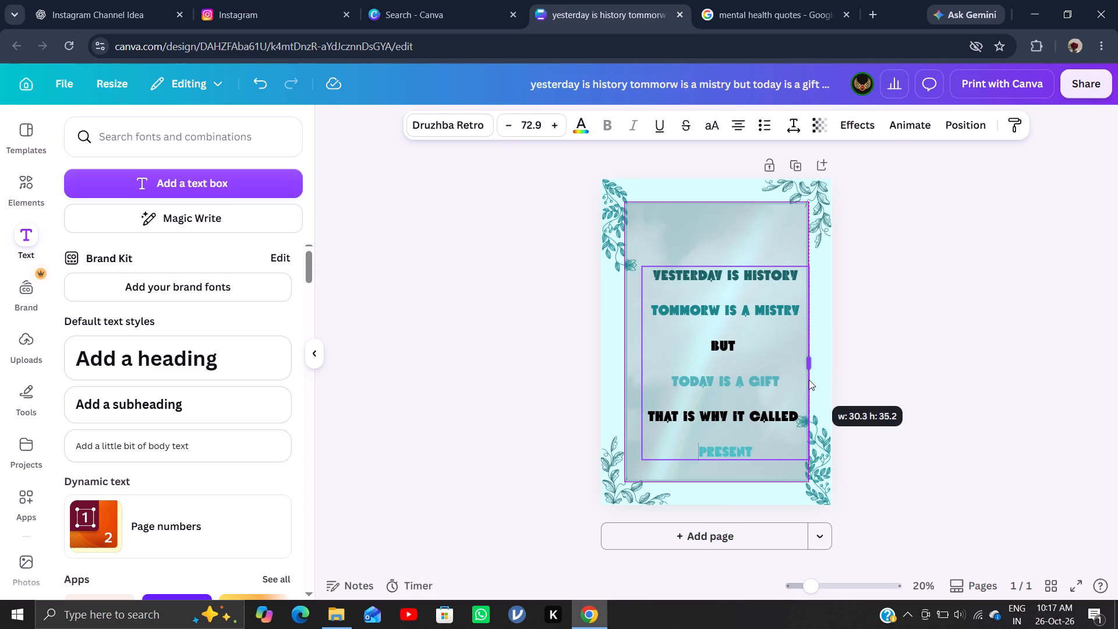
left_click_drag(809, 380, 808, 380)
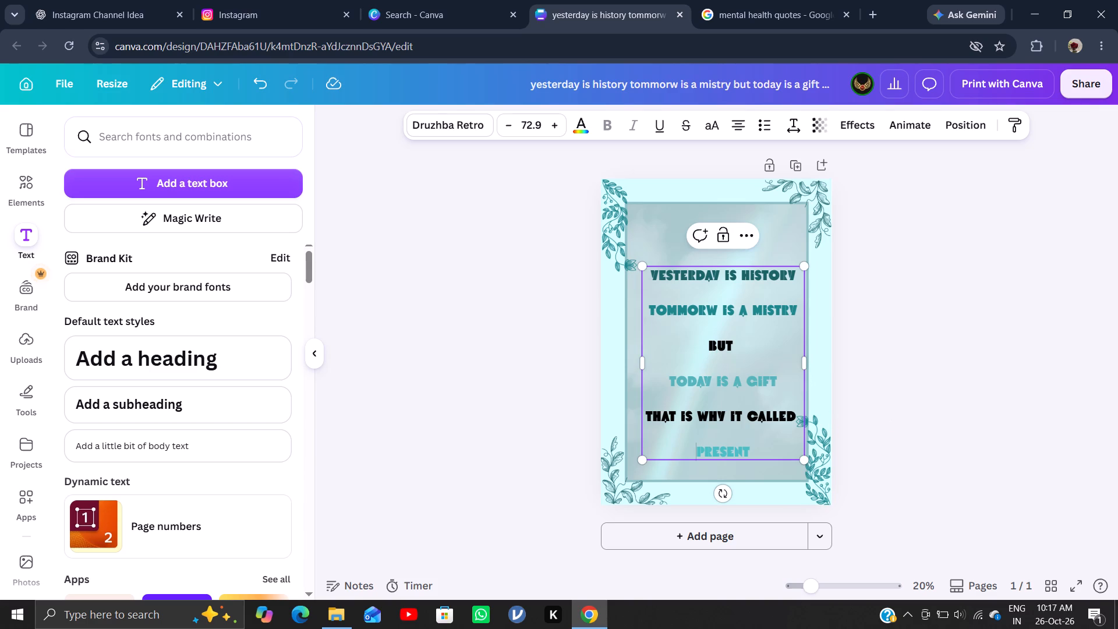
Nudge the quote text box to the left until it is horizontally centred in the panel.
key("Left")
key("Left")
key("Left")
left_click(871, 377)
left_click(780, 384)
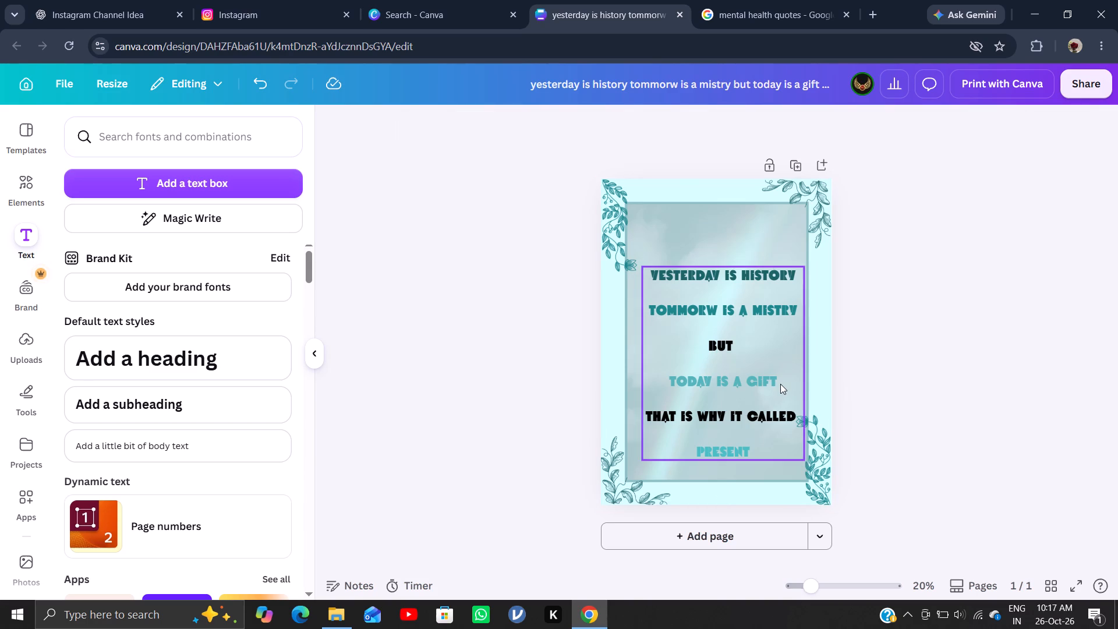
key("Left")
key("Left")
key("Left")
key("Left")
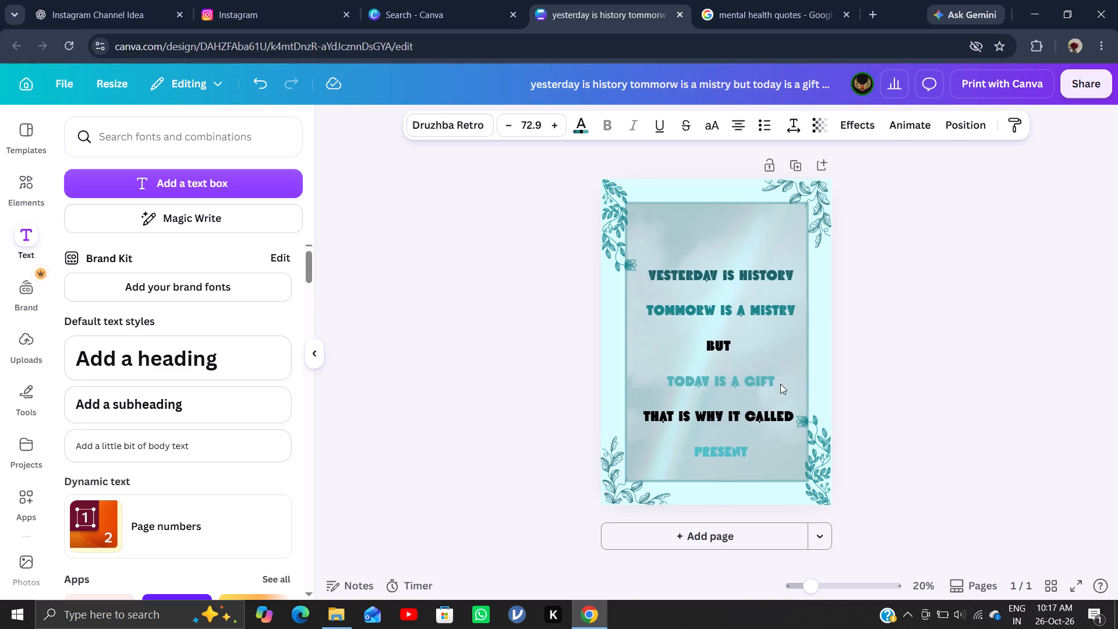
key("Left")
key("Left")
key("Left")
key("Left")
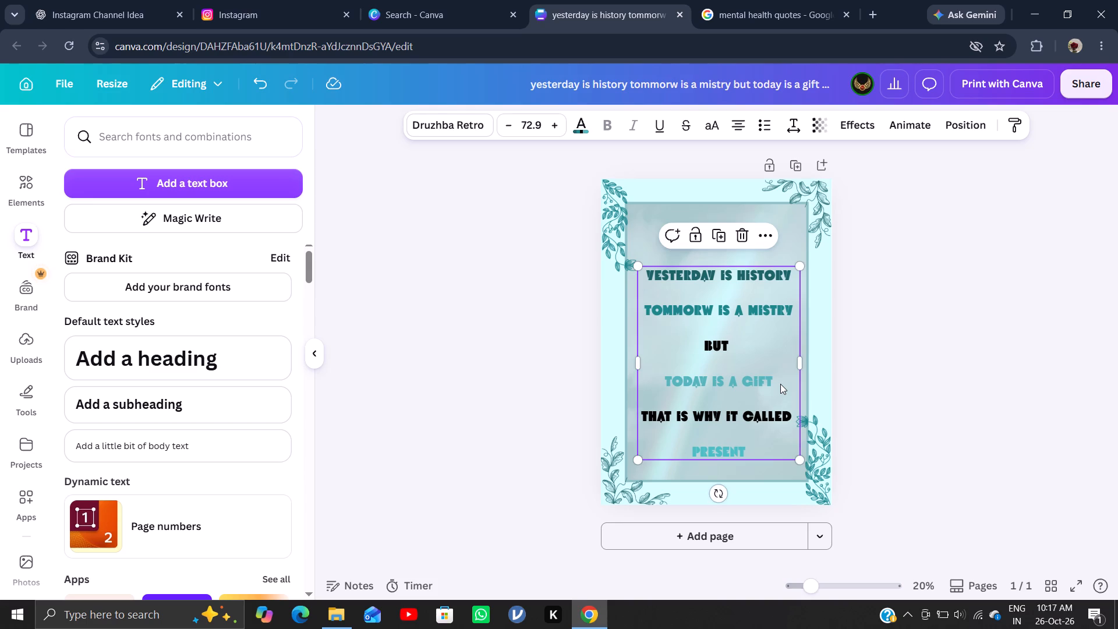
Nudge the quote text box upward in the panel to reduce the empty space above it.
key("Up")
key("Up")
key("Up")
key("Up")
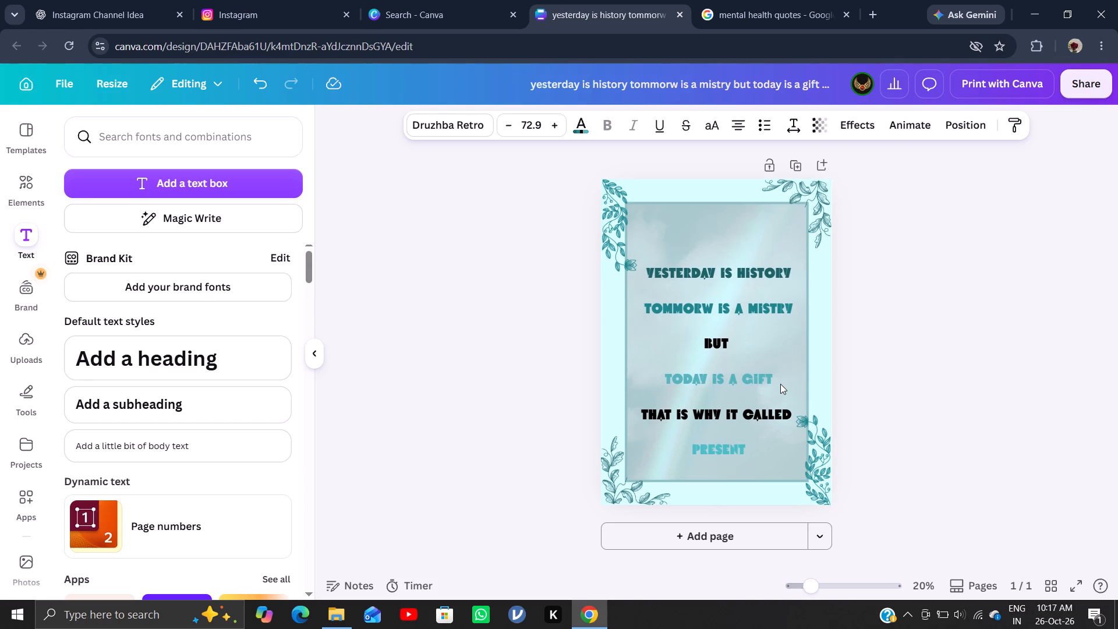
key("Up")
key("Up")
key("Up")
key("Up")
key("Up")
key("Up")
key("Up")
key("Up")
key("Up")
key("Up")
key("Up")
key("Up")
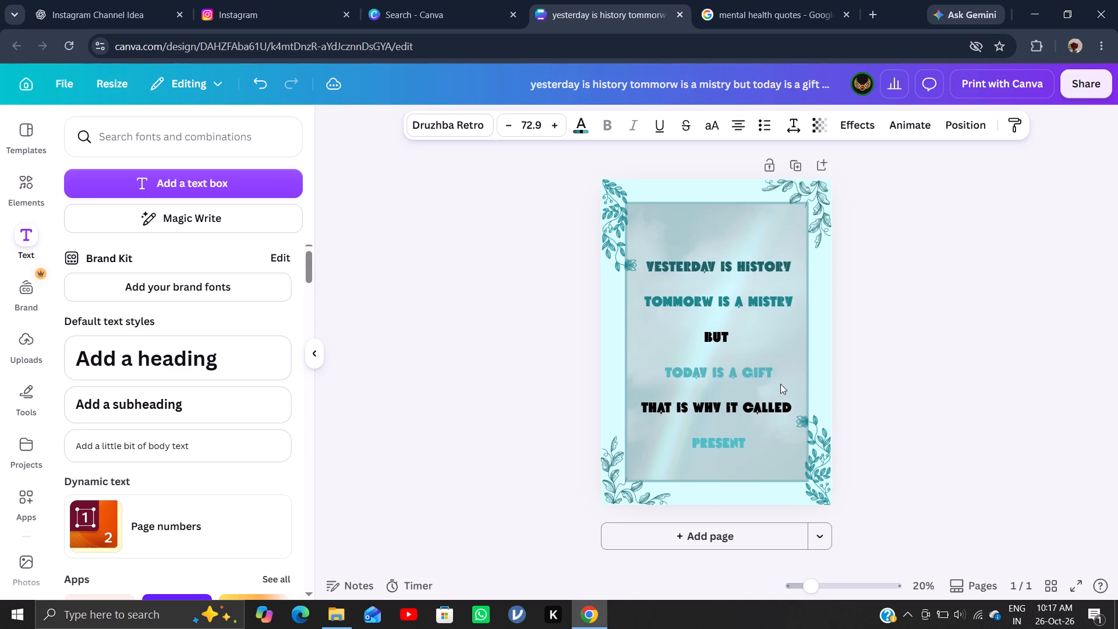
key("Up")
key("Up")
key("Up")
key("Up")
key("Up")
key("Up")
key("Up")
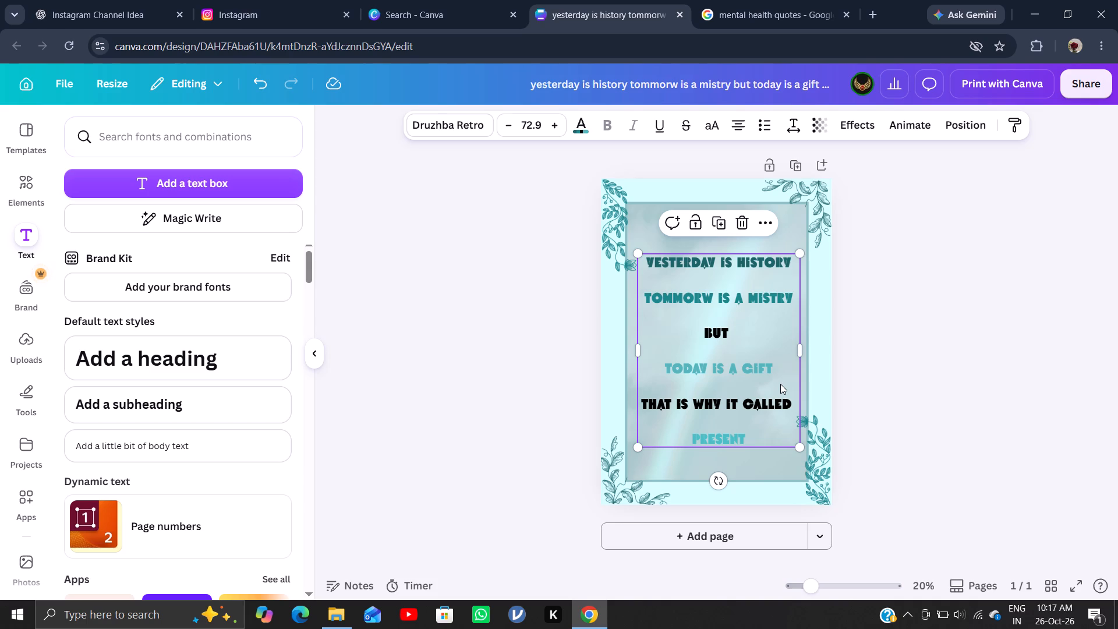
left_click(951, 330)
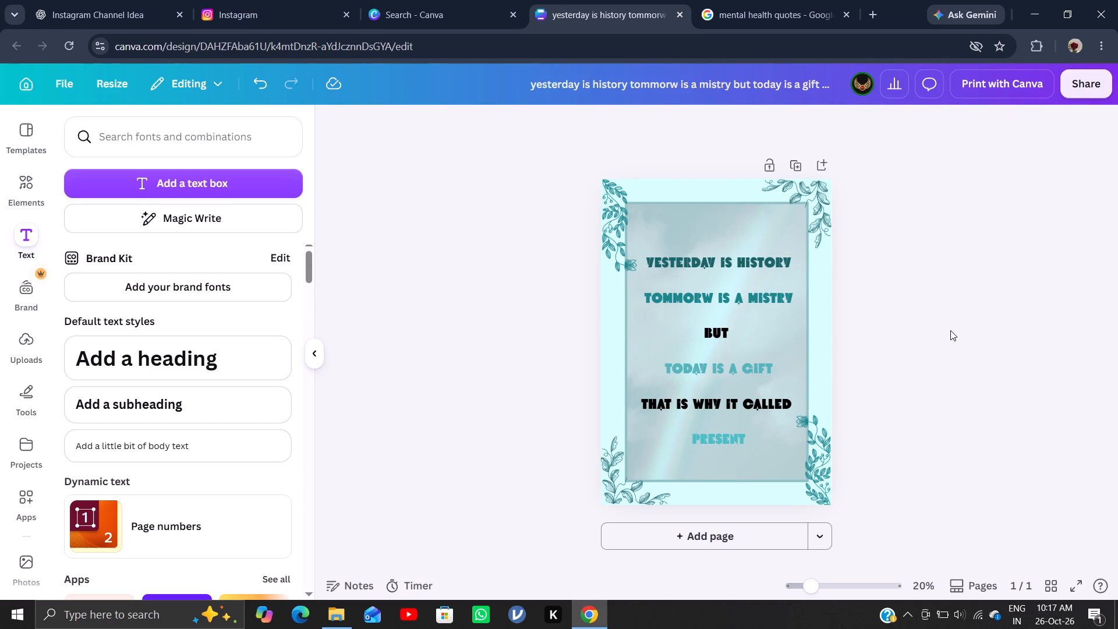
Nudge the quote text box further up until it is vertically centred in the panel.
left_click(714, 388)
key("Up")
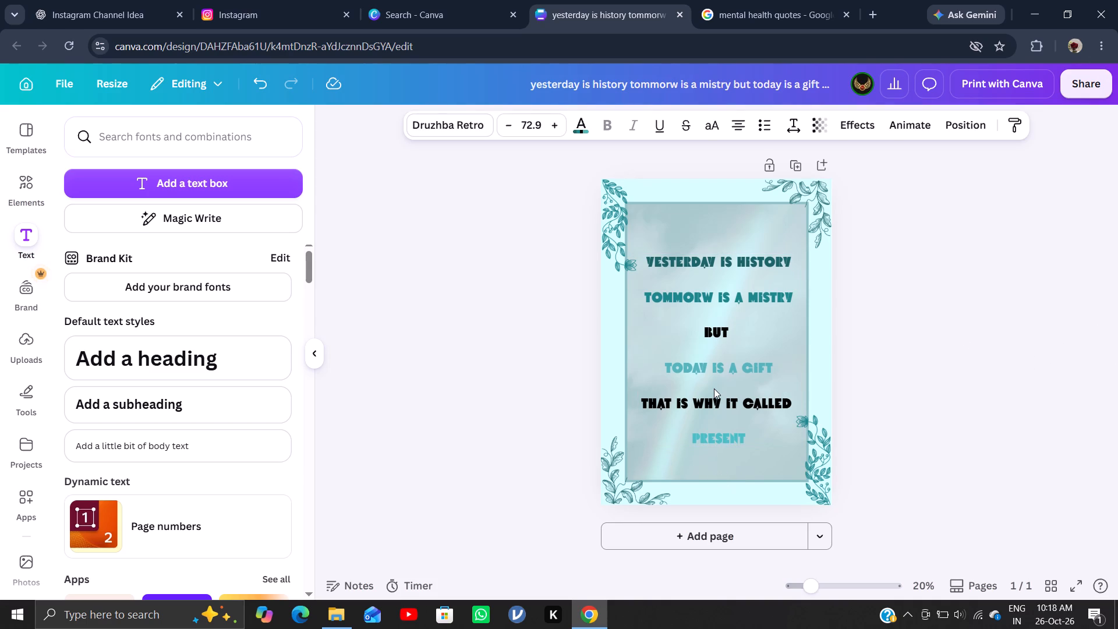
key("Up")
key("Up")
key("Up")
key("Up")
key("Up")
key("Up")
key("Up")
key("Up")
key("Up")
key("Up")
key("Up")
key("Up")
key("Up")
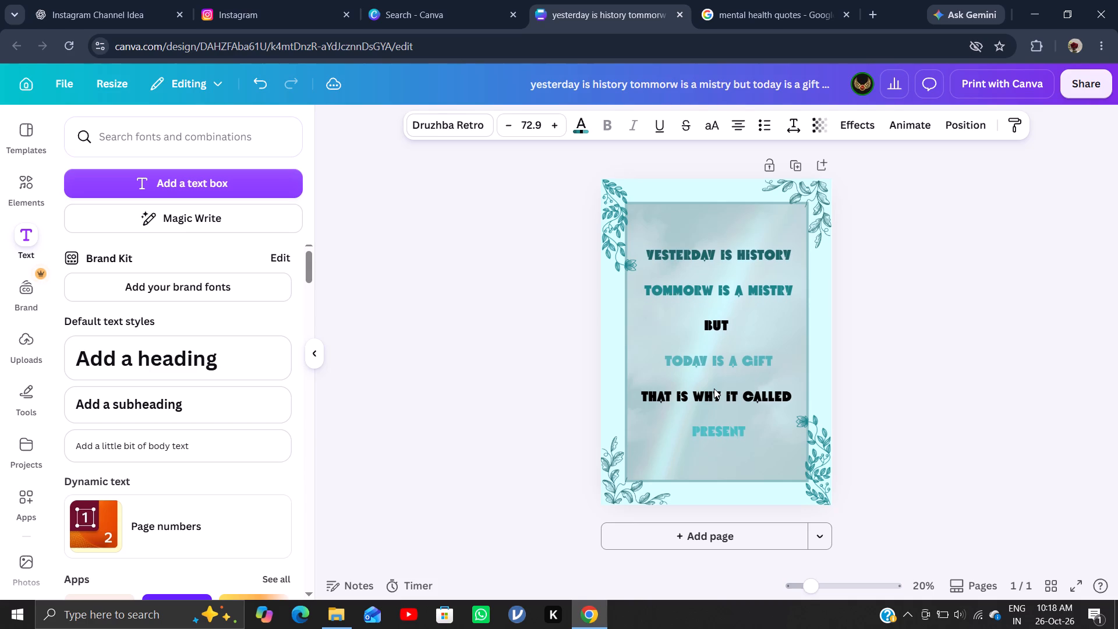
key("Up")
key("Up")
key("Up")
key("Up")
key("Up")
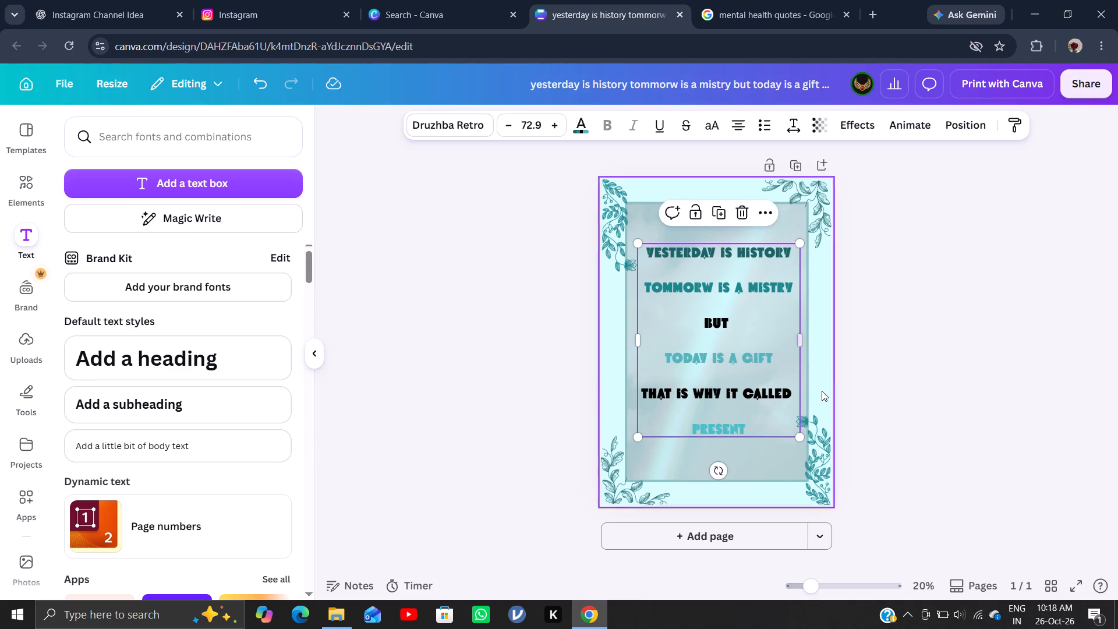
left_click(919, 352)
Raise the quote text box slightly above the panel's vertical centre, leaving extra space below "PRESENT".
key("Up")
key("Up")
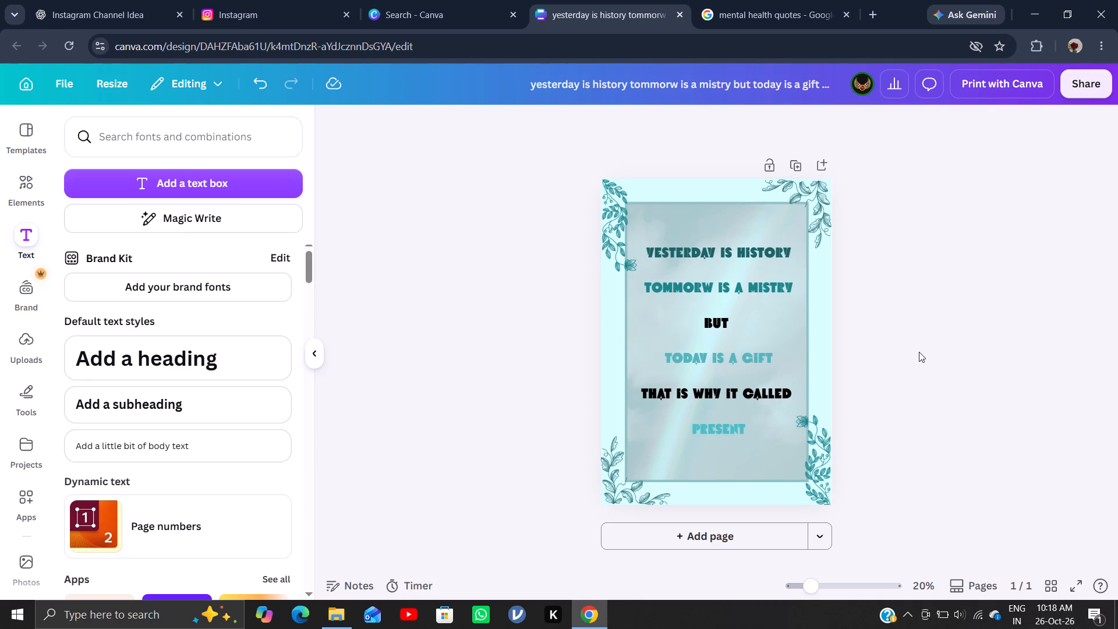
key("Up")
key("Up")
key("Up")
key("Up")
key("Up")
left_click(772, 358)
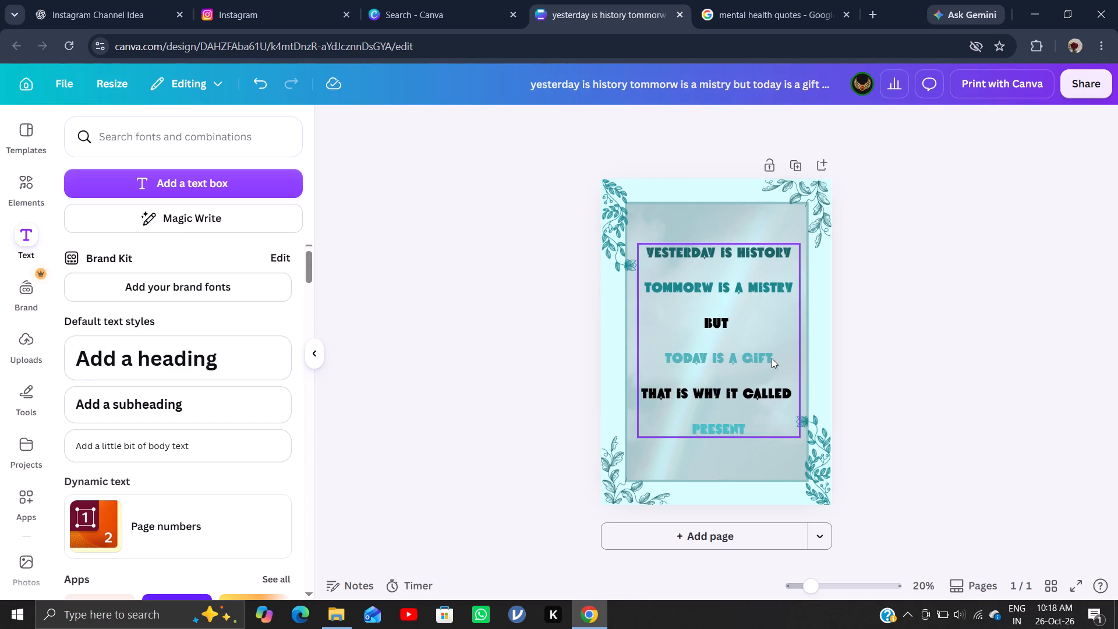
key("Up")
key("Up")
key("Up")
key("Up")
key("Up")
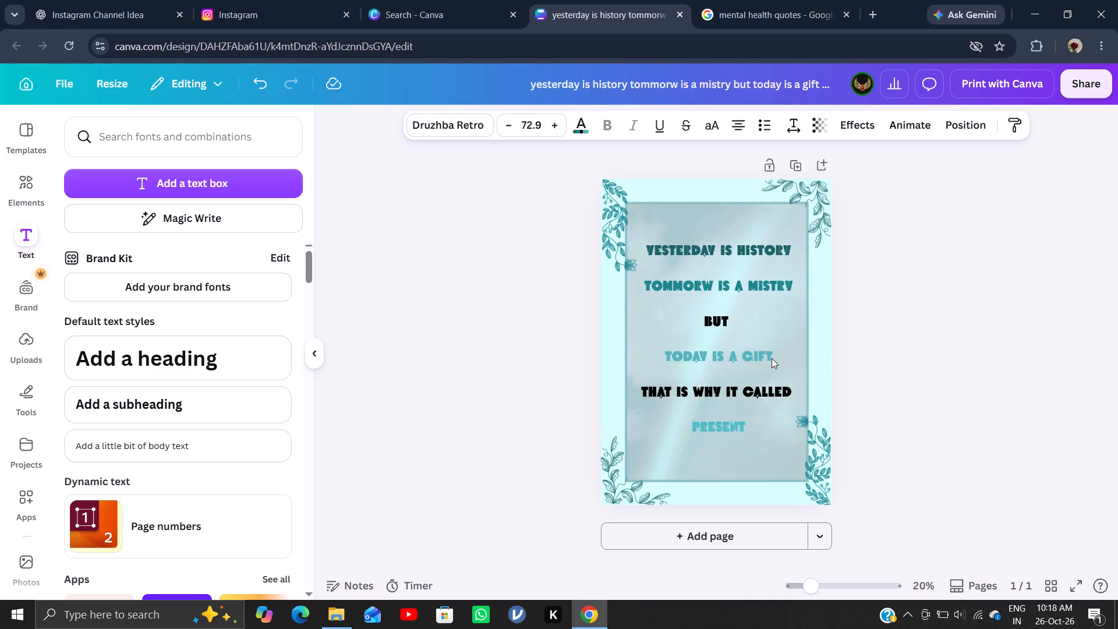
key("Up")
key("Up")
key("Up")
key("Up")
key("Up")
key("Up")
key("Up")
key("Up")
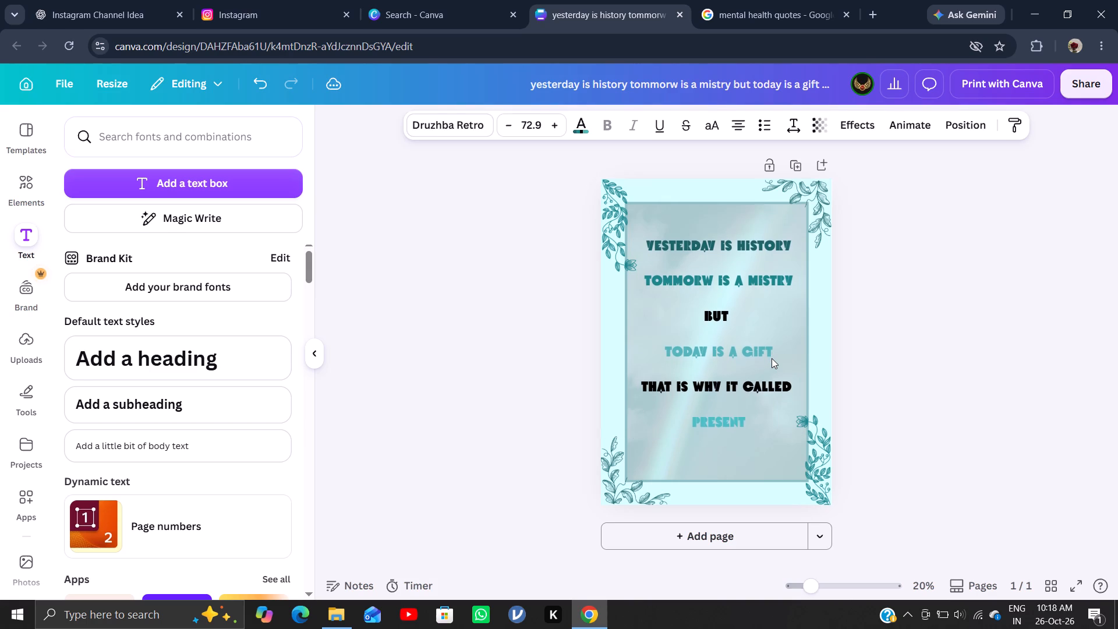
key("Up")
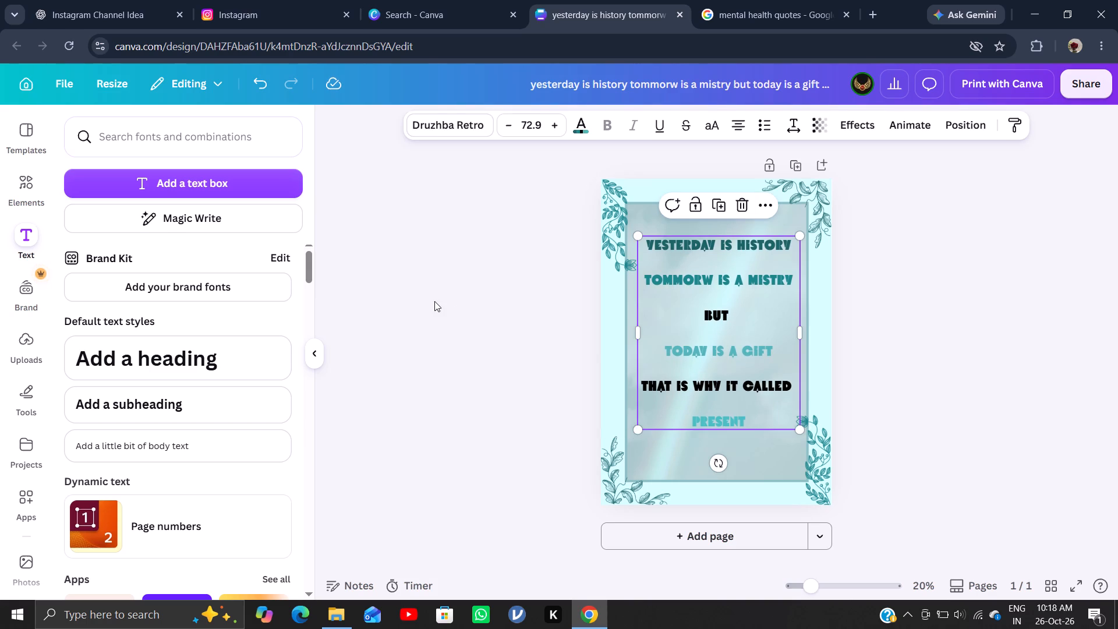
Add a straight horizontal line and place it centred on the page just below the word "PRESENT".
left_click(27, 390)
left_click(70, 315)
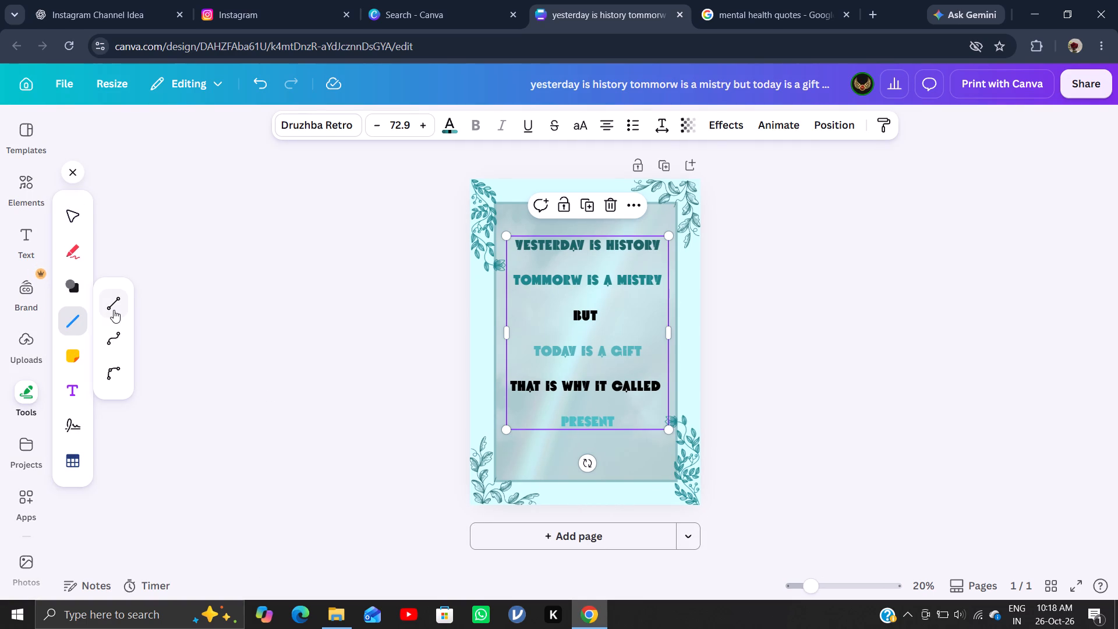
left_click(114, 310)
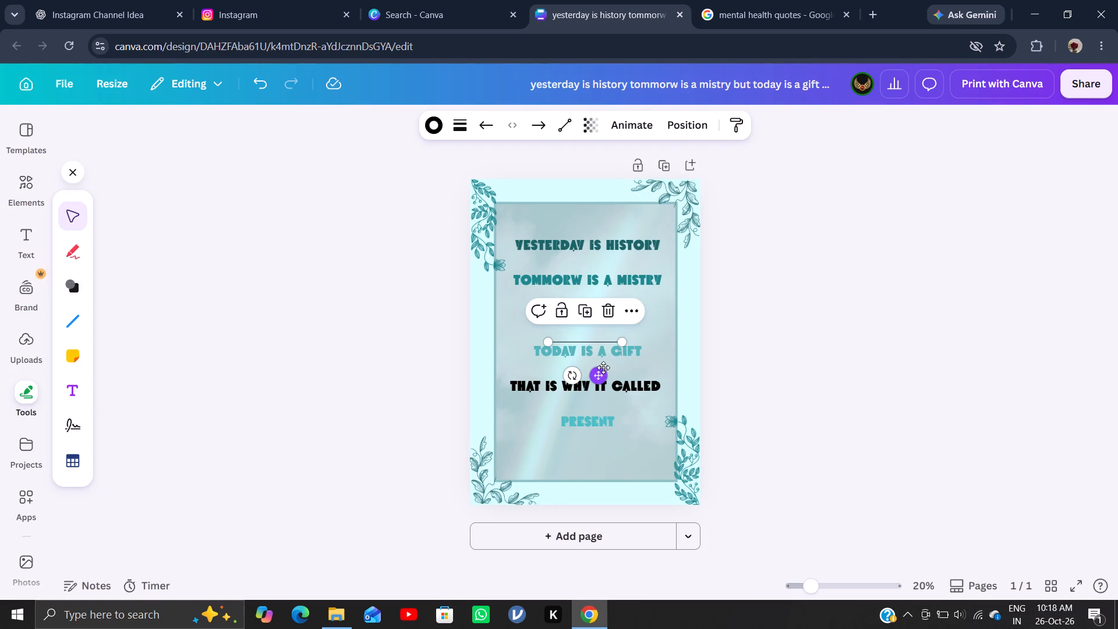
left_click_drag(599, 376, 597, 475)
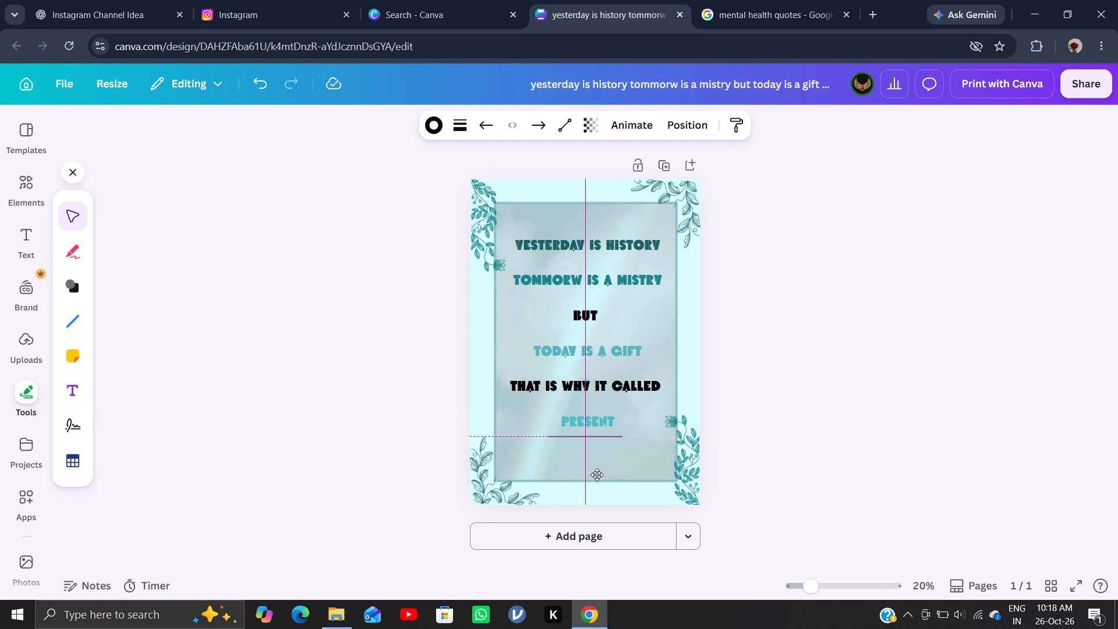
left_click_drag(597, 475, 598, 475)
left_click_drag(598, 475, 598, 477)
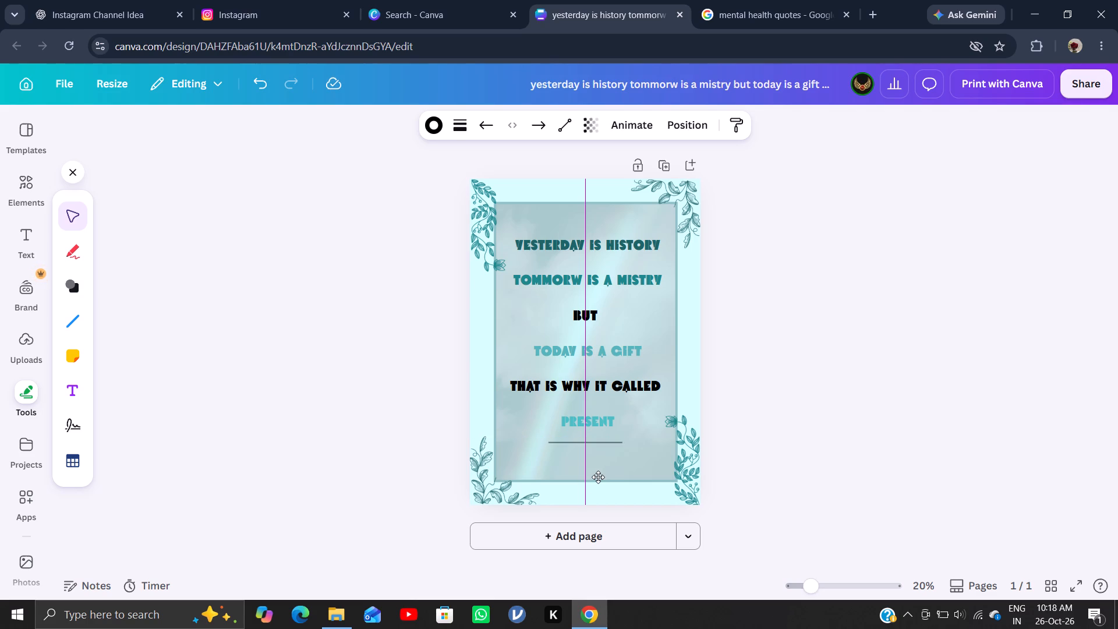
left_click_drag(598, 477, 597, 472)
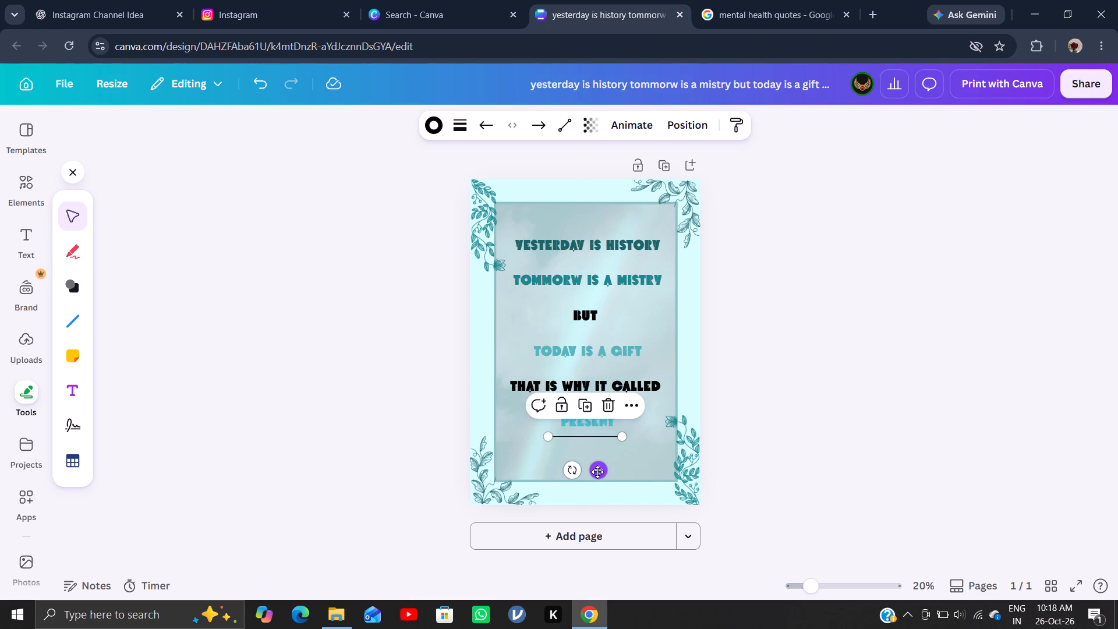
key("Down")
key("Down")
key("Down")
left_click(597, 472)
left_click(820, 430)
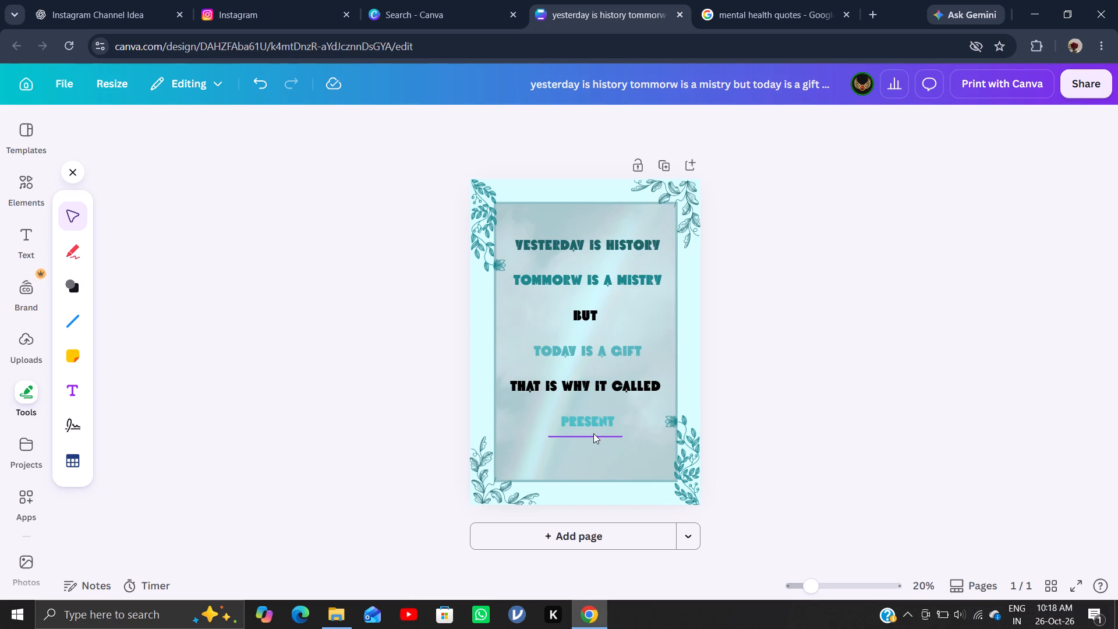
Nudge the line slightly down and to the right so it sits centred beneath "PRESENT".
left_click(593, 434)
key("Down")
key("Down")
key("Down")
key("Down")
key("Down")
key("Down")
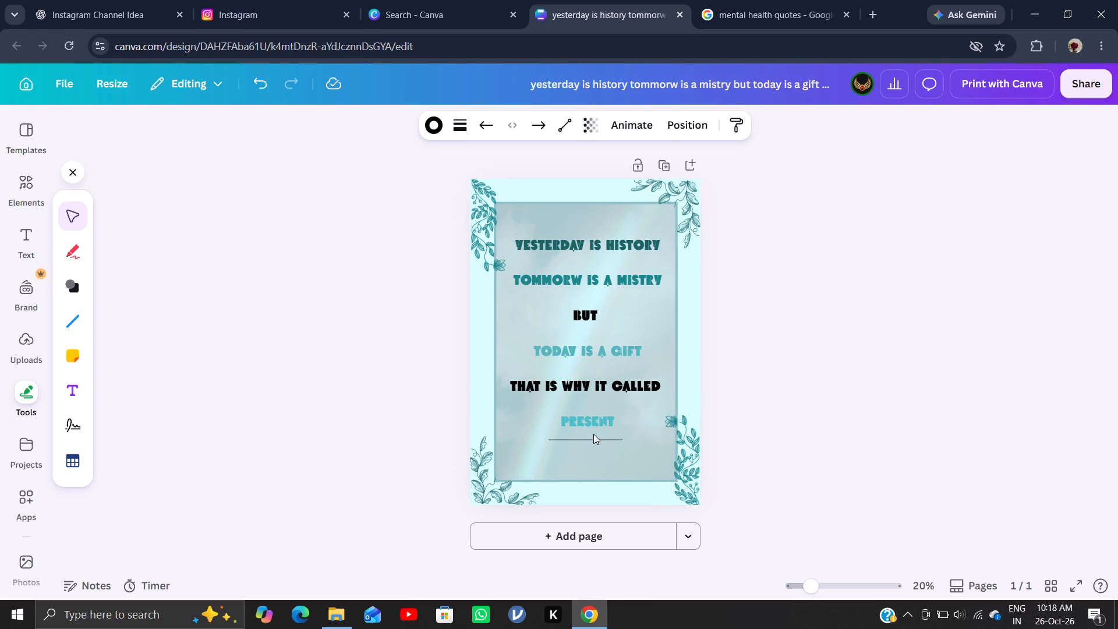
key("Down")
key("Down")
key("Right")
key("Right")
key("Right")
key("Right")
key("Right")
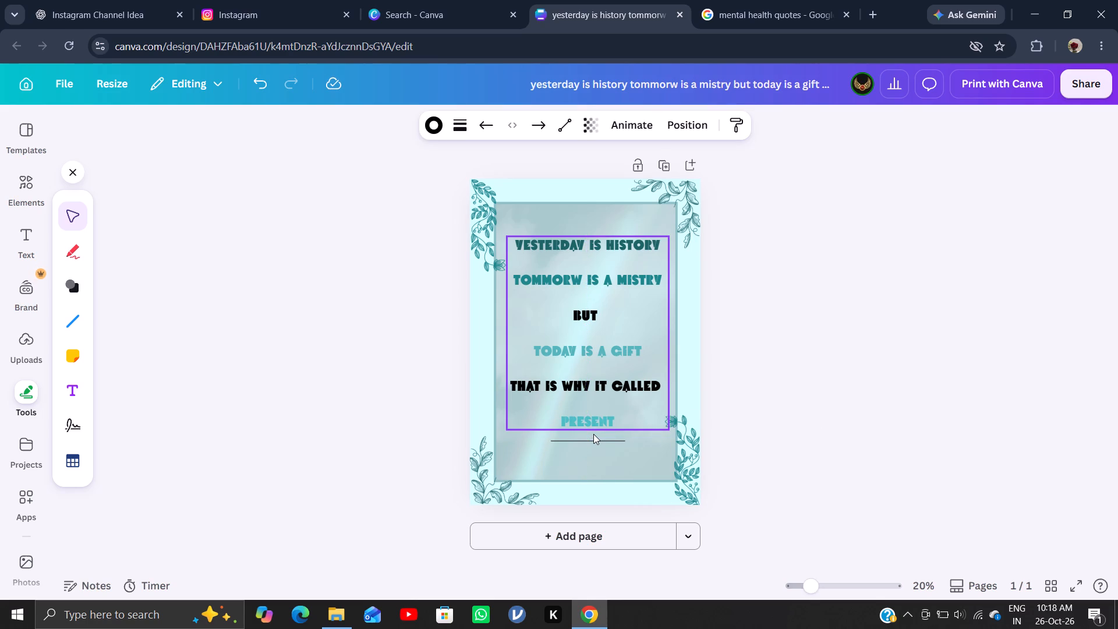
key("Left")
key("Left")
key("Right")
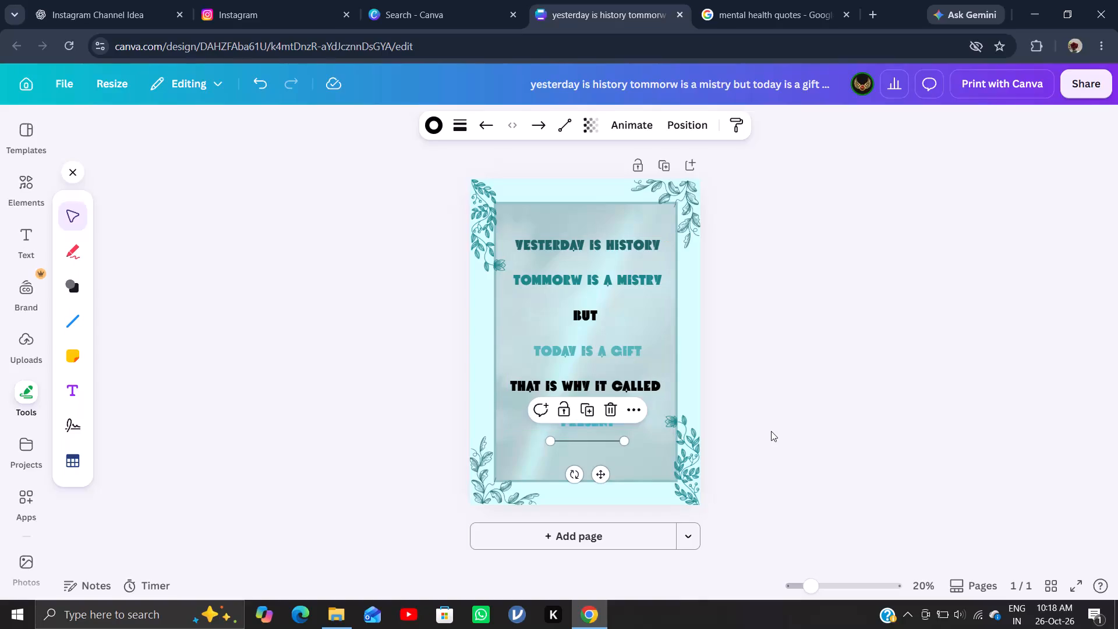
left_click(771, 431)
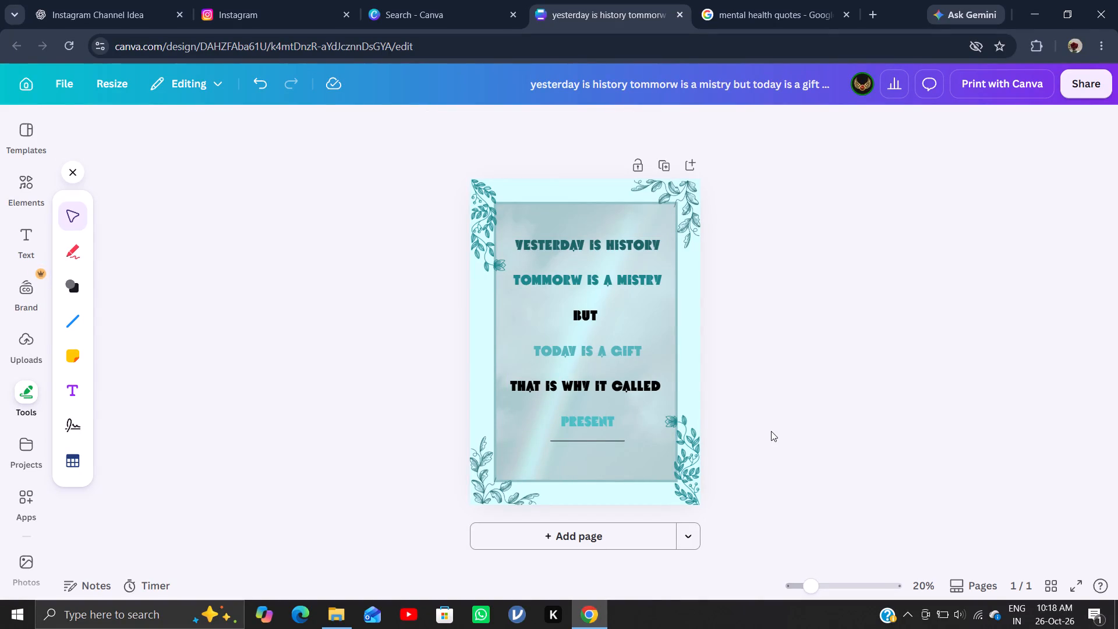
Nudge the line further down to widen the gap between it and "PRESENT".
left_click(595, 436)
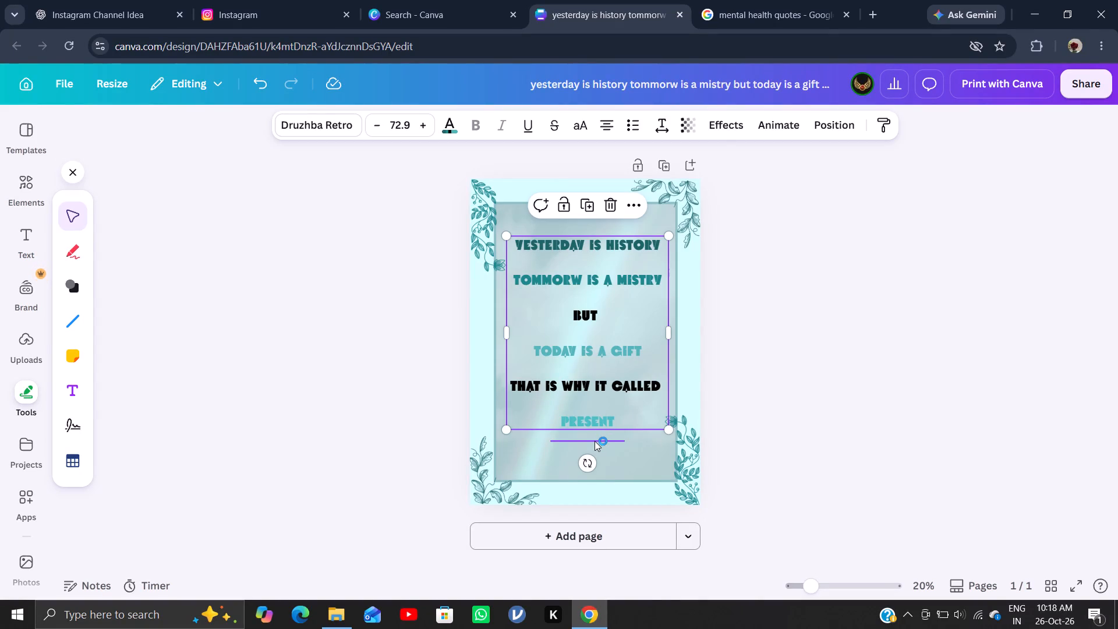
left_click(595, 441)
key("Down")
key("Down")
key("Down")
key("Down")
key("Down")
key("Down")
key("Down")
key("Down")
key("Down")
key("Down")
key("Down")
key("Down")
key("Down")
key("Down")
key("Down")
key("Down")
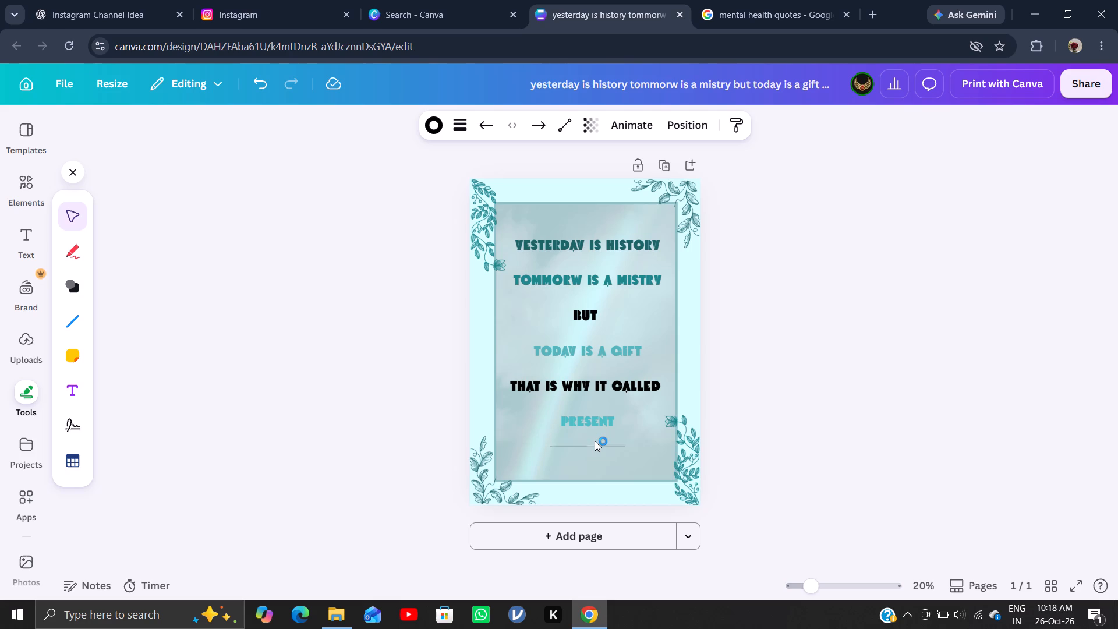
Undo the removal of the line beneath "PRESENT".
left_click(602, 414)
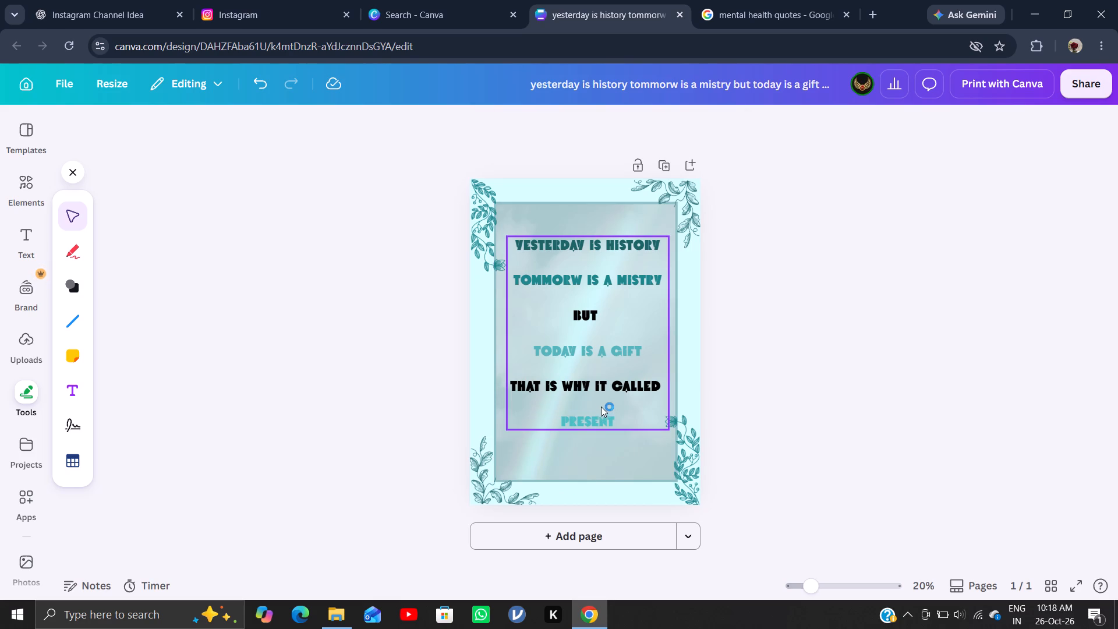
left_click(599, 401)
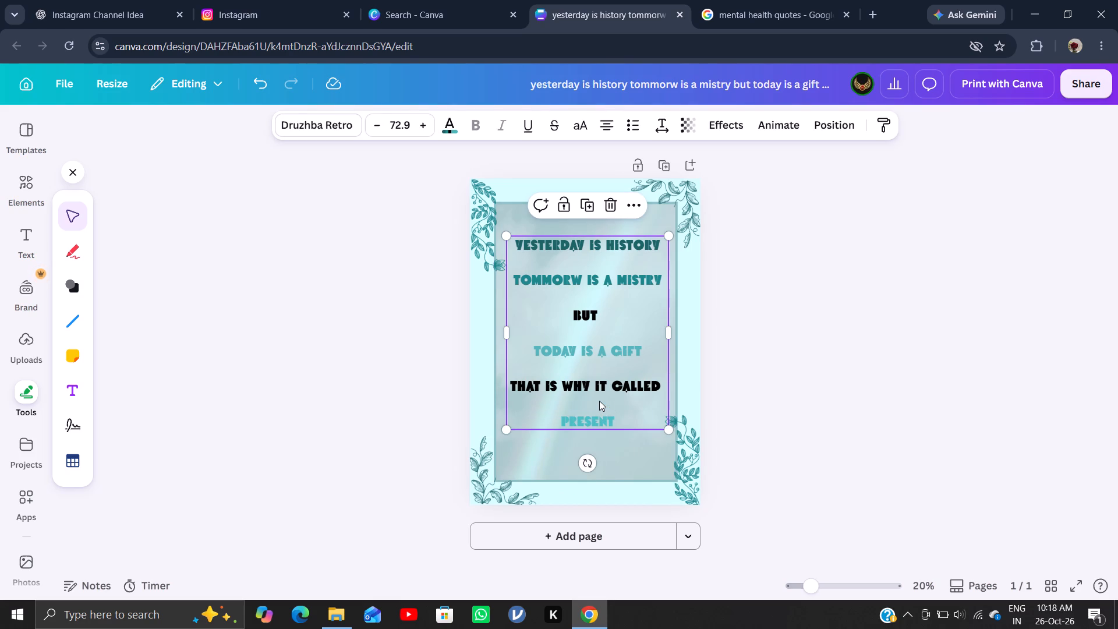
key("ctrl+shift+z")
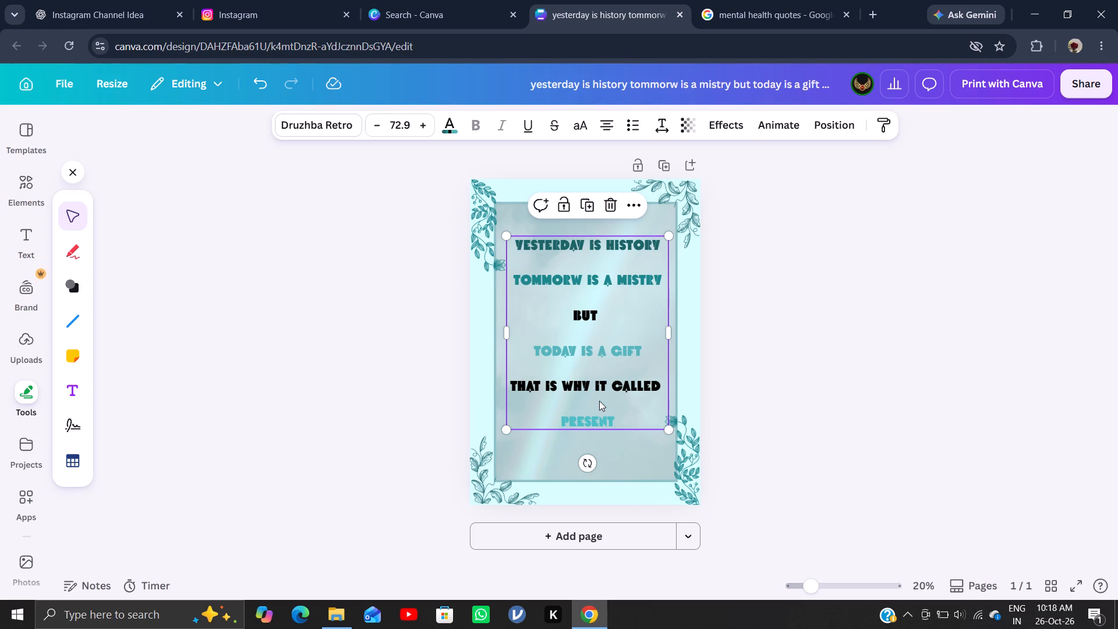
key("ctrl+z")
Nudge the quote text box down so "PRESENT" sits closer to the line beneath it.
left_click(599, 401)
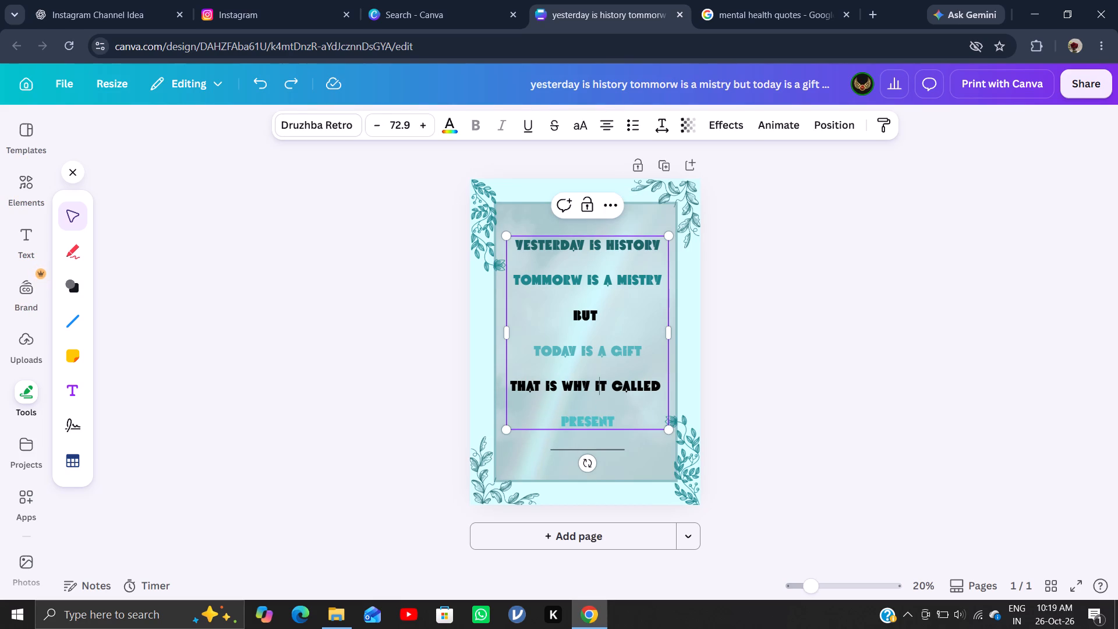
key("Down")
left_click(797, 376)
left_click(658, 354)
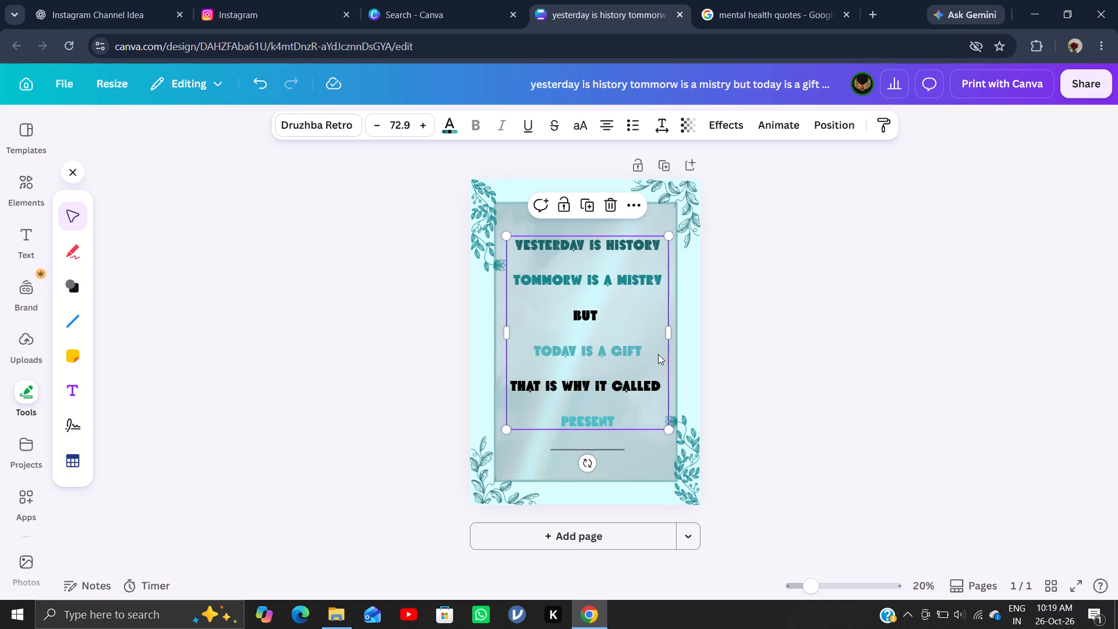
key("Down")
key("Down")
key("Down")
key("Down")
key("Down")
key("Down")
key("Down")
key("Down")
key("Down")
key("Down")
key("Down")
key("Down")
key("Down")
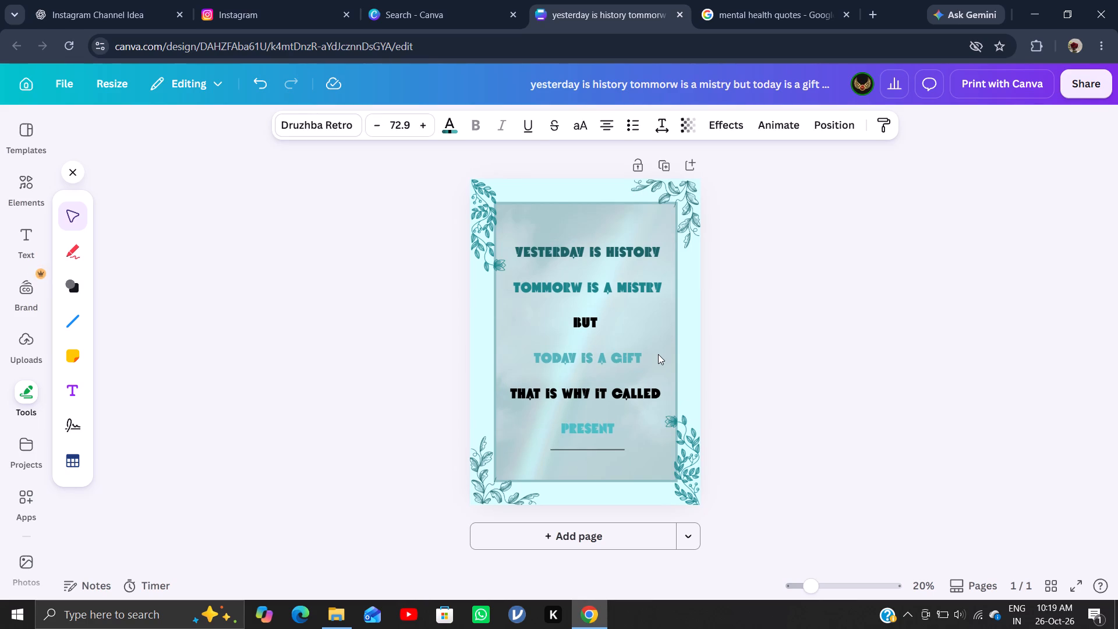
key("Down")
key("Down")
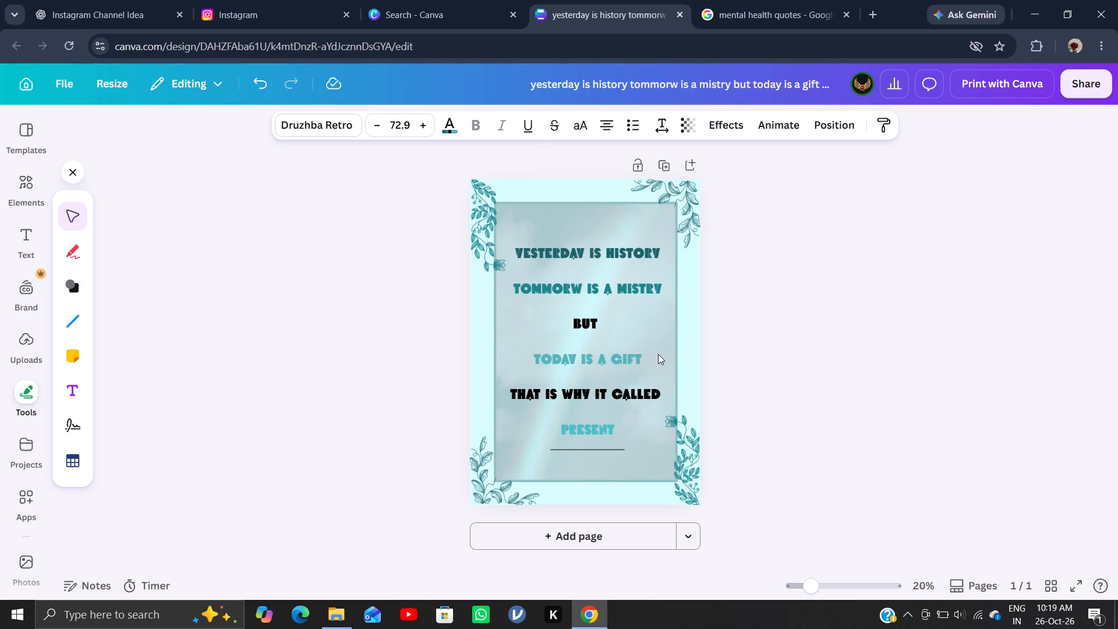
Nudge the quote text box slightly further down toward the line beneath "PRESENT".
key("Down")
key("Down")
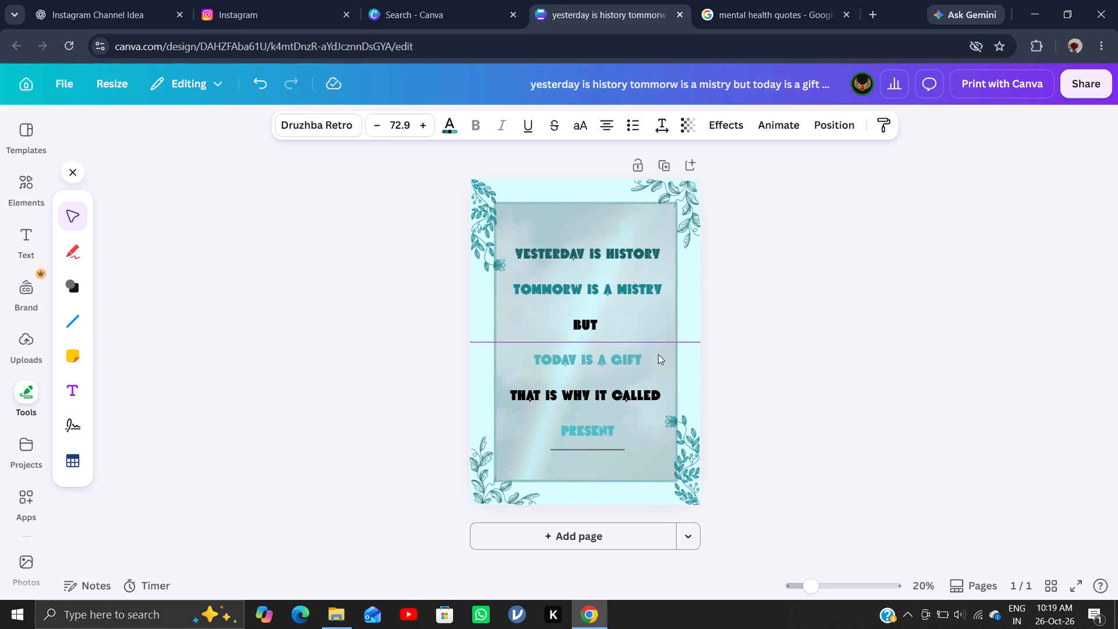
Recolour the thin line beneath "PRESENT" from the design's dark cyan to a muted grey-teal, #566565, and deselect it.
left_click(609, 452)
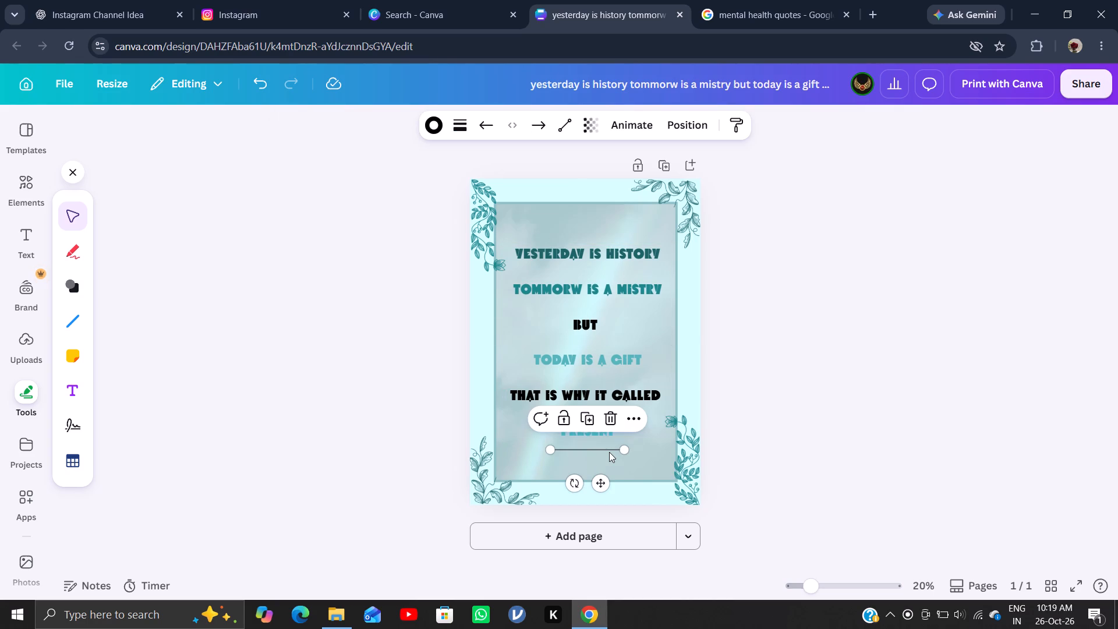
left_click(433, 130)
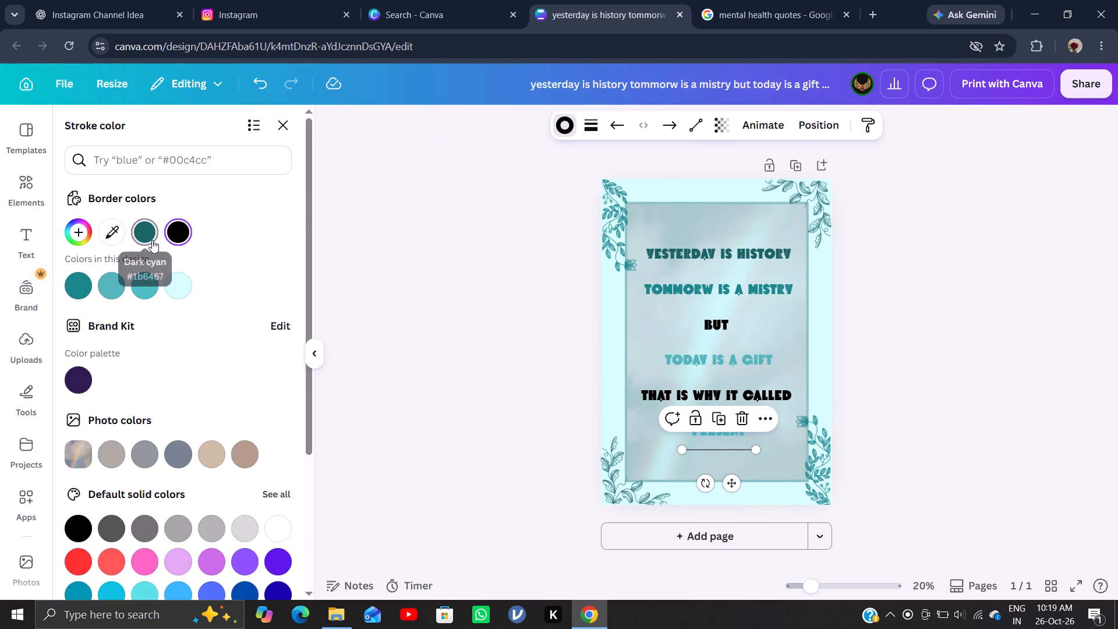
left_click(148, 234)
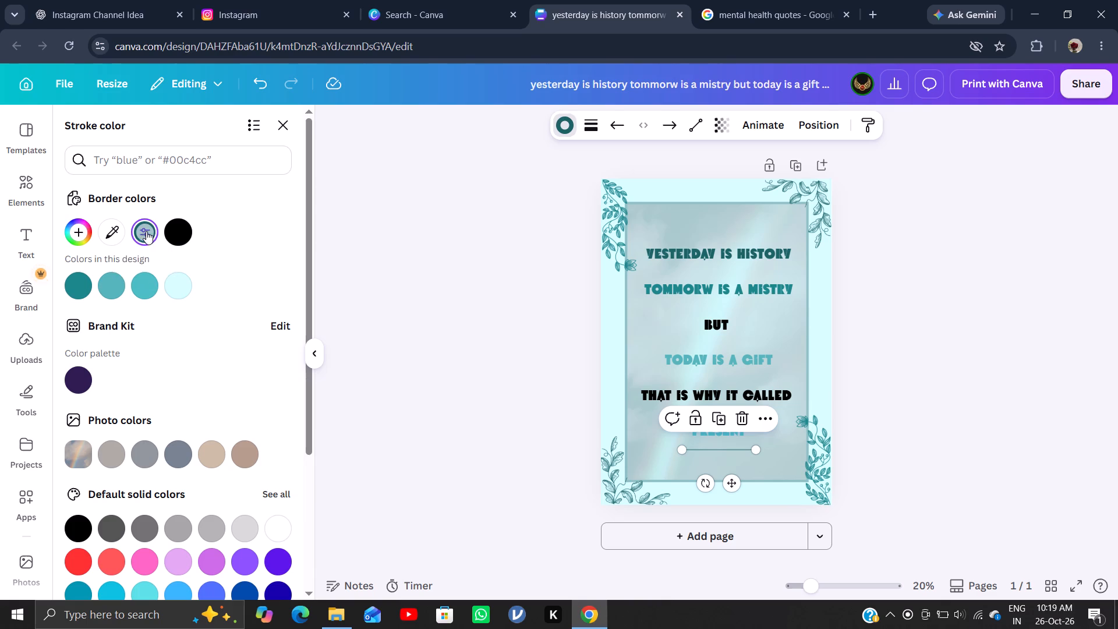
left_click(146, 229)
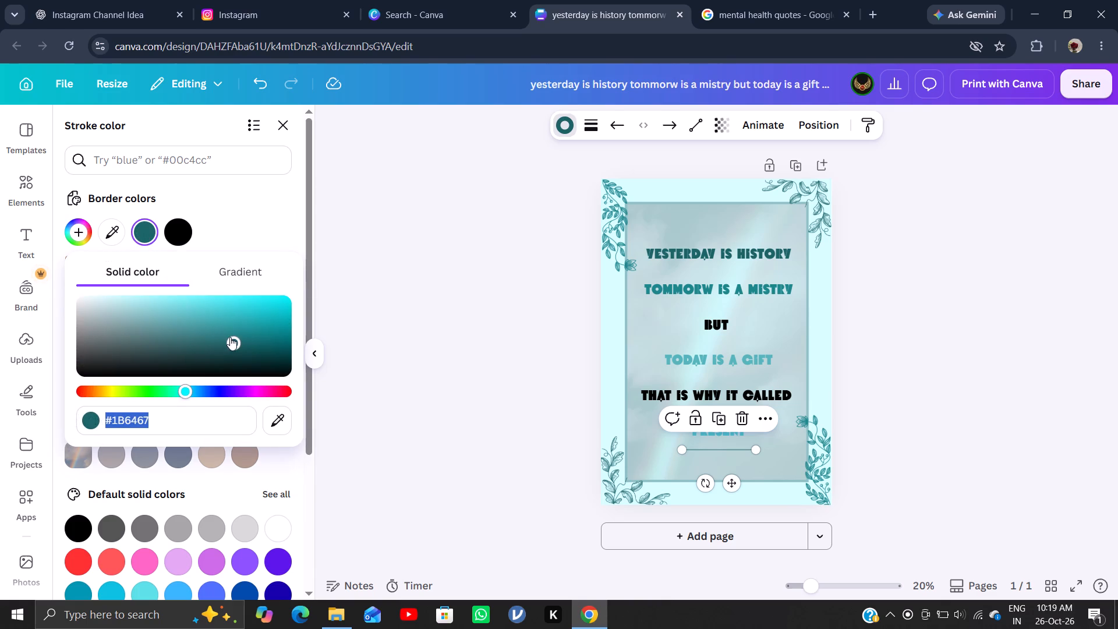
left_click(232, 339)
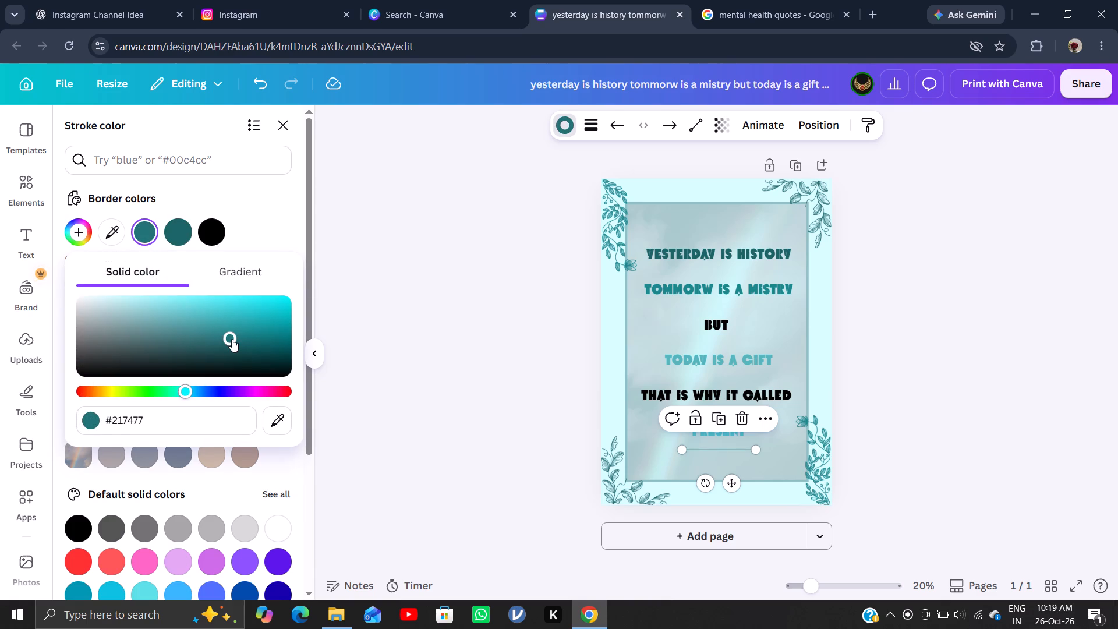
key("Left")
key("Left")
key("Left")
key("Left")
key("Left")
key("Left")
key("Left")
key("Left")
key("Left")
key("Left")
key("Left")
key("Left")
key("Left")
key("Left")
key("Left")
key("Left")
key("Left")
key("Left")
key("Left")
key("Left")
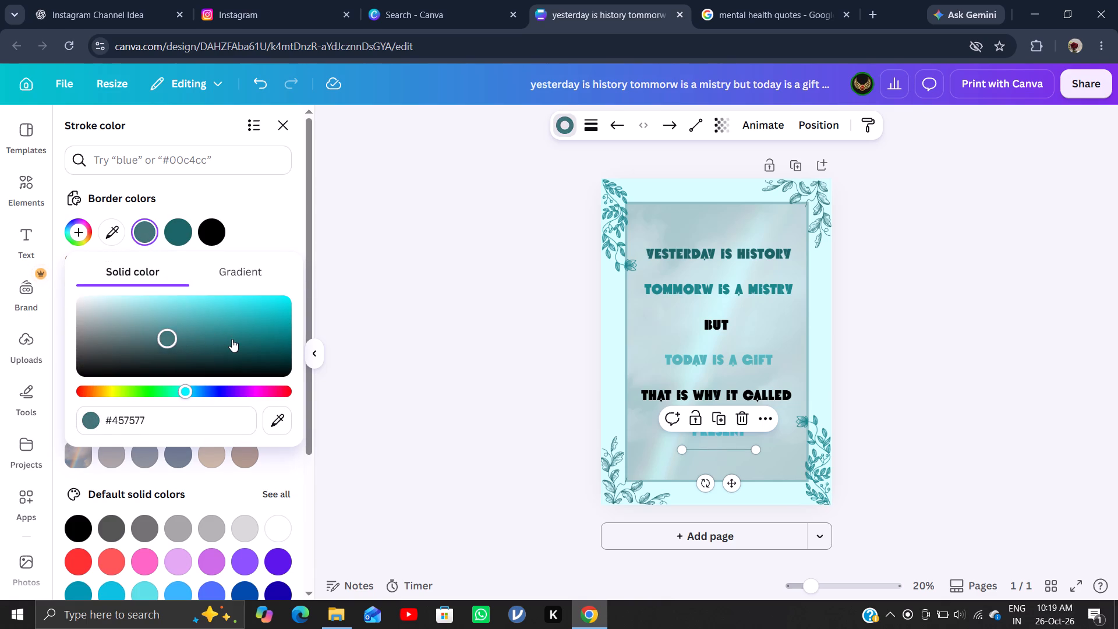
key("Down")
key("Down")
key("Down")
key("Down")
key("Down")
key("Down")
key("Down")
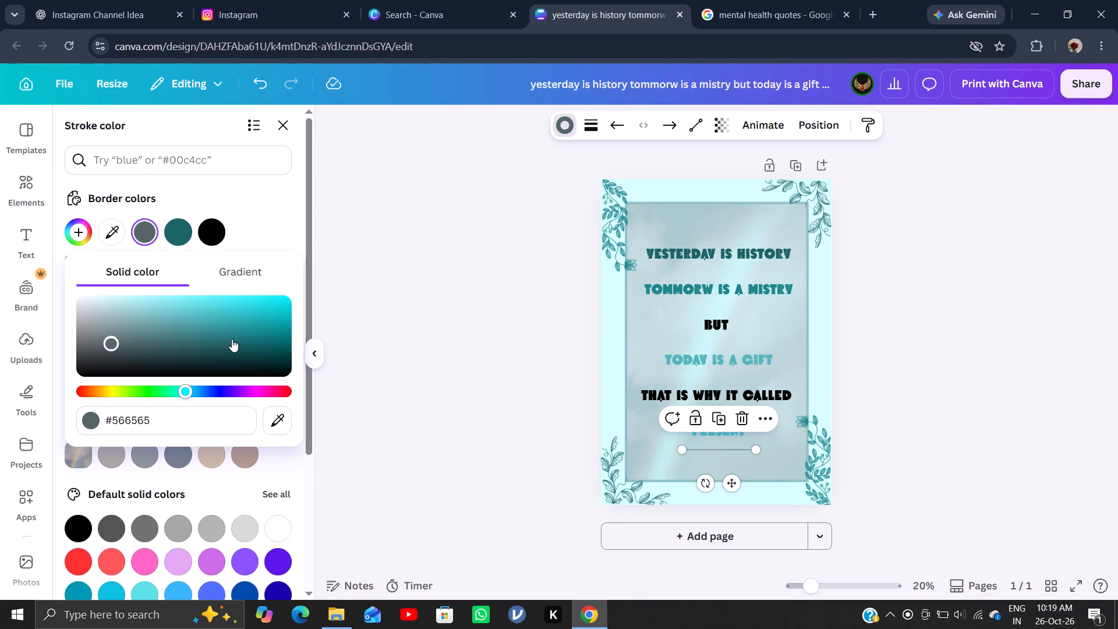
left_click(537, 603)
left_click(901, 384)
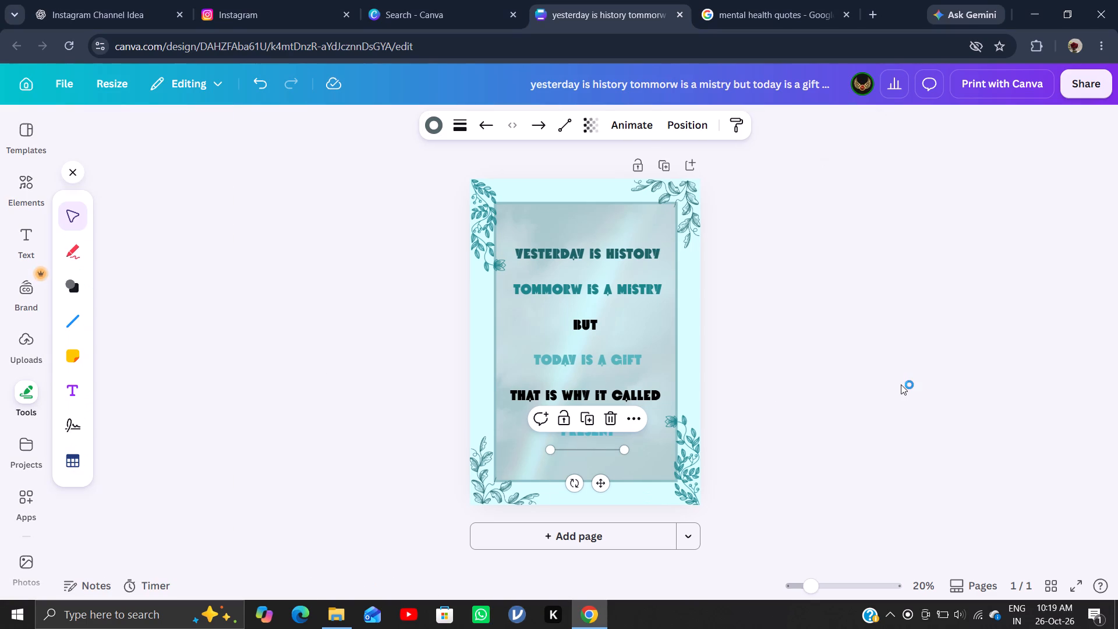
left_click(901, 384)
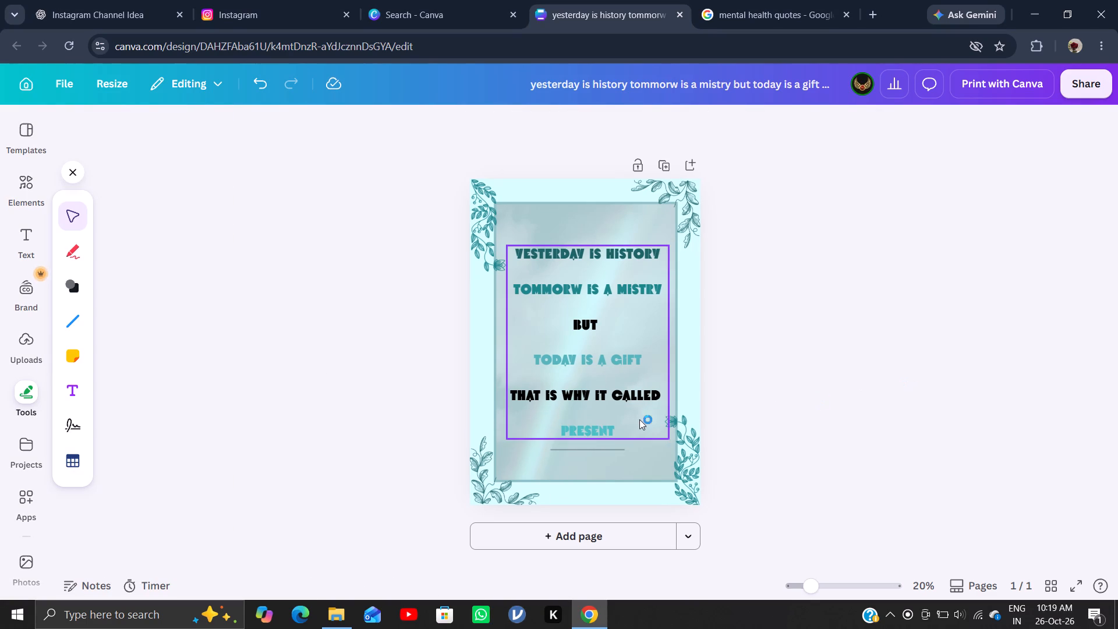
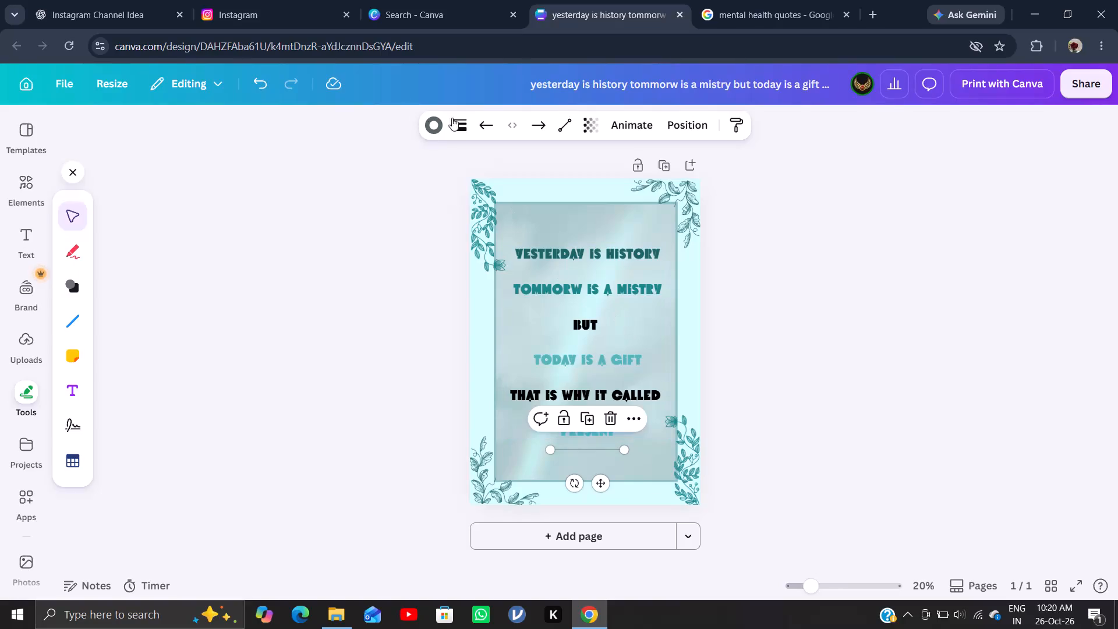
Give the line beneath "PRESENT" rounded end points and a stroke weight of 25.
left_click(462, 125)
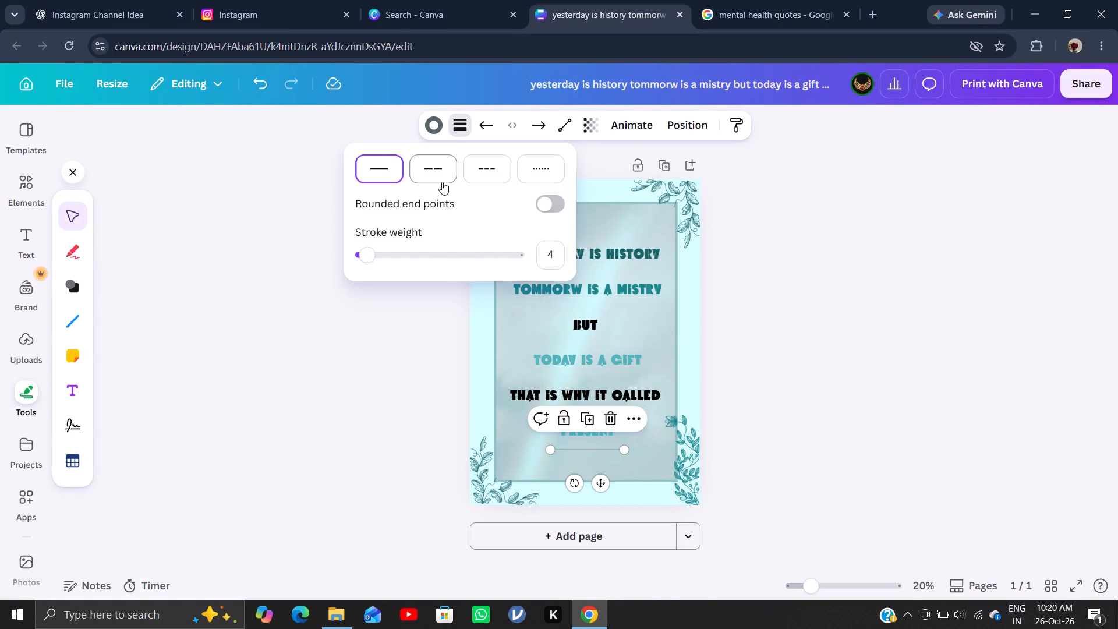
left_click_drag(372, 259, 385, 259)
left_click(544, 204)
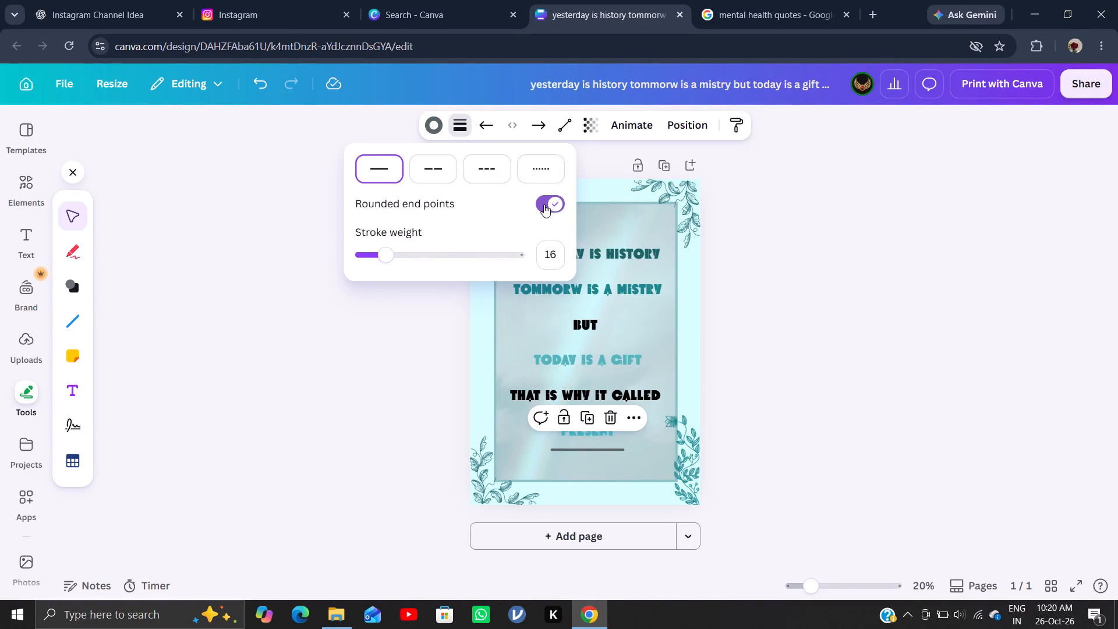
left_click_drag(382, 262, 409, 258)
left_click_drag(409, 258, 395, 257)
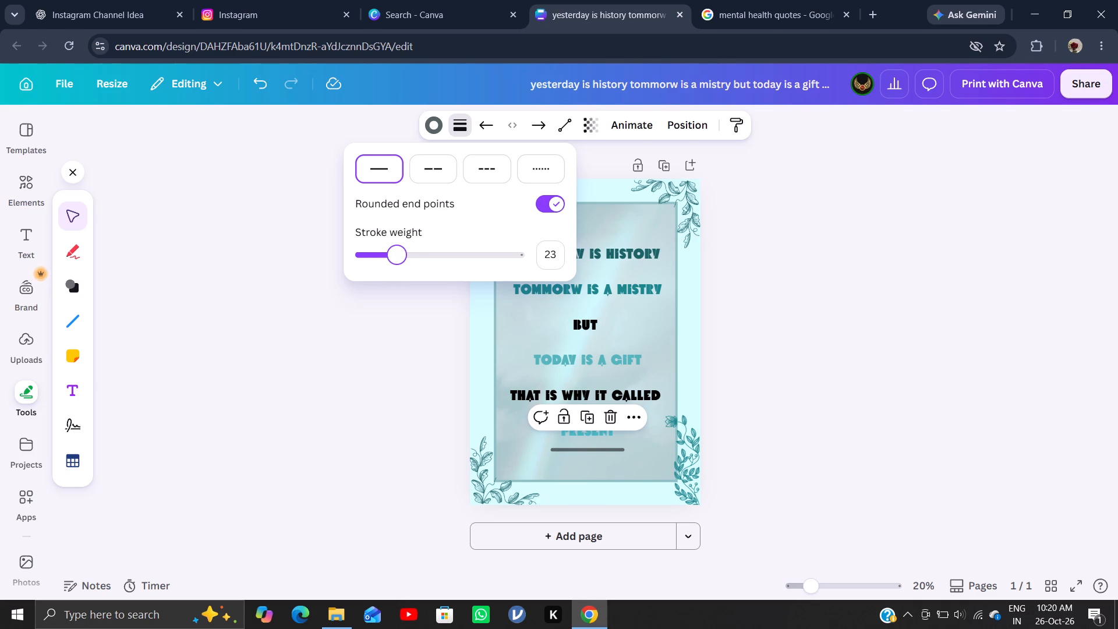
left_click_drag(395, 257, 399, 257)
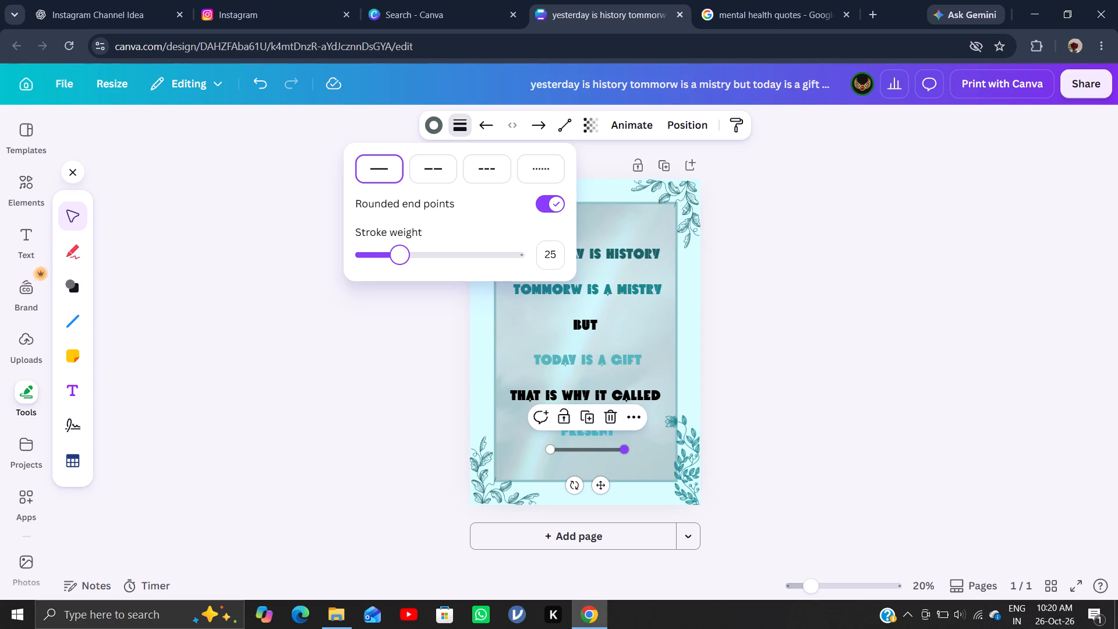
Lengthen the line beneath "PRESENT" slightly at both ends to a length of about 15.5, then deselect it.
left_click_drag(627, 448, 632, 448)
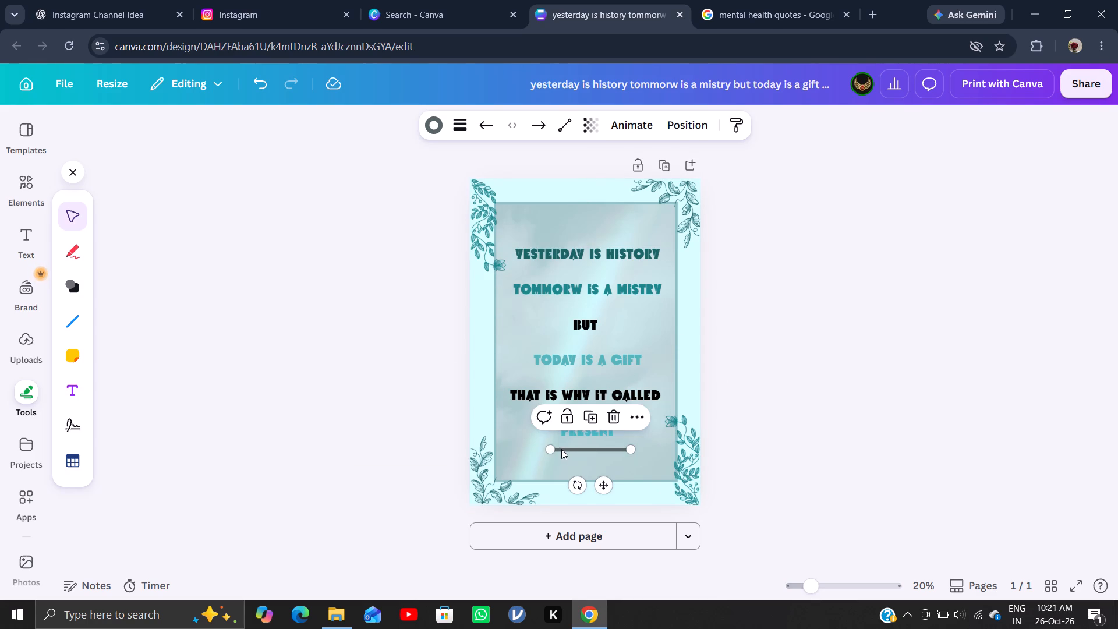
left_click(553, 448)
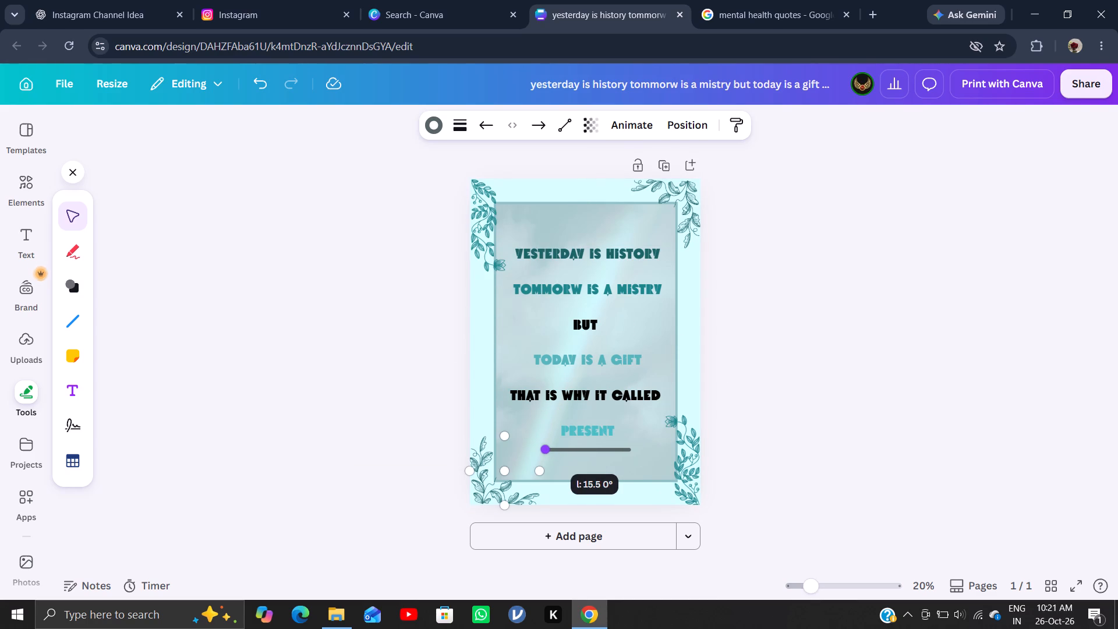
left_click(935, 400)
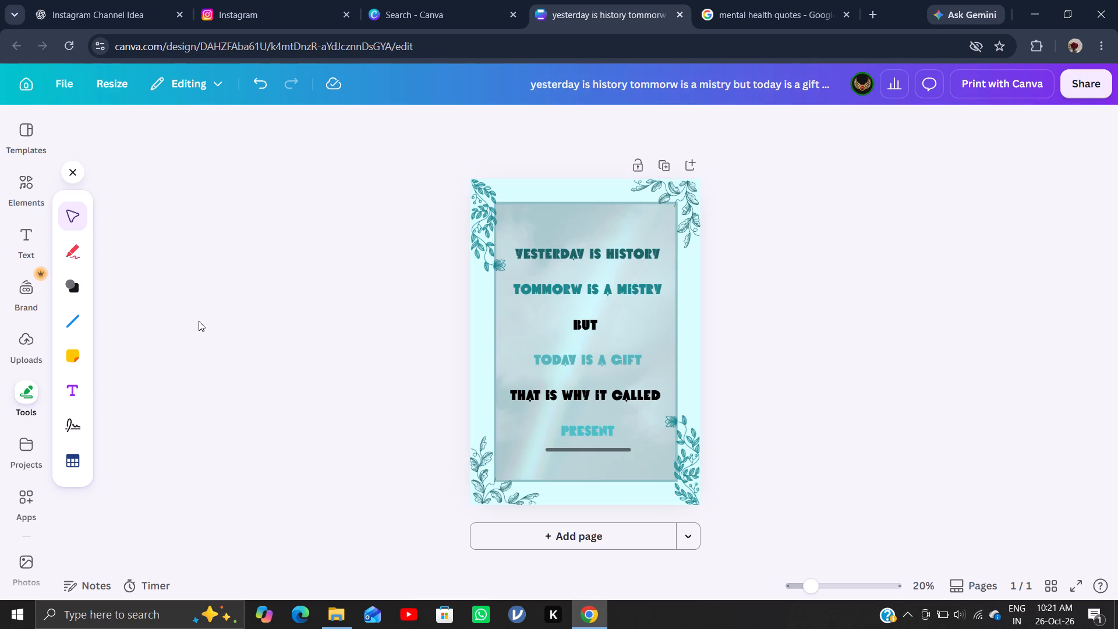
Add a body text box to the poster and replace its placeholder with "ogvy".
left_click(17, 236)
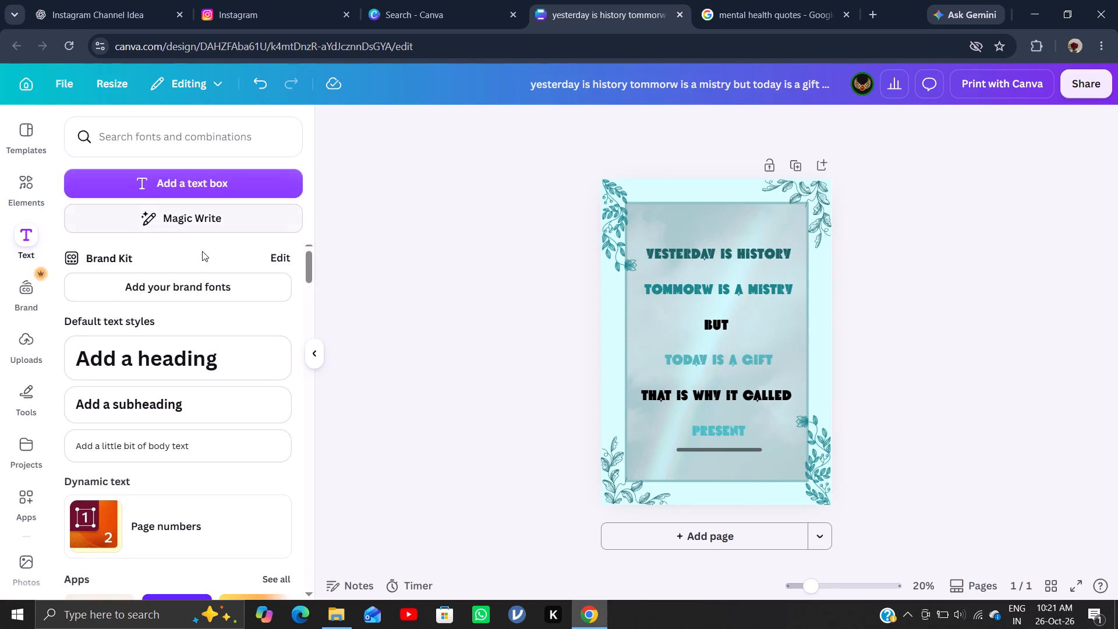
left_click(197, 143)
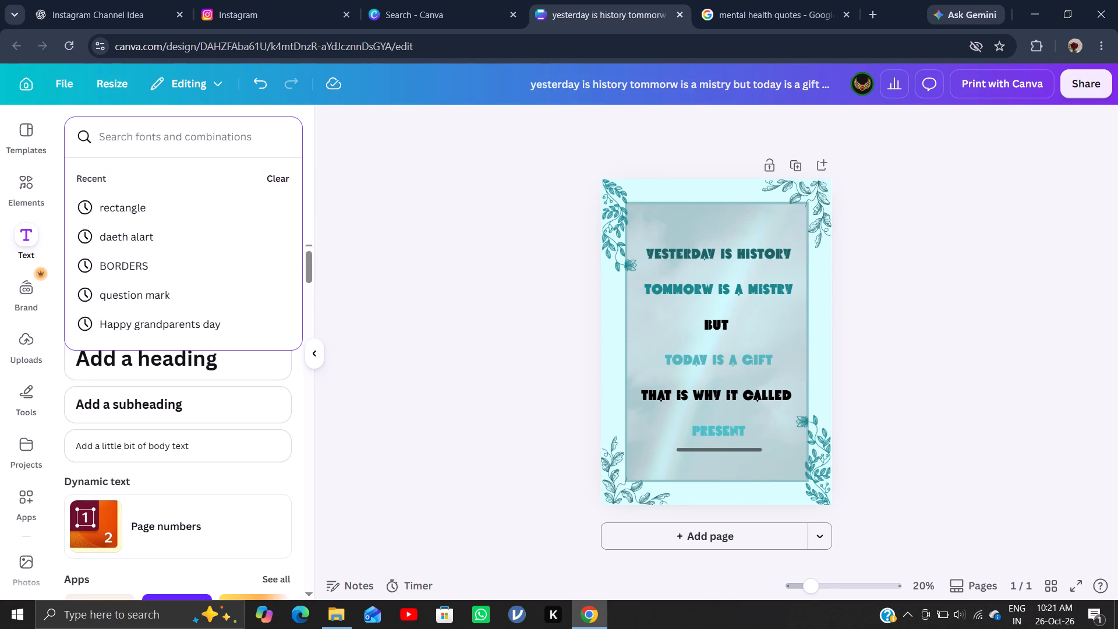
left_click(344, 243)
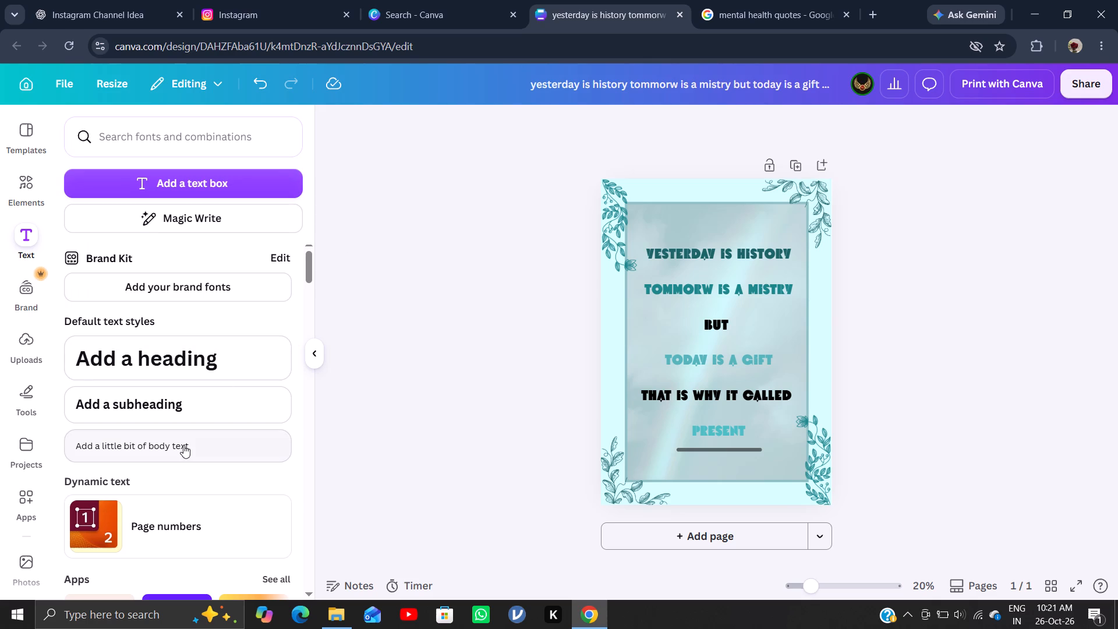
left_click(183, 445)
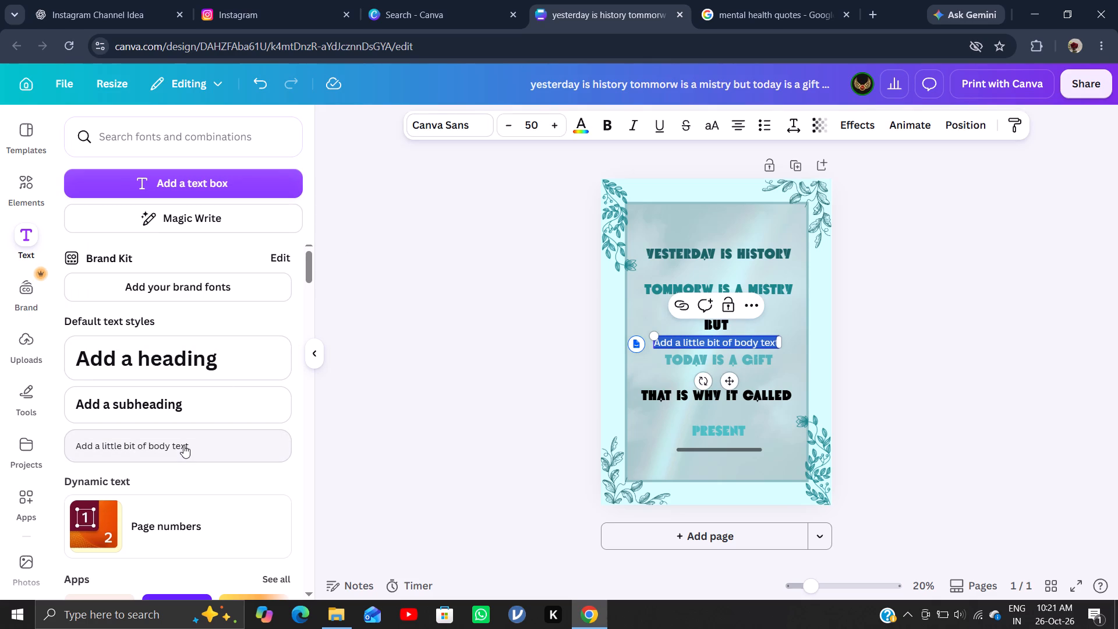
key("BackSpace")
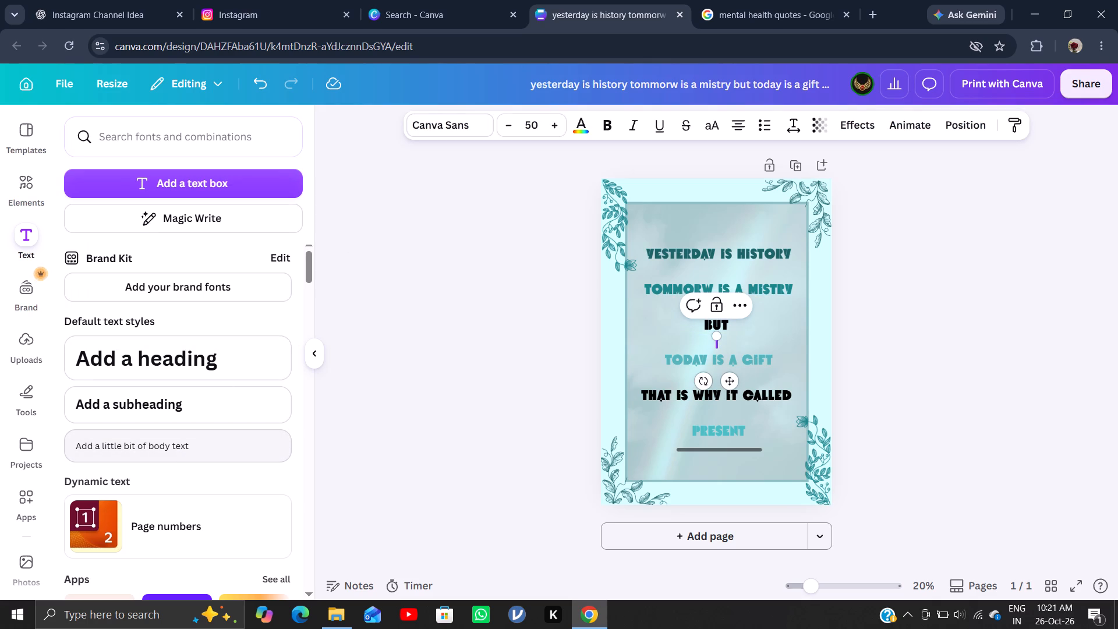
type("og")
type("vy")
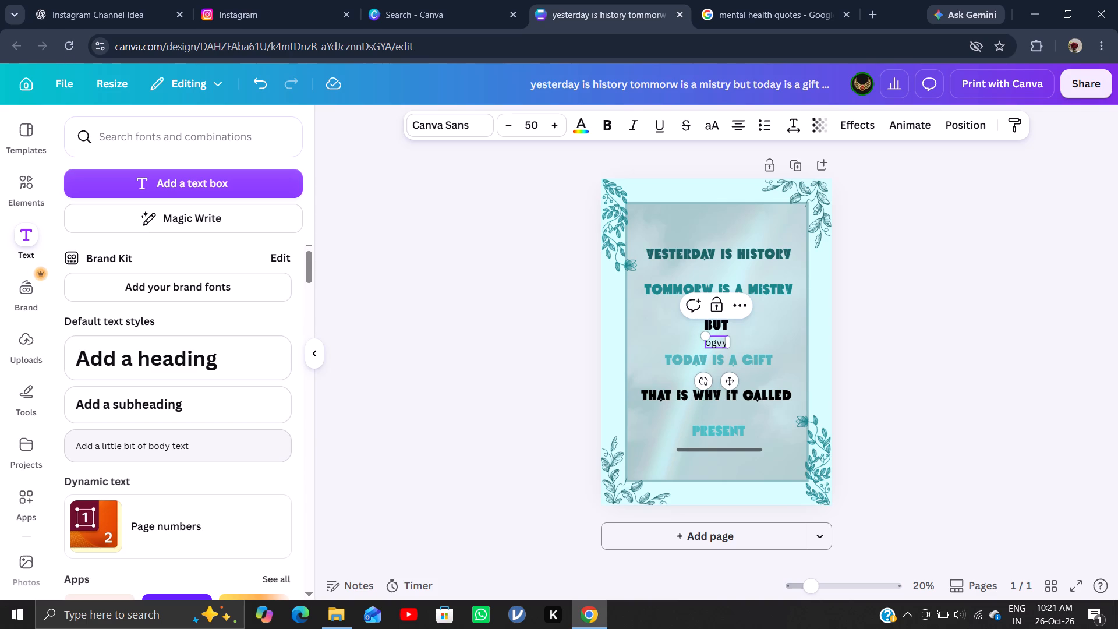
key("space")
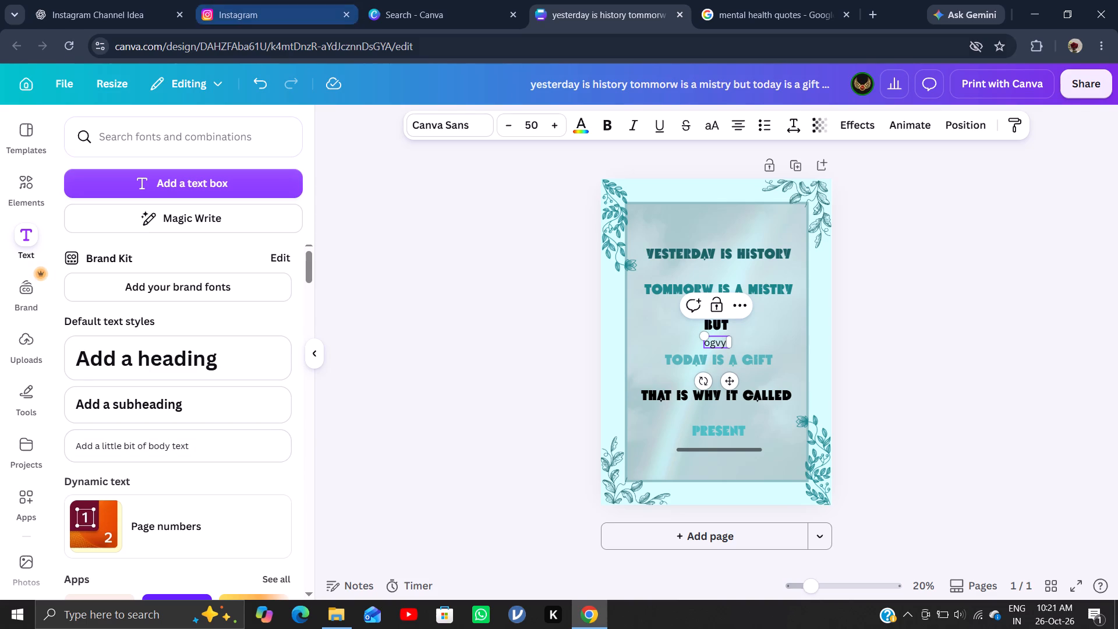
Switch to the Google Images results and search for "ogvy" in place of the mental health quotes query.
left_click(805, 0)
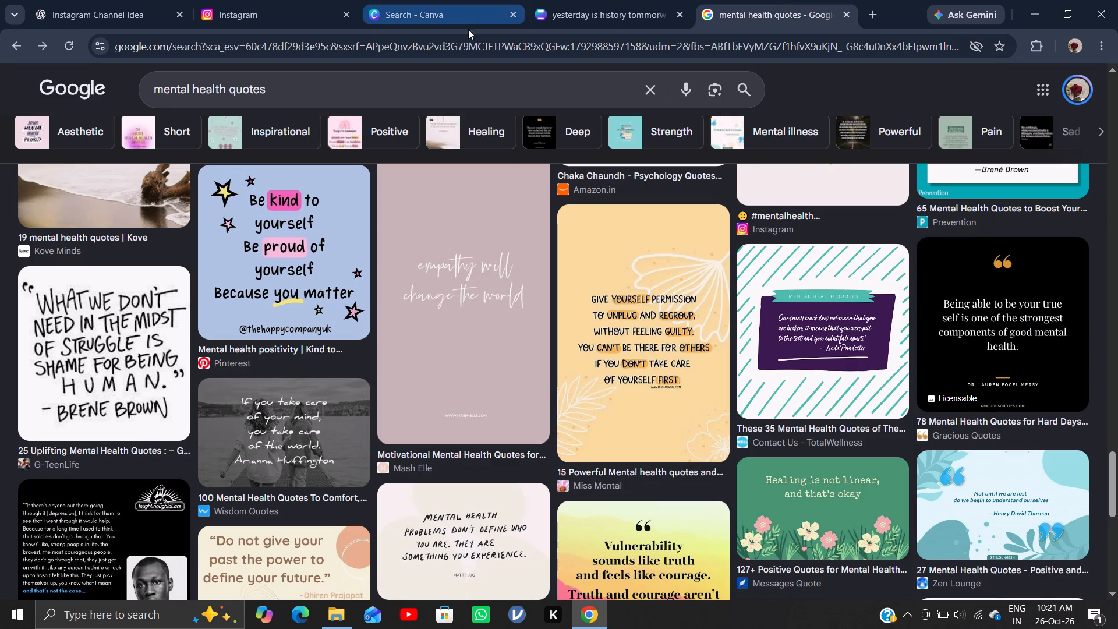
left_click(365, 90)
key("BackSpace")
key("BackSpace")
key("BackSpace")
key("BackSpace")
key("BackSpace")
key("BackSpace")
key("BackSpace")
key("BackSpace")
key("BackSpace")
key("BackSpace")
key("BackSpace")
key("BackSpace")
key("BackSpace")
key("BackSpace")
key("BackSpace")
key("BackSpace")
key("BackSpace")
key("BackSpace")
key("BackSpace")
key("BackSpace")
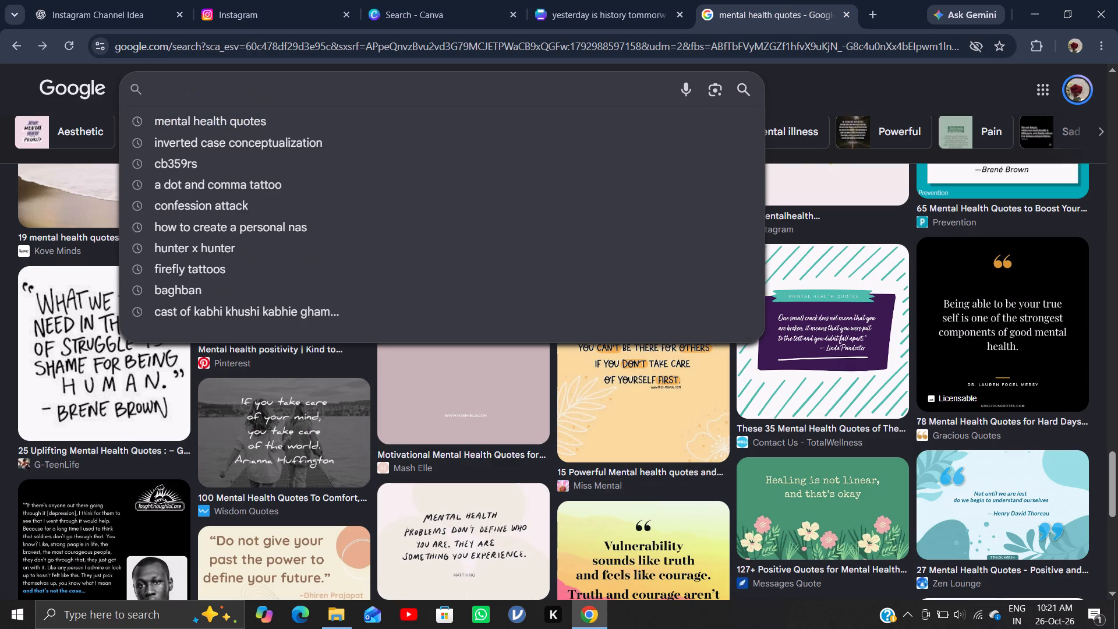
type("og")
type("vy")
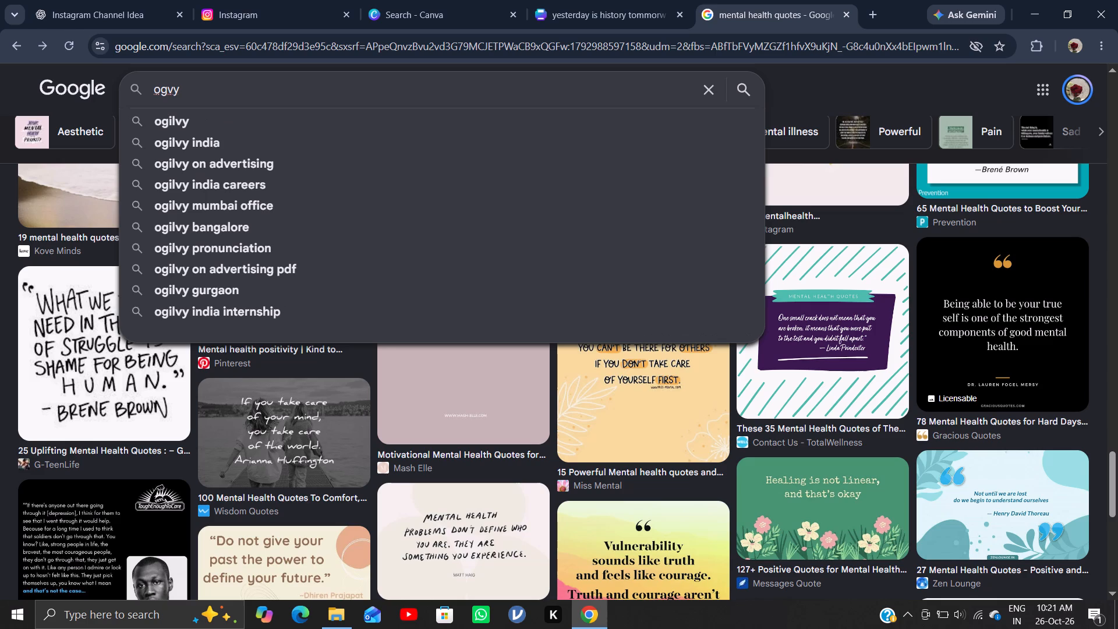
key("Return")
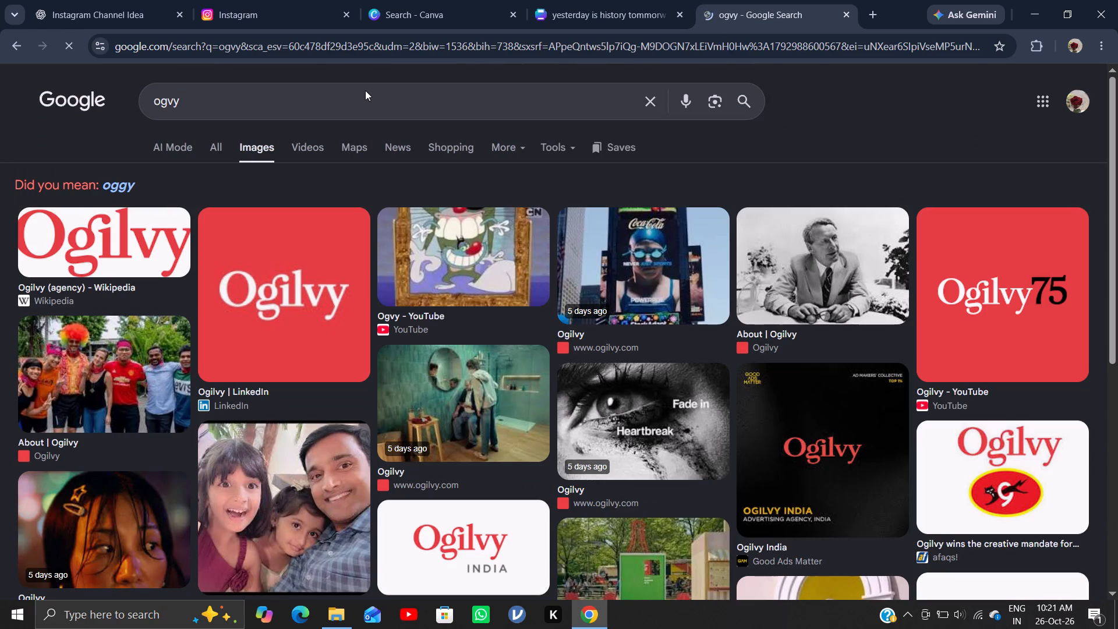
Refine the image search to "ogvy kungfu panda" to check the character's name.
left_click(210, 107)
key("space")
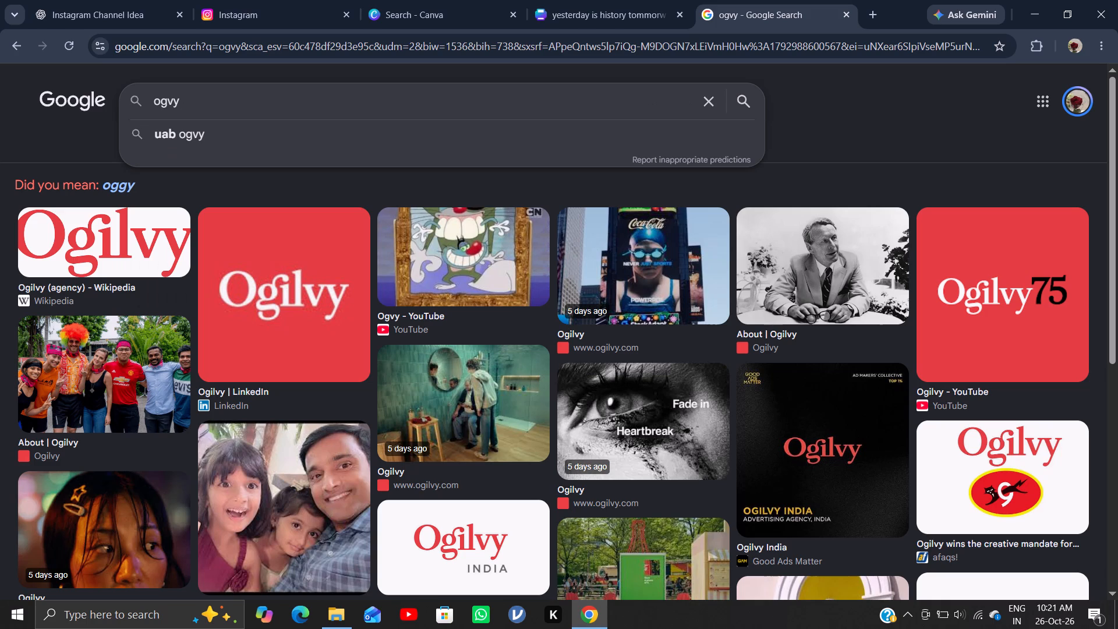
type("ku")
key("n")
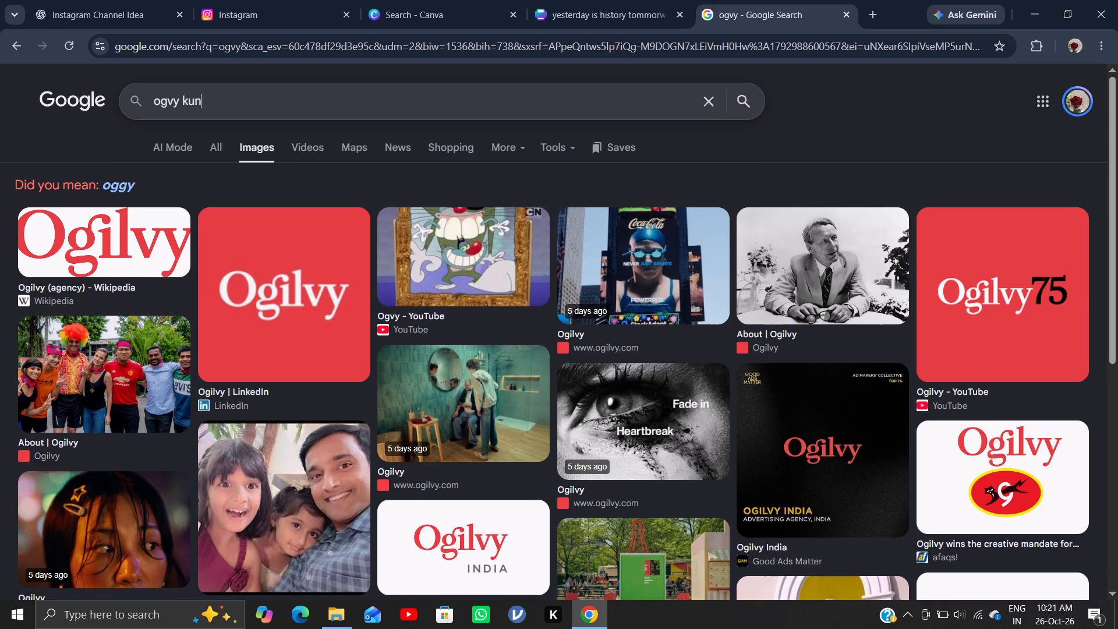
key("g")
type("fu")
key("space")
type("panda")
key("Return")
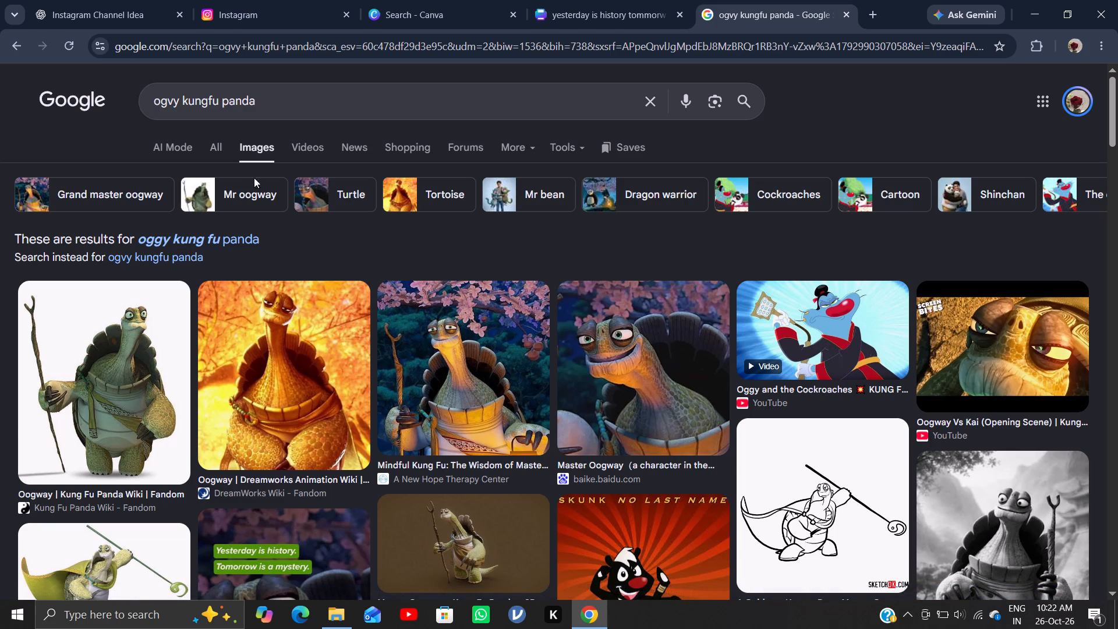
Return to the Canva poster and change the small attribution text to "oogvway".
key("alt+Tab")
key("ctrl+Tab")
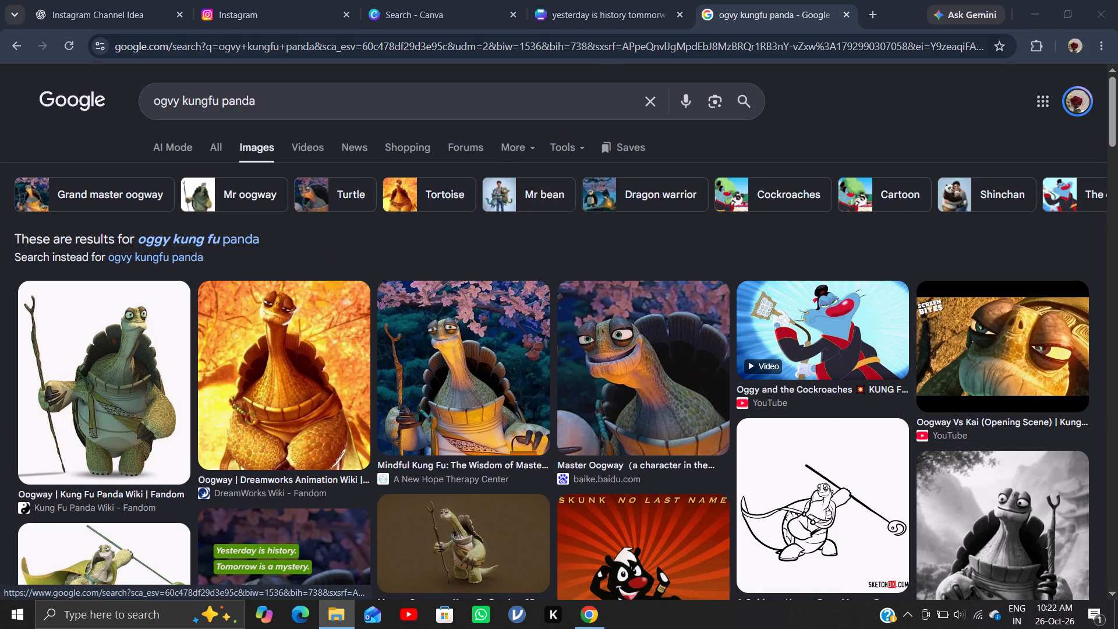
left_click(611, 6)
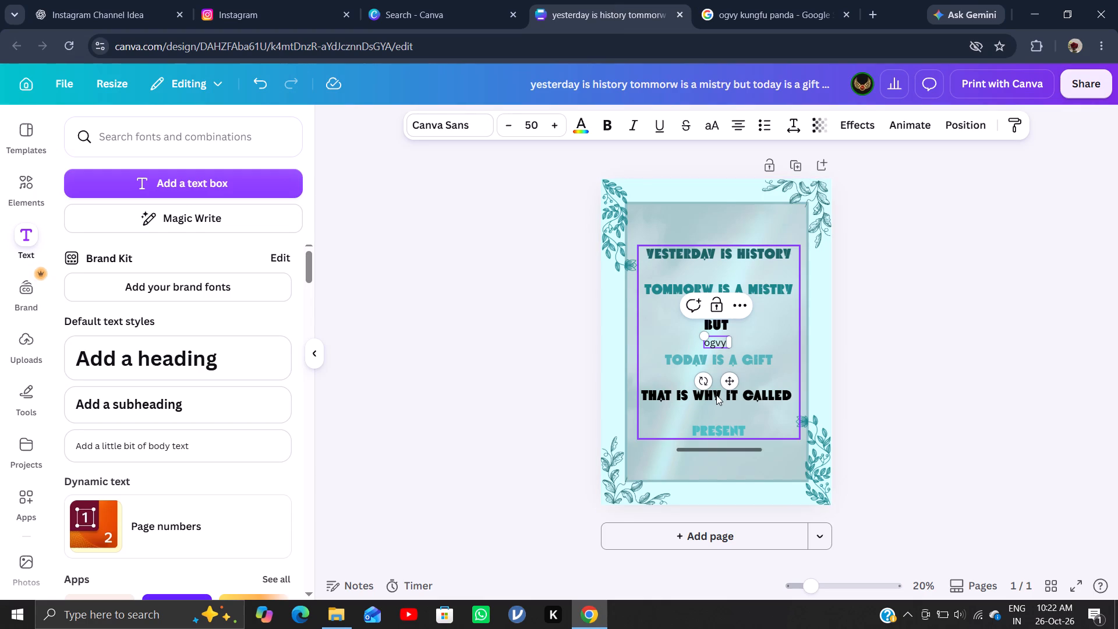
key("BackSpace")
key("BackSpace")
key("BackSpace")
key("BackSpace")
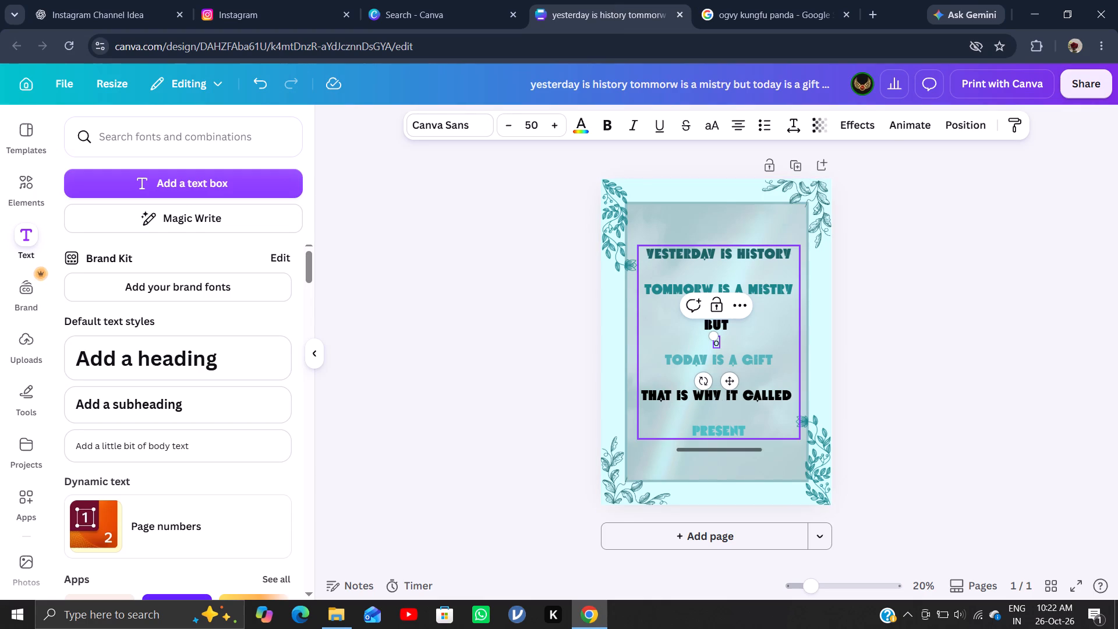
key("o")
type("gv")
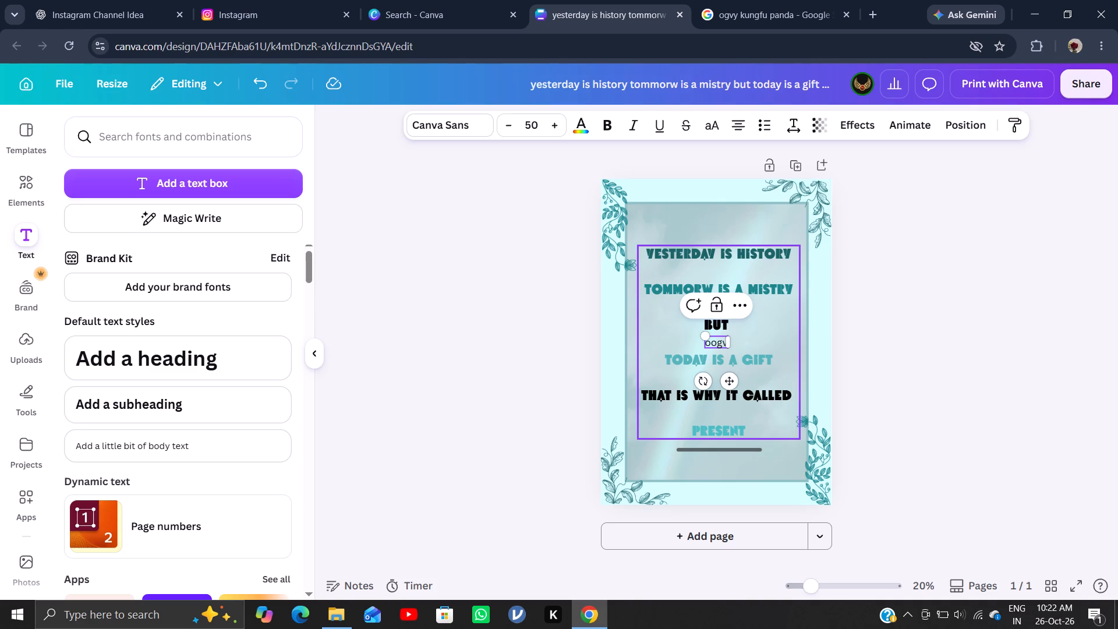
key("space")
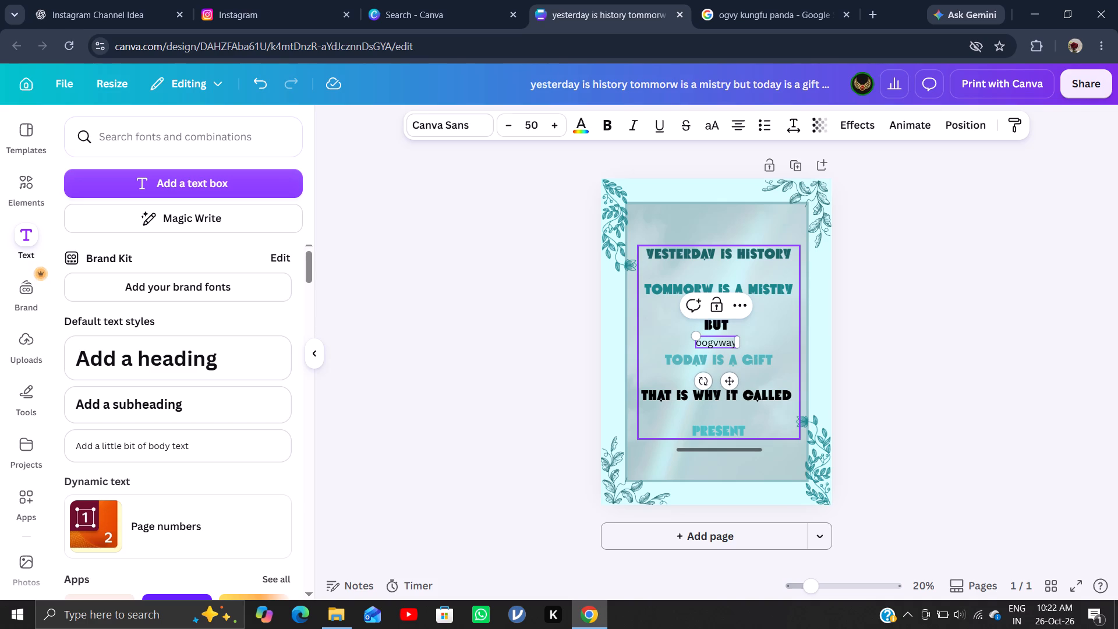
key("Return")
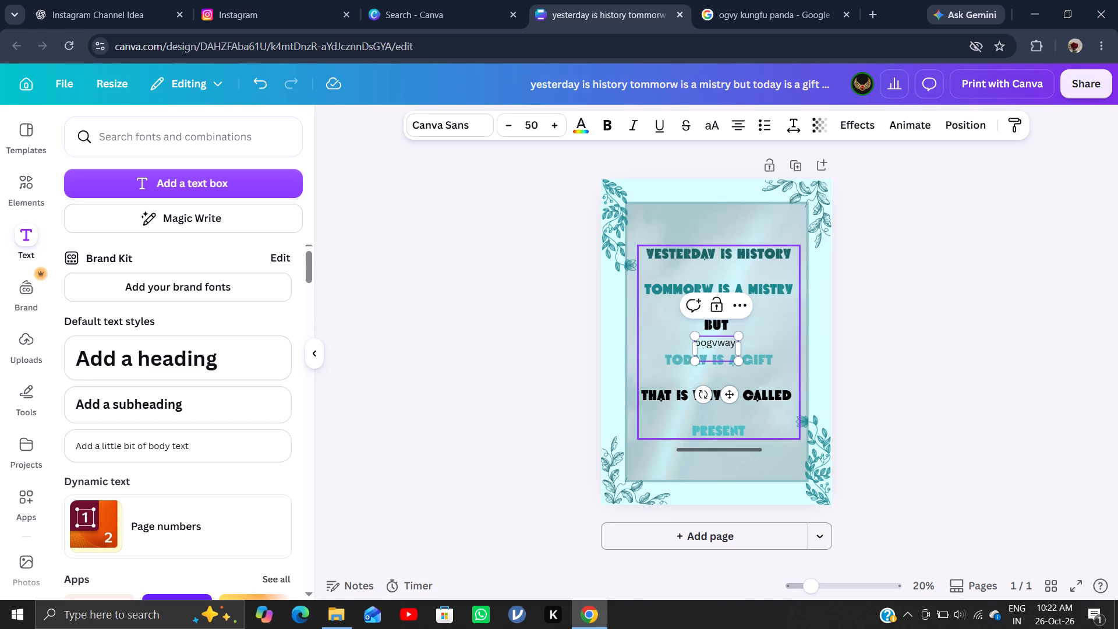
key("BackSpace")
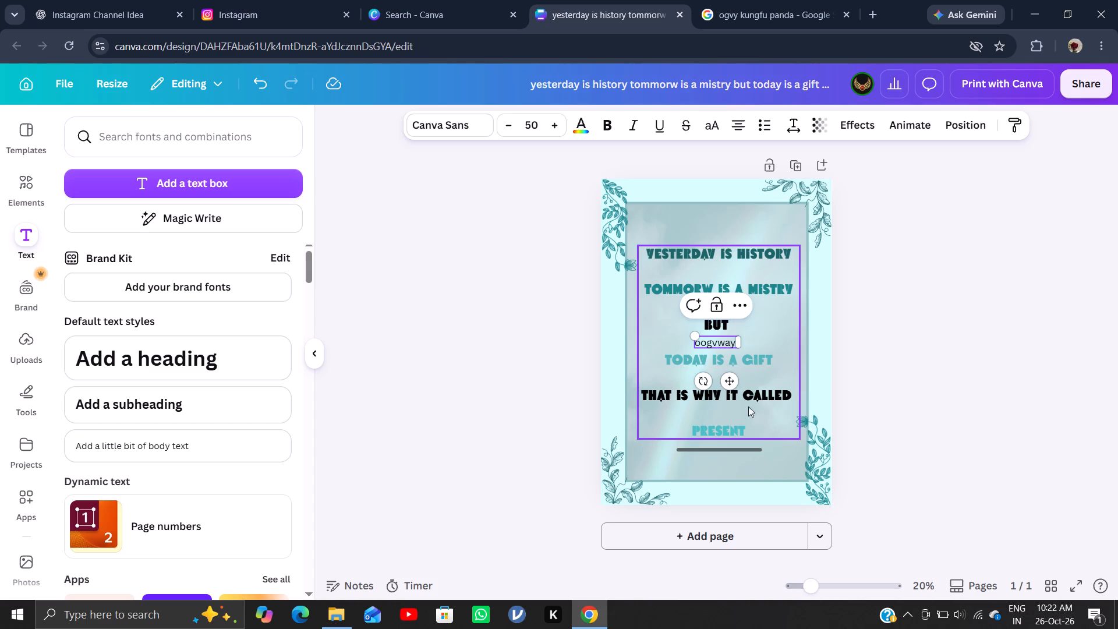
Set the "oogvway" text in the Curve Retro font and deselect it.
double_click(723, 341)
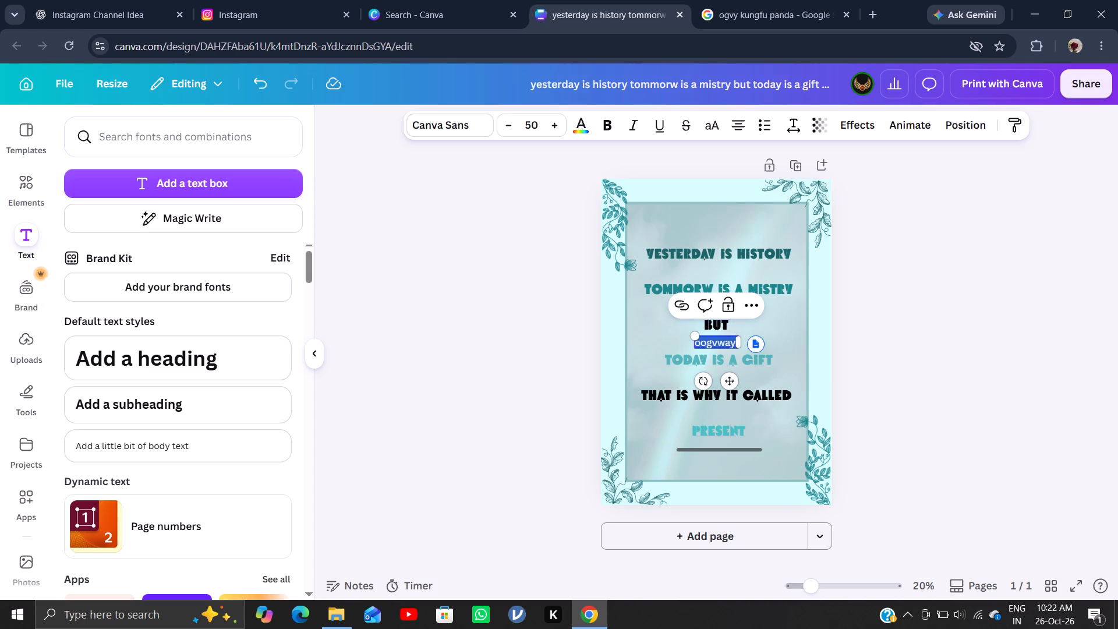
left_click(475, 125)
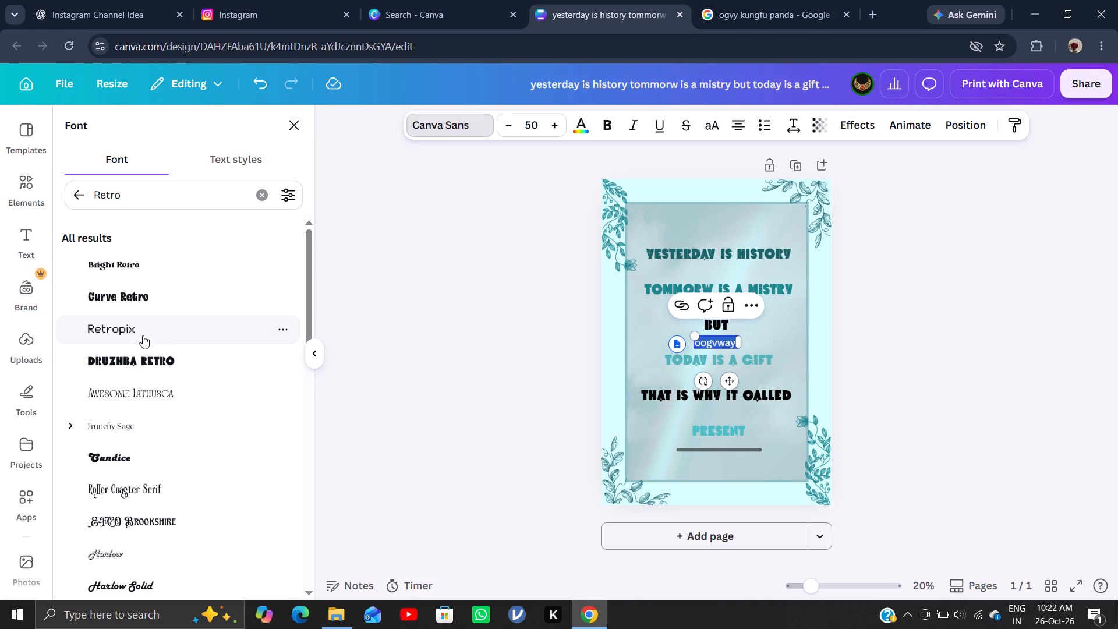
left_click(142, 292)
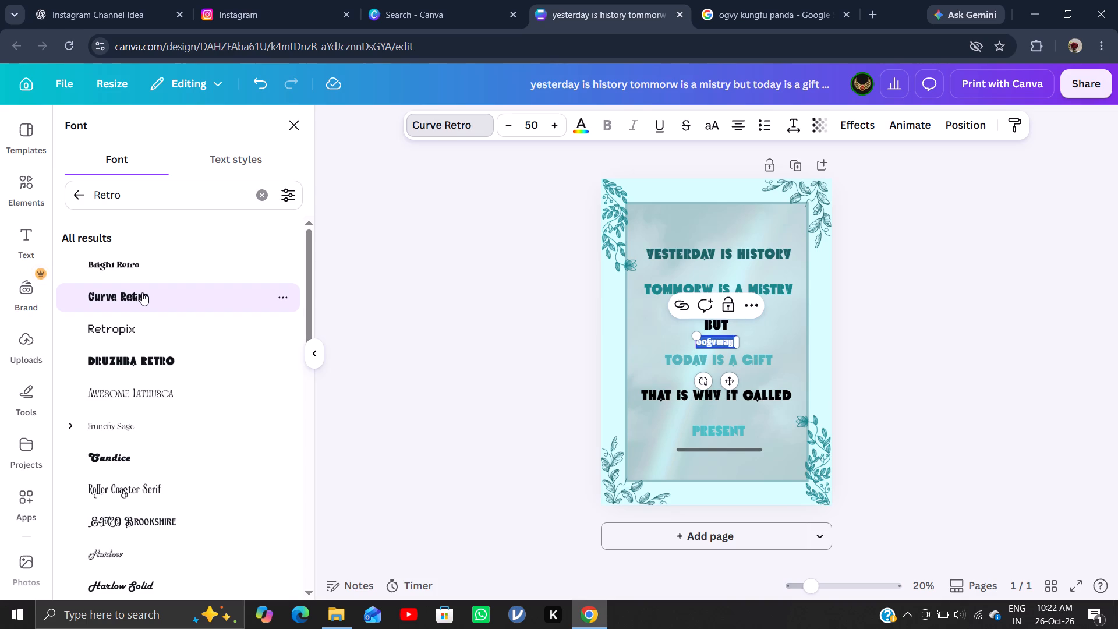
left_click(898, 376)
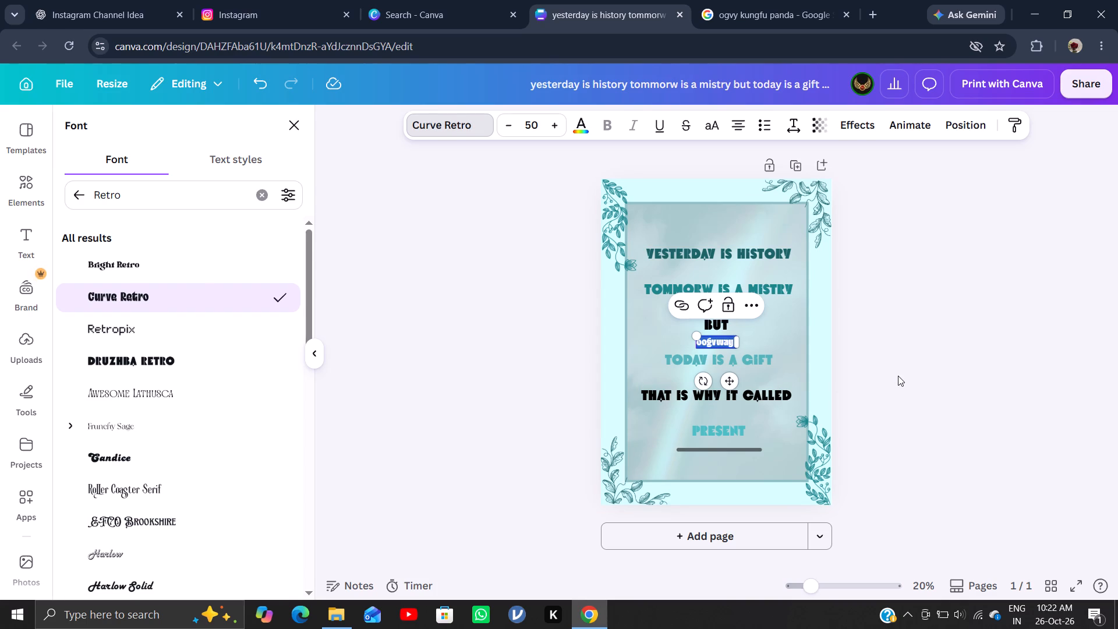
left_click(898, 376)
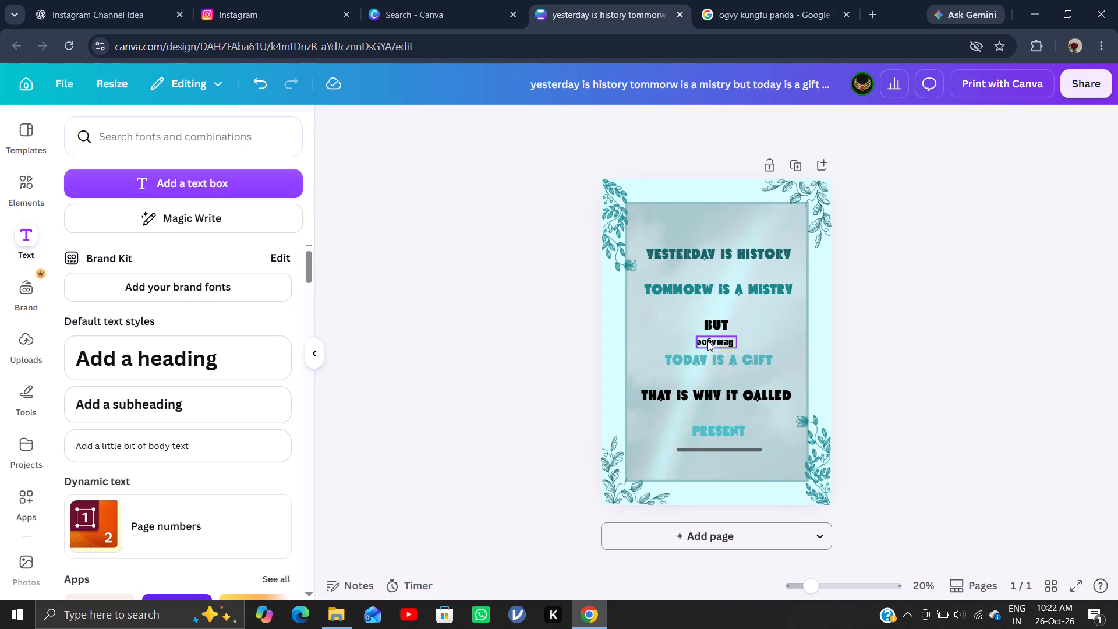
Move the "oogvway" text into the lower-right corner of the inner panel, just below the line's right end.
left_click(707, 341)
left_click_drag(729, 382, 796, 486)
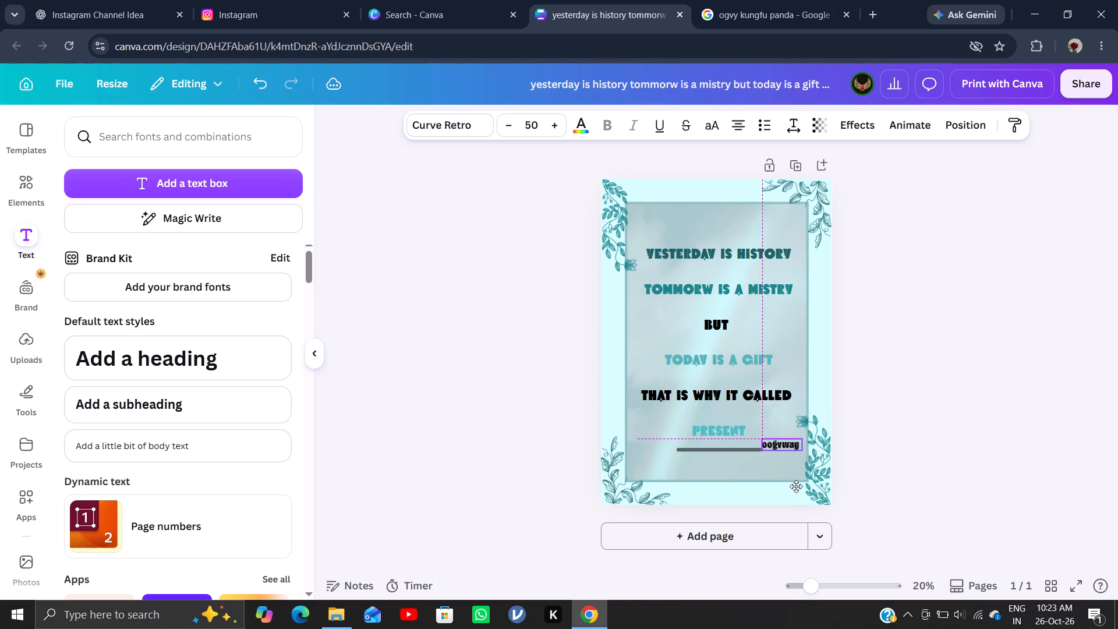
left_click_drag(796, 486, 796, 488)
left_click_drag(797, 490, 798, 501)
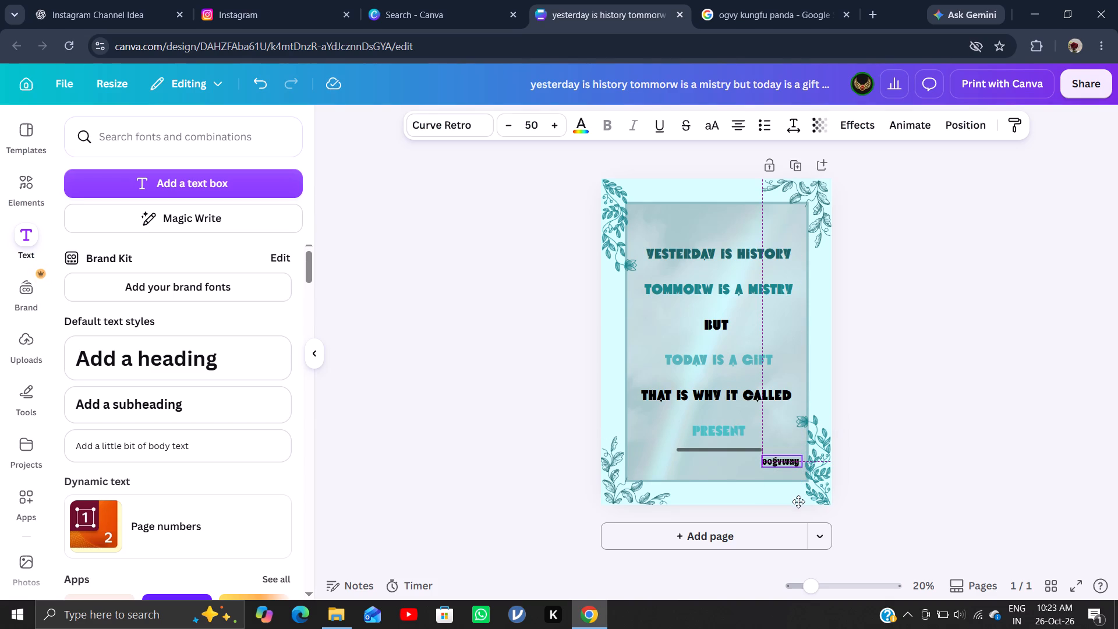
left_click_drag(798, 501, 797, 506)
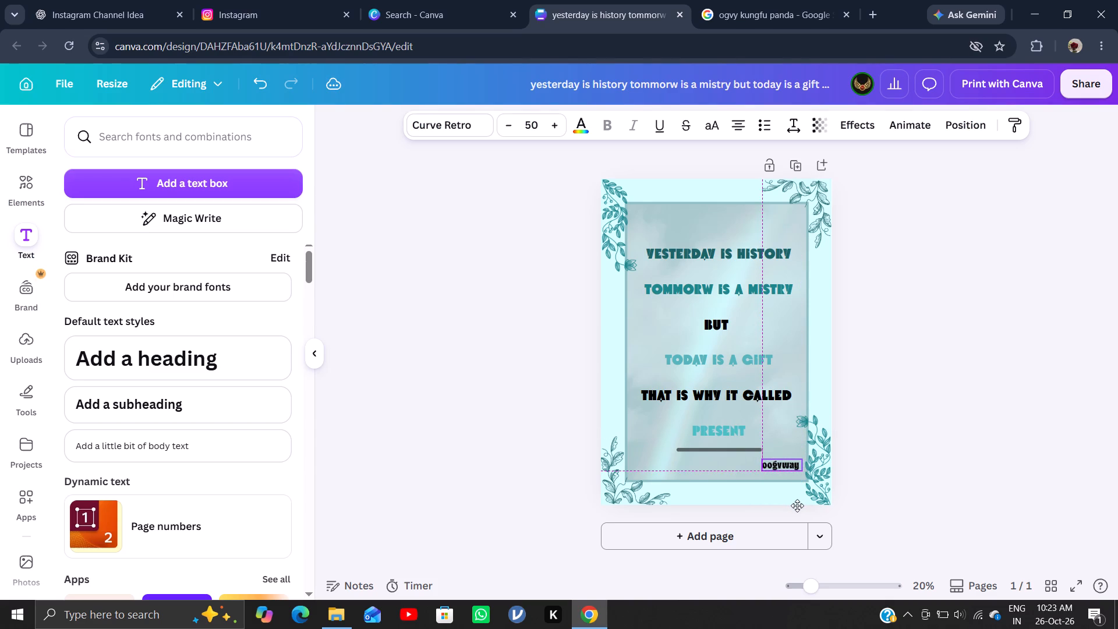
left_click_drag(797, 506, 798, 506)
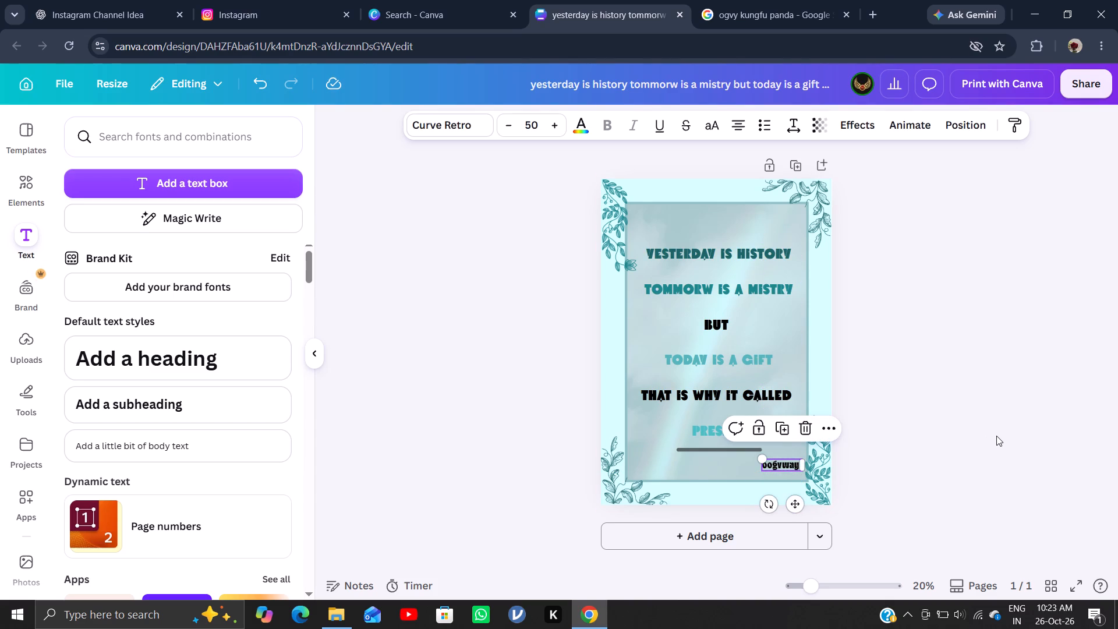
Deselect the attribution text and open the poster's sharing setup for Instagram.
left_click(996, 436)
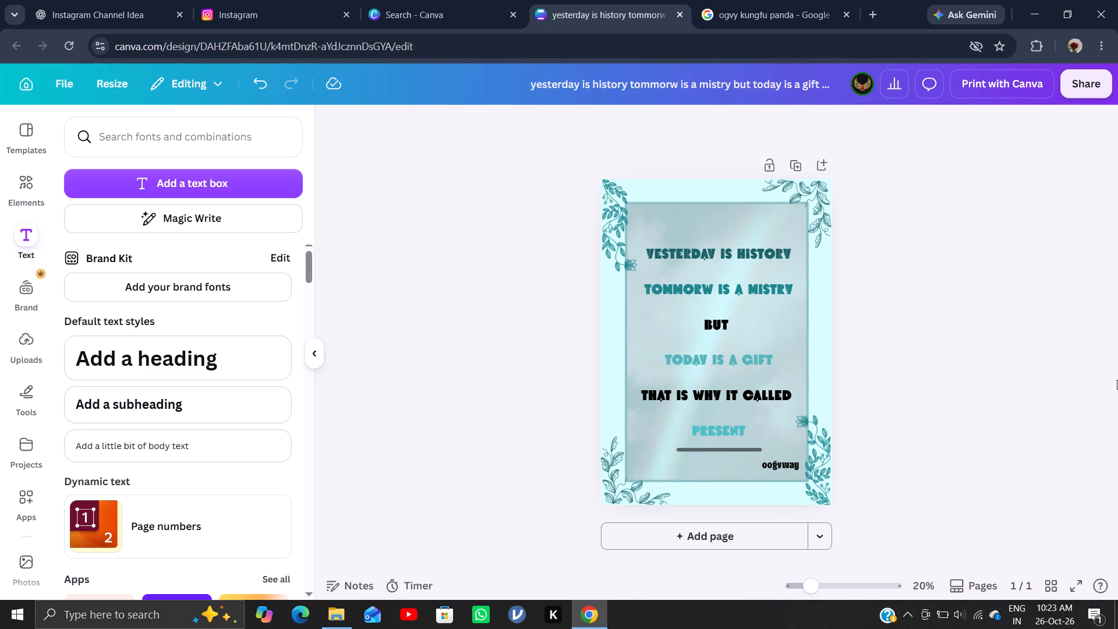
left_click(1034, 324)
left_click(1081, 89)
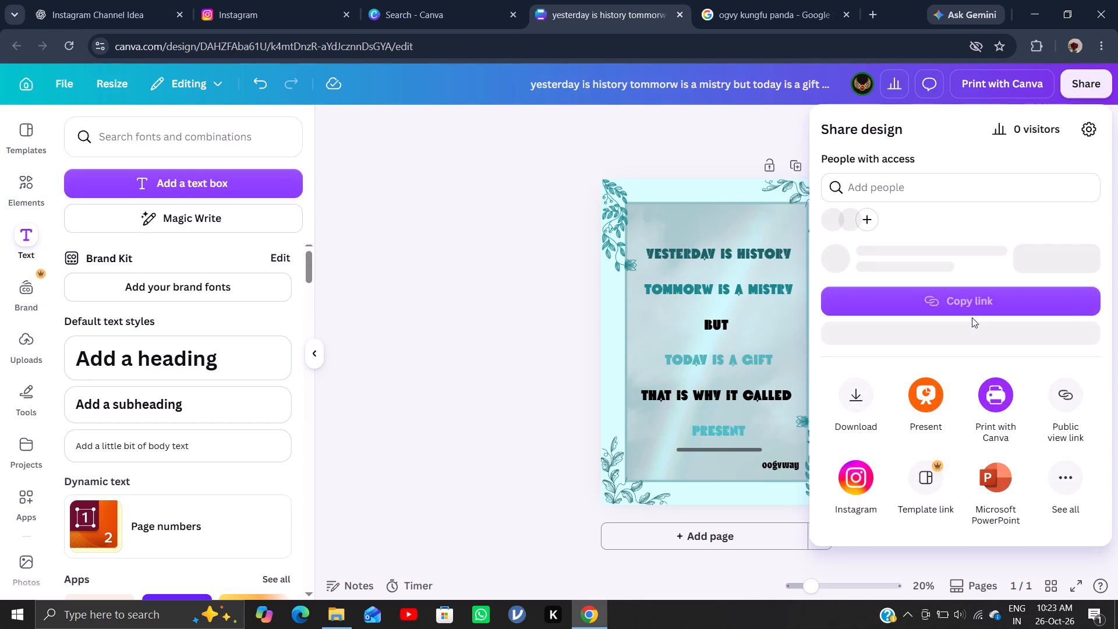
left_click(857, 494)
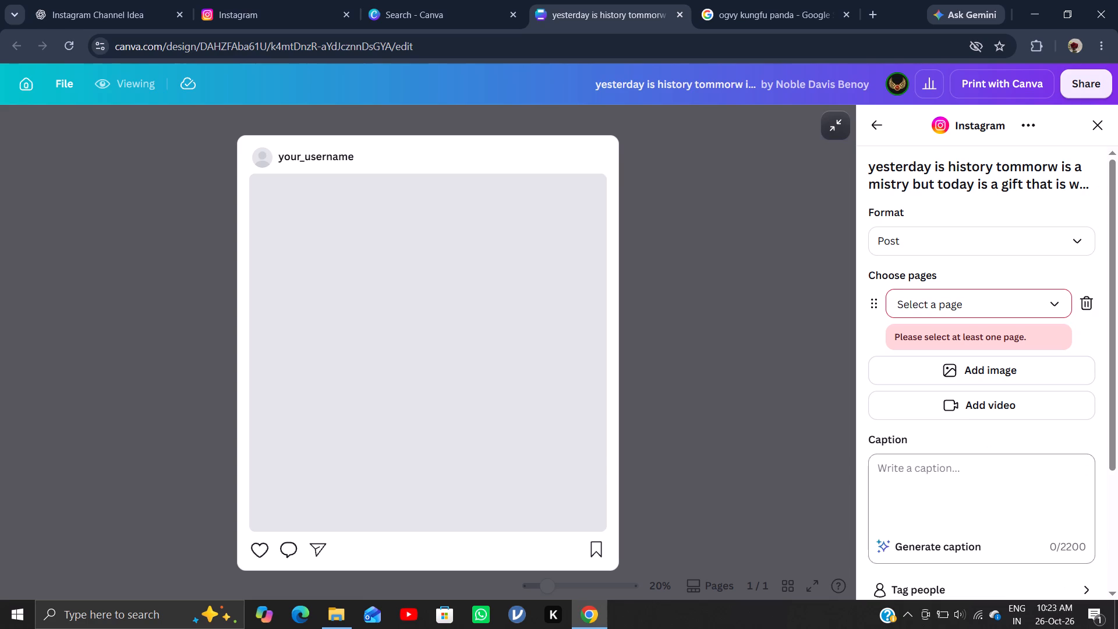
Review the Instagram post settings, including format, page choice, caption, tagging and publishing options.
scroll(902, 482, "down", 3)
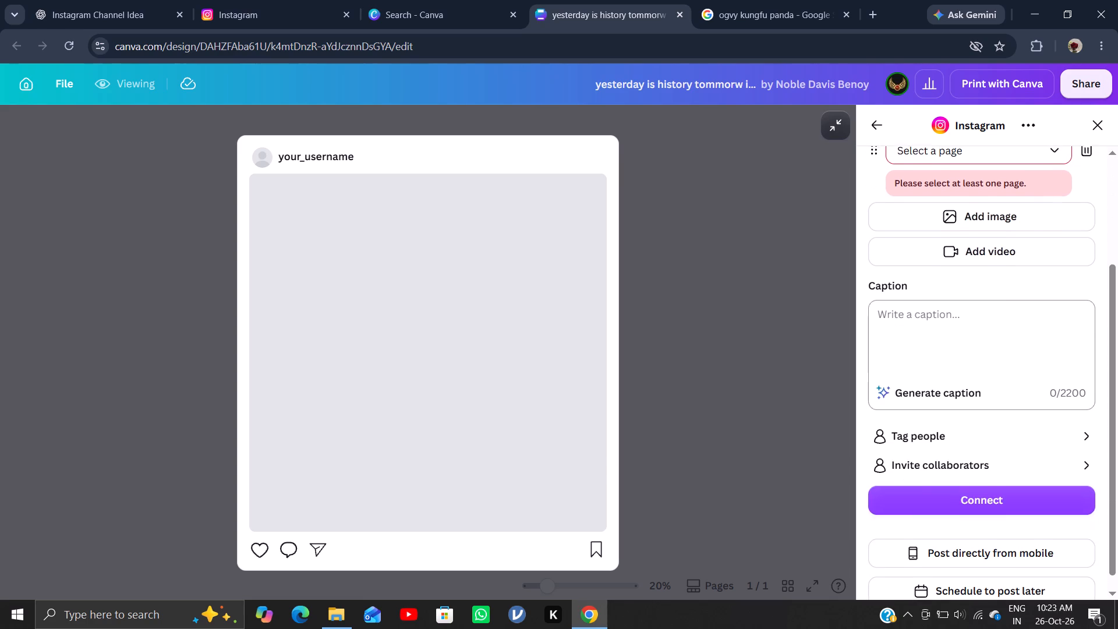
scroll(902, 482, "down", 3)
scroll(902, 482, "up", 3)
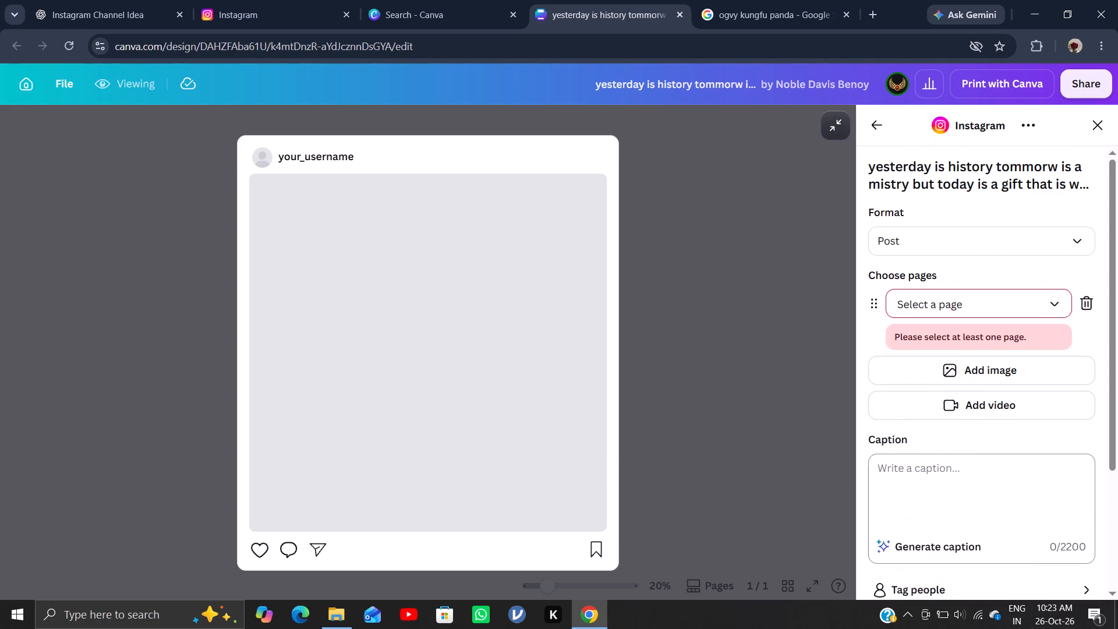
scroll(902, 482, "up", 5)
scroll(902, 482, "down", 2)
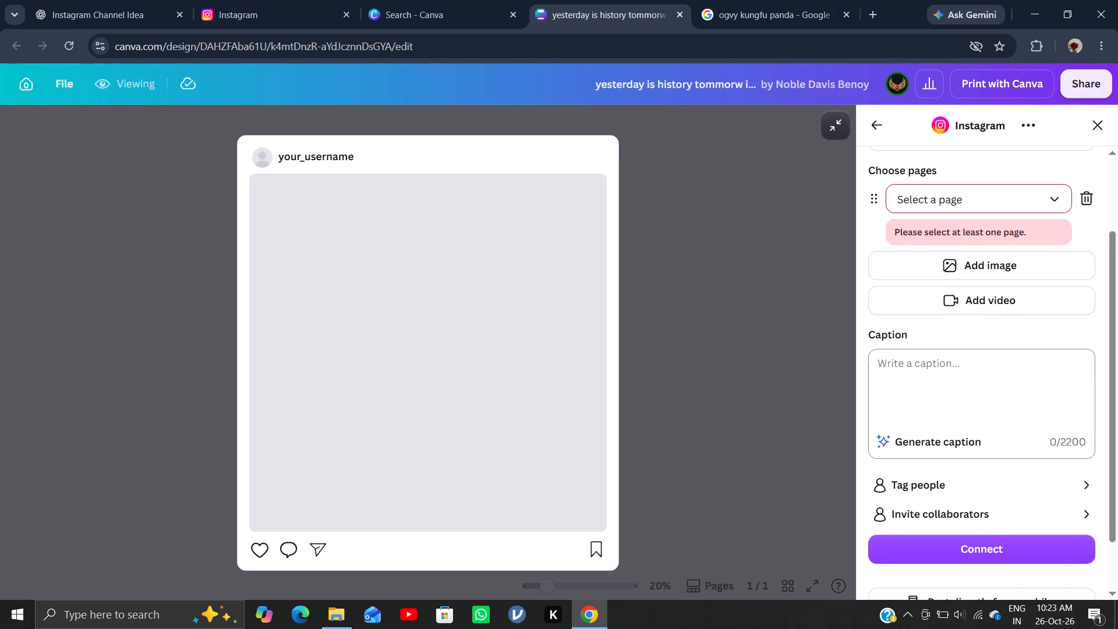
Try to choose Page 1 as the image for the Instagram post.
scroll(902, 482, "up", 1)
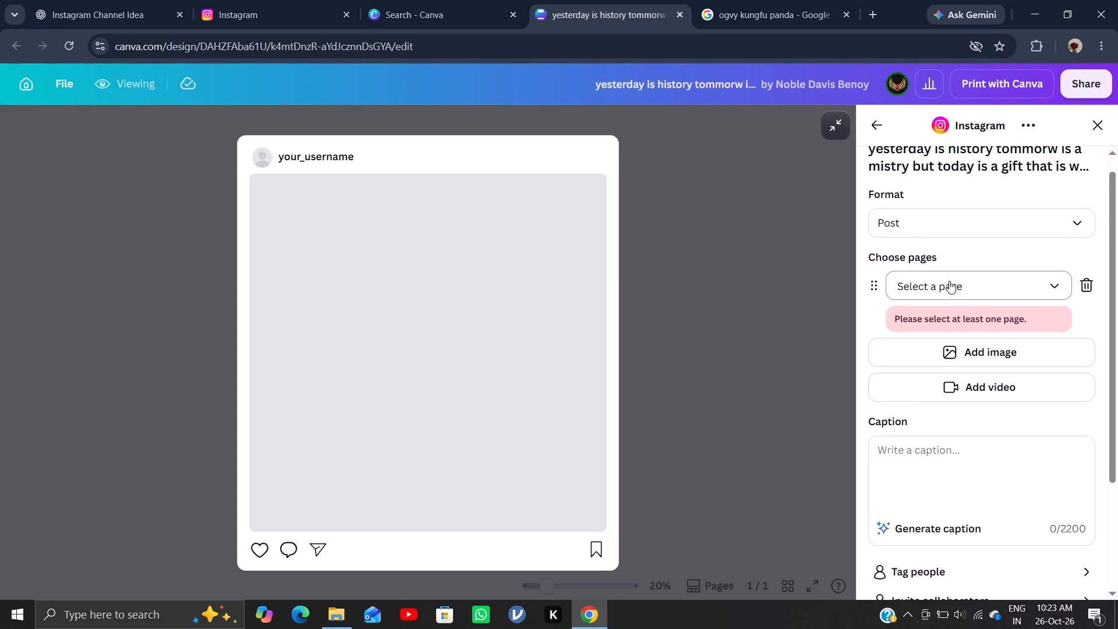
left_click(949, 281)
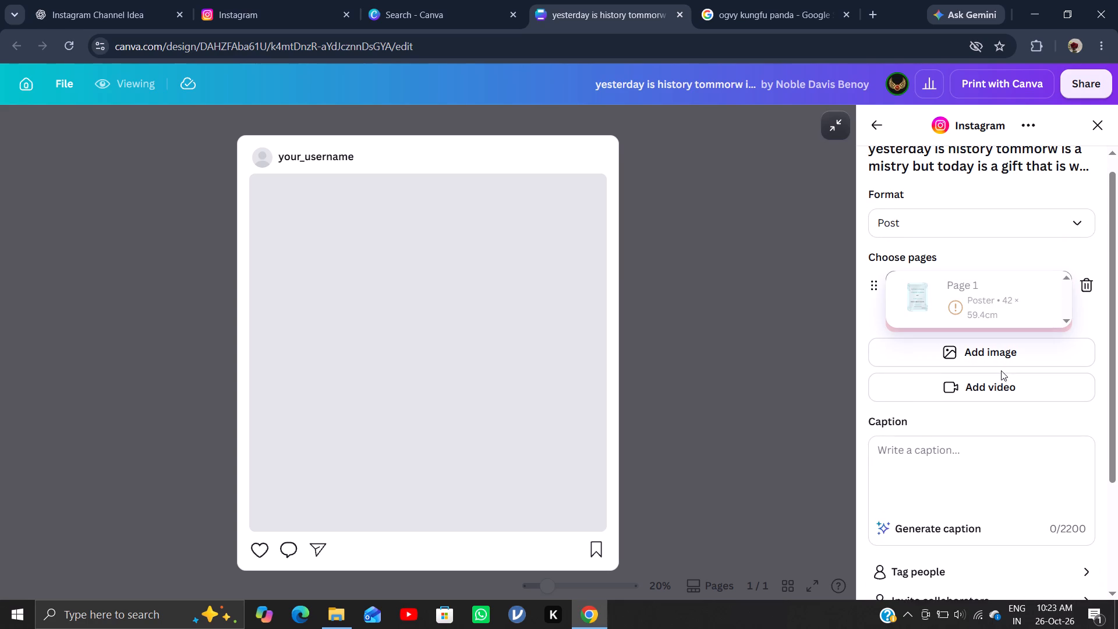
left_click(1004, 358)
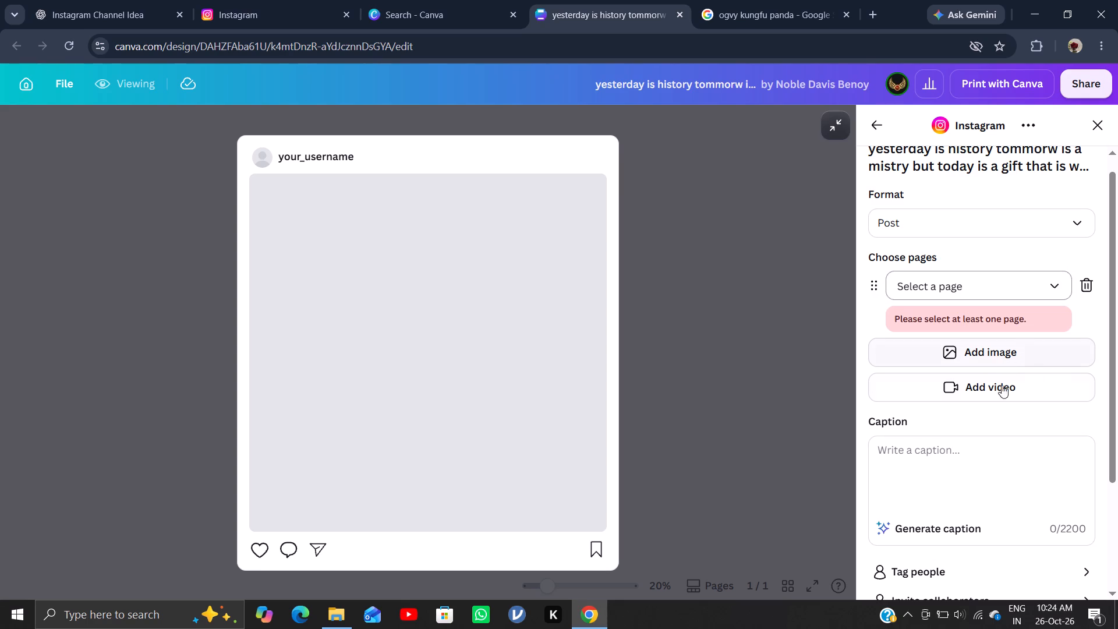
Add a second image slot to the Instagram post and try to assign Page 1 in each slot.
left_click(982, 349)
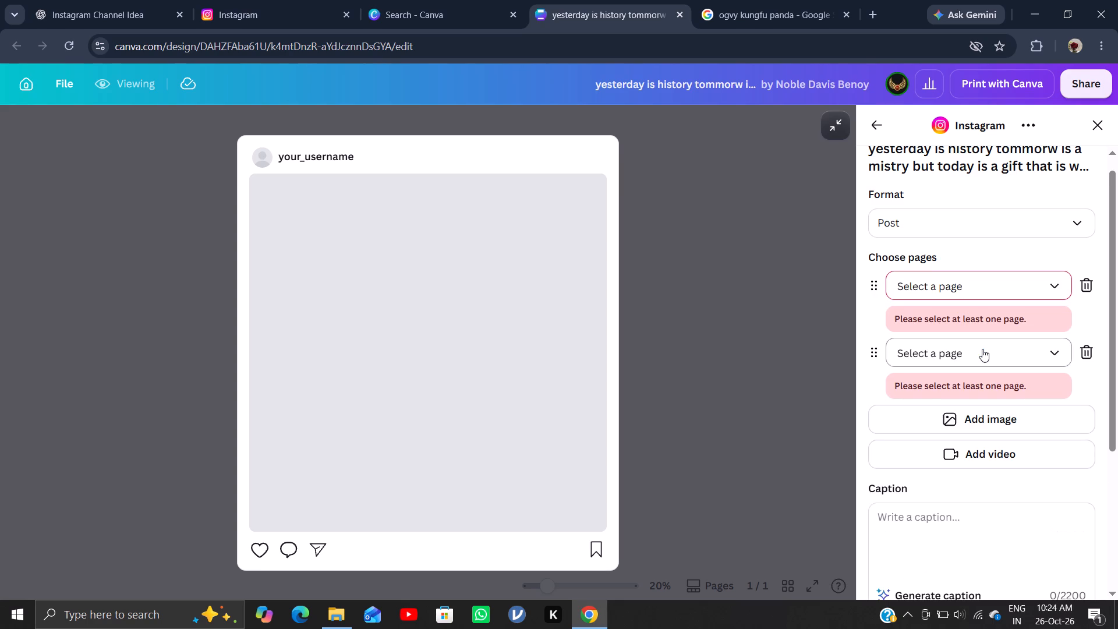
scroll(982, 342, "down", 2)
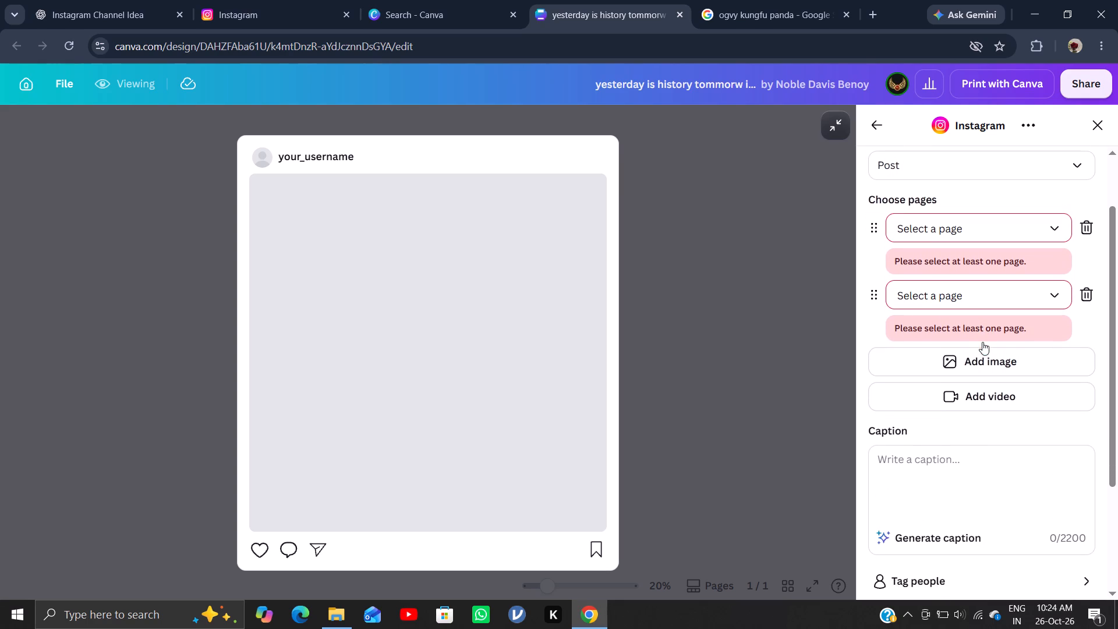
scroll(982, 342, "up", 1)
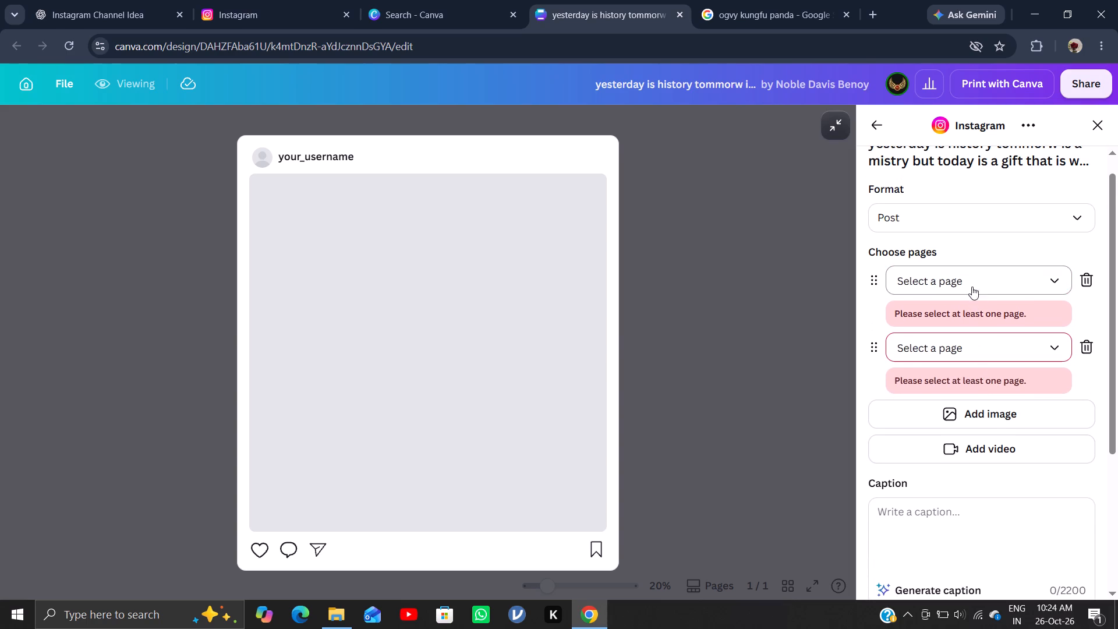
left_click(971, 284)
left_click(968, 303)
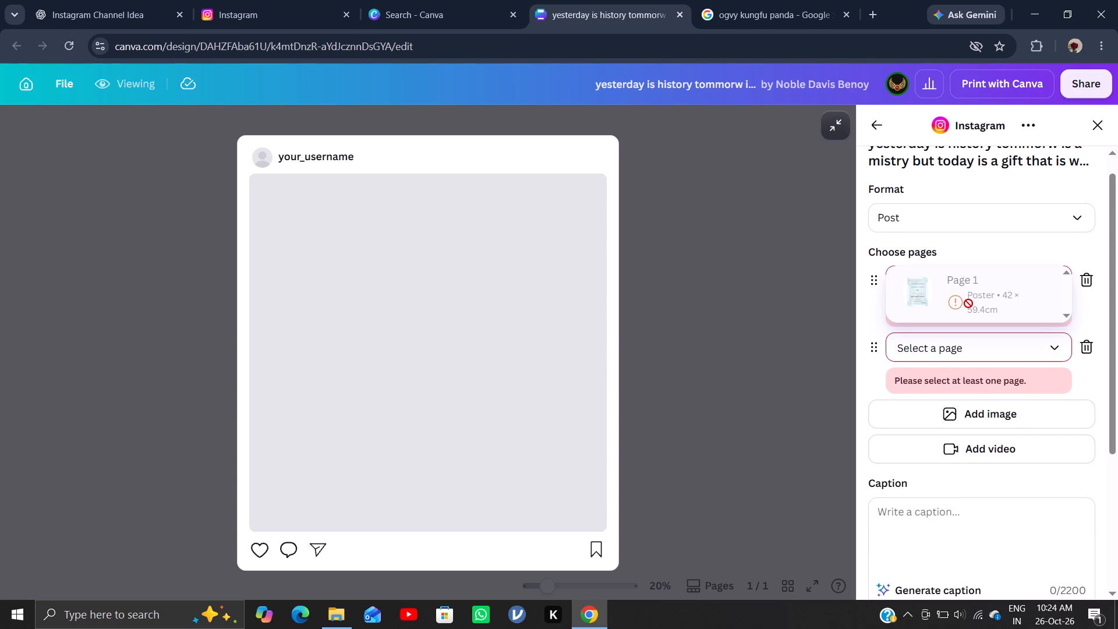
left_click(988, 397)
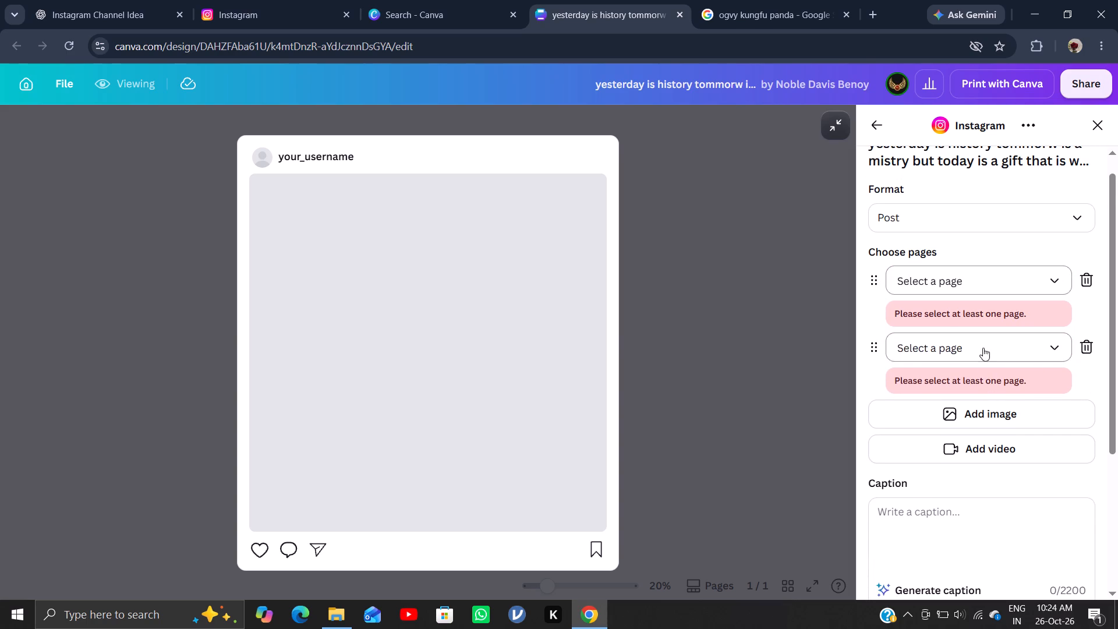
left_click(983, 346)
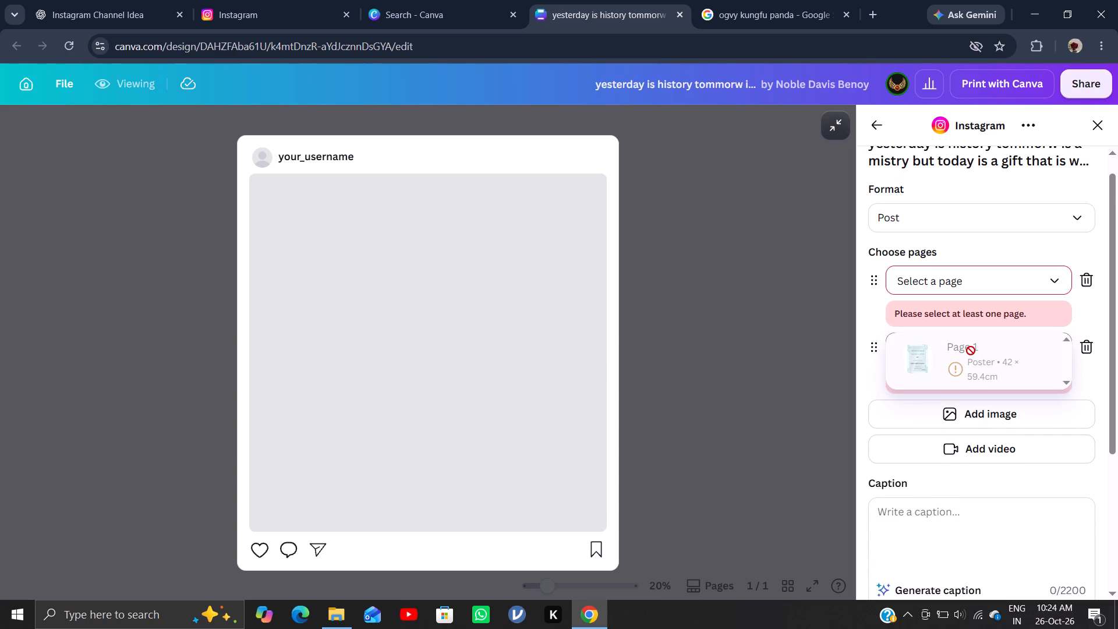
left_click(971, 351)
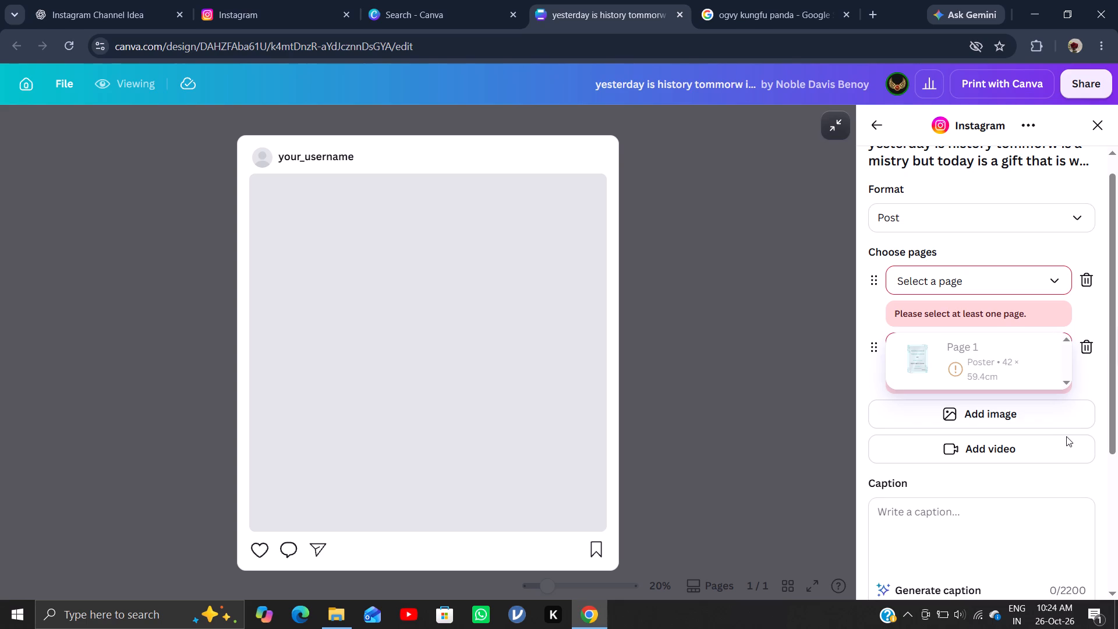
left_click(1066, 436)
Change the Instagram publishing format to Story.
scroll(1040, 430, "down", 1)
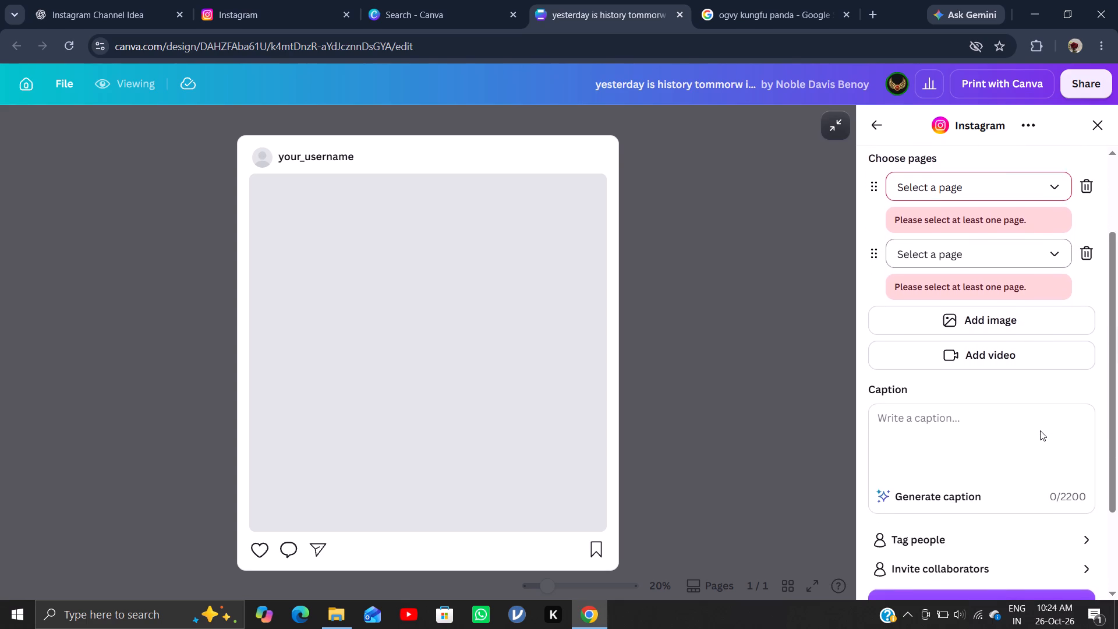
scroll(1040, 430, "down", 1)
scroll(1040, 430, "up", 6)
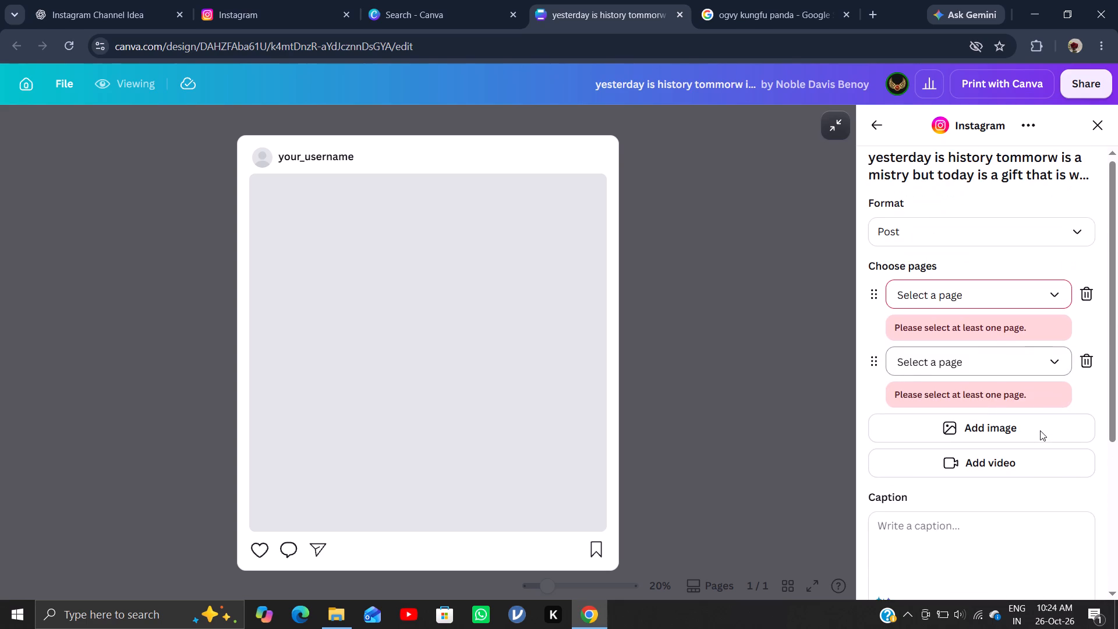
scroll(1040, 430, "up", 5)
left_click(1012, 255)
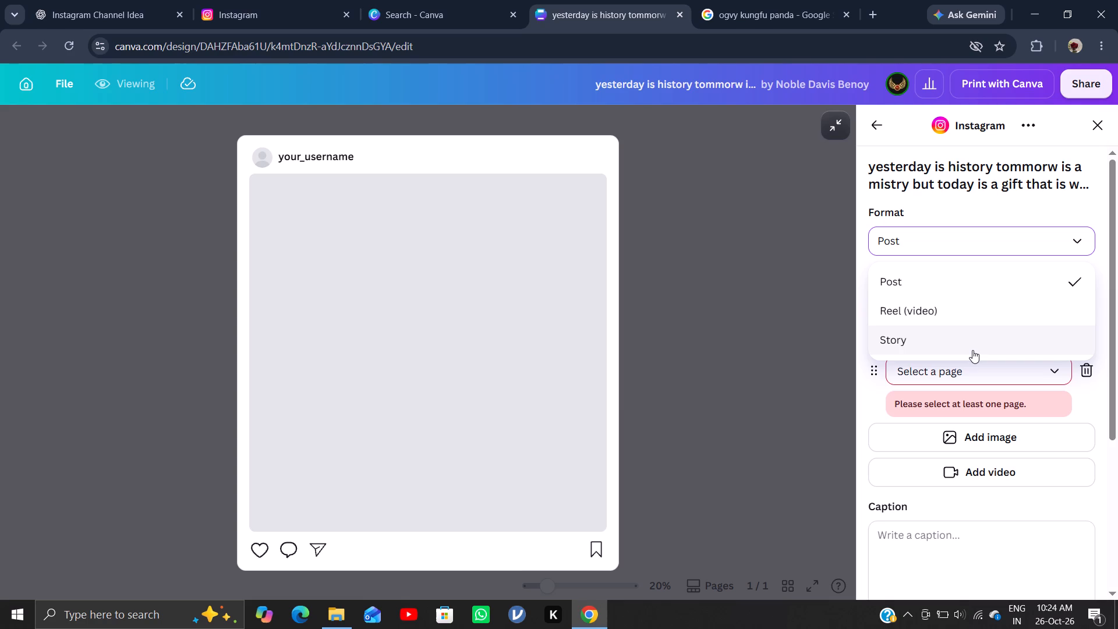
left_click(972, 350)
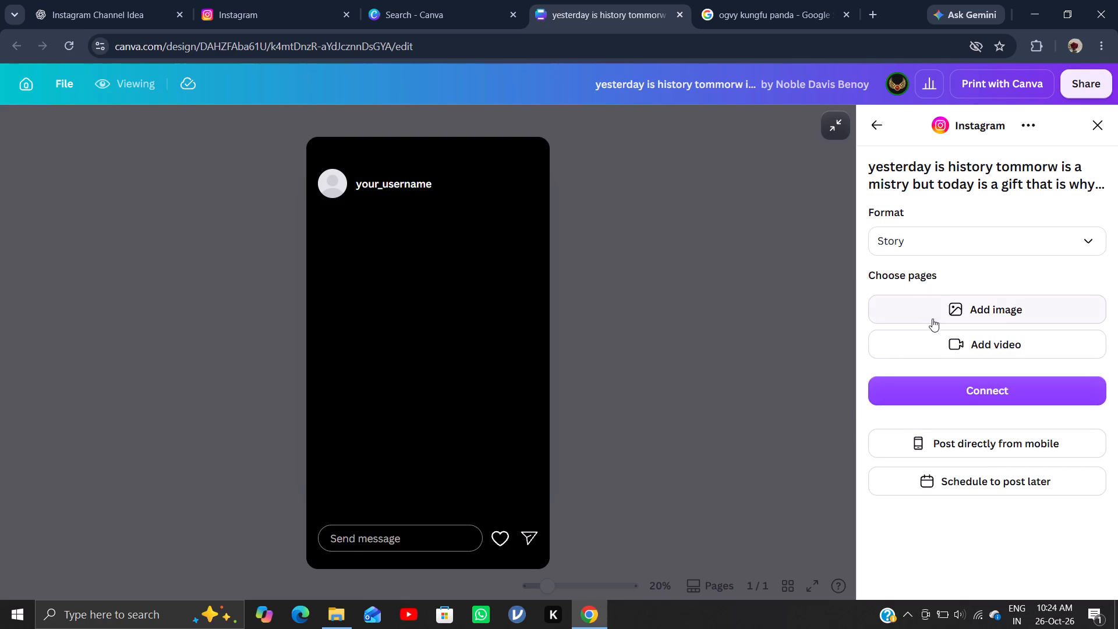
Add an image slot to the Instagram story and try to assign Page 1 to it.
left_click(934, 301)
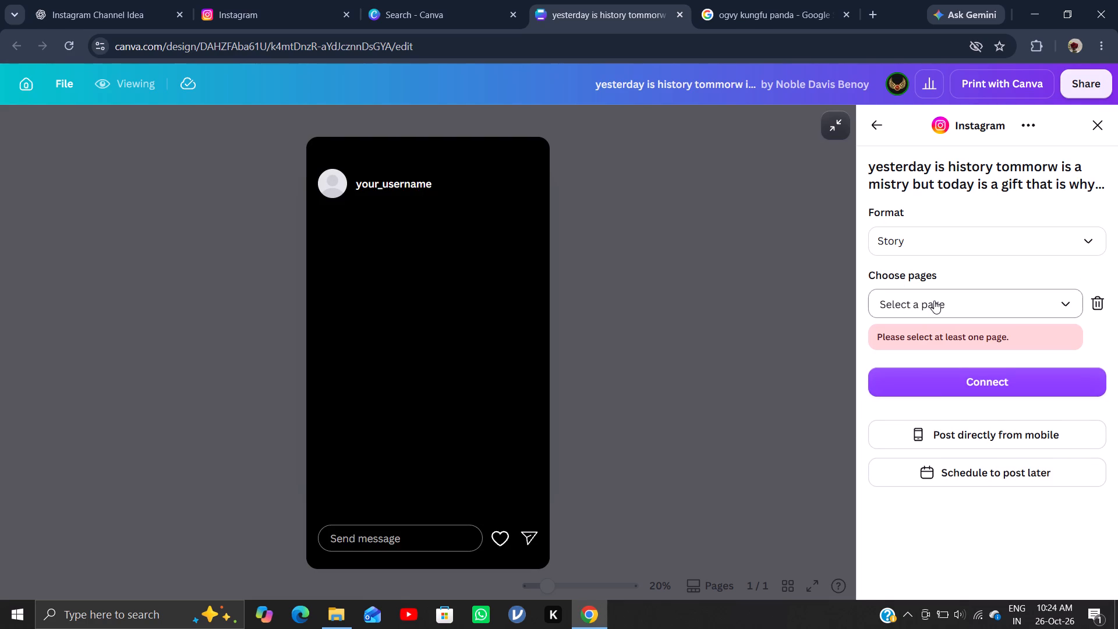
left_click(934, 301)
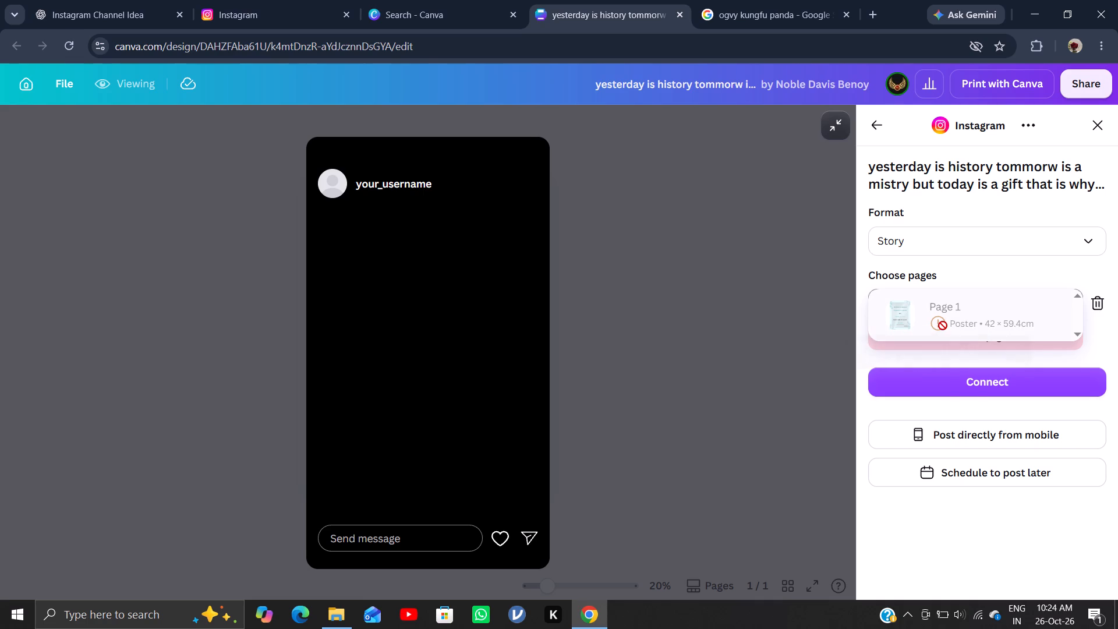
left_click(943, 326)
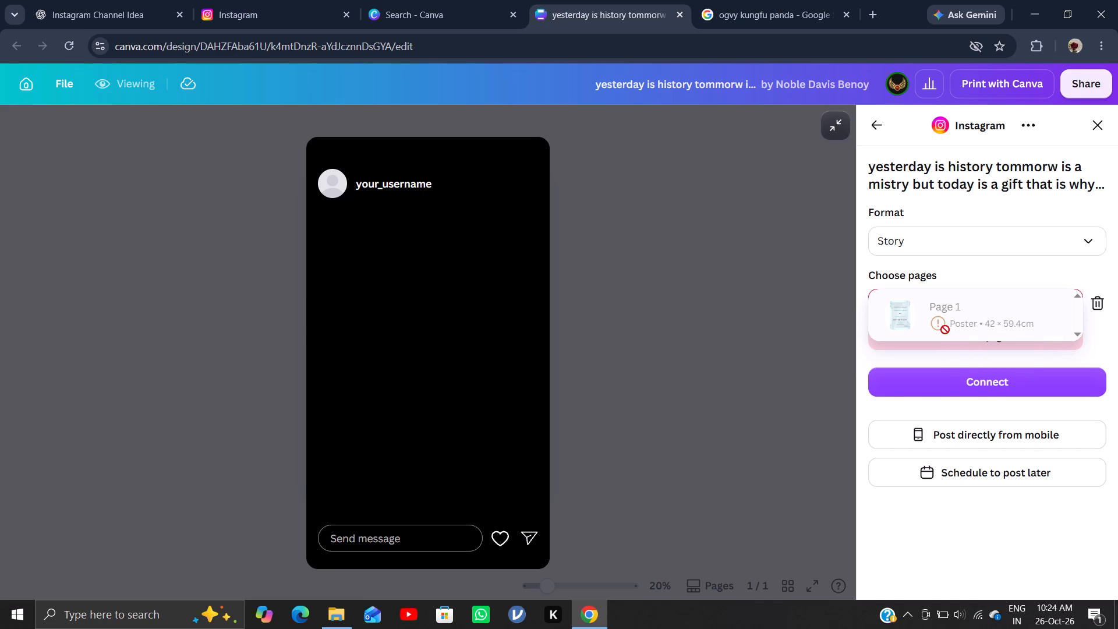
left_click(945, 330)
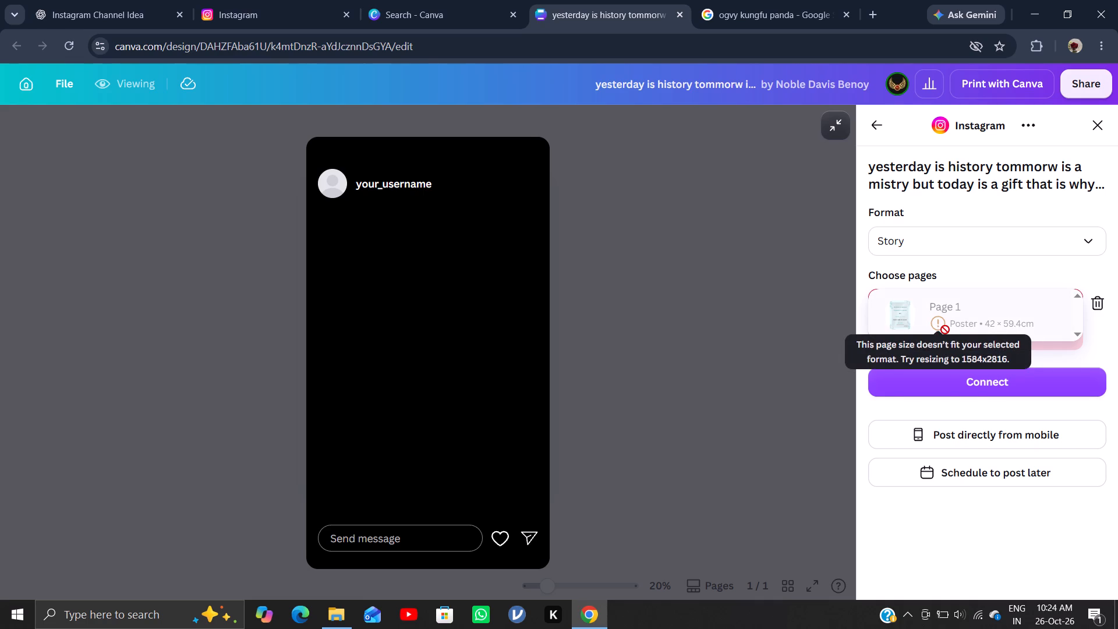
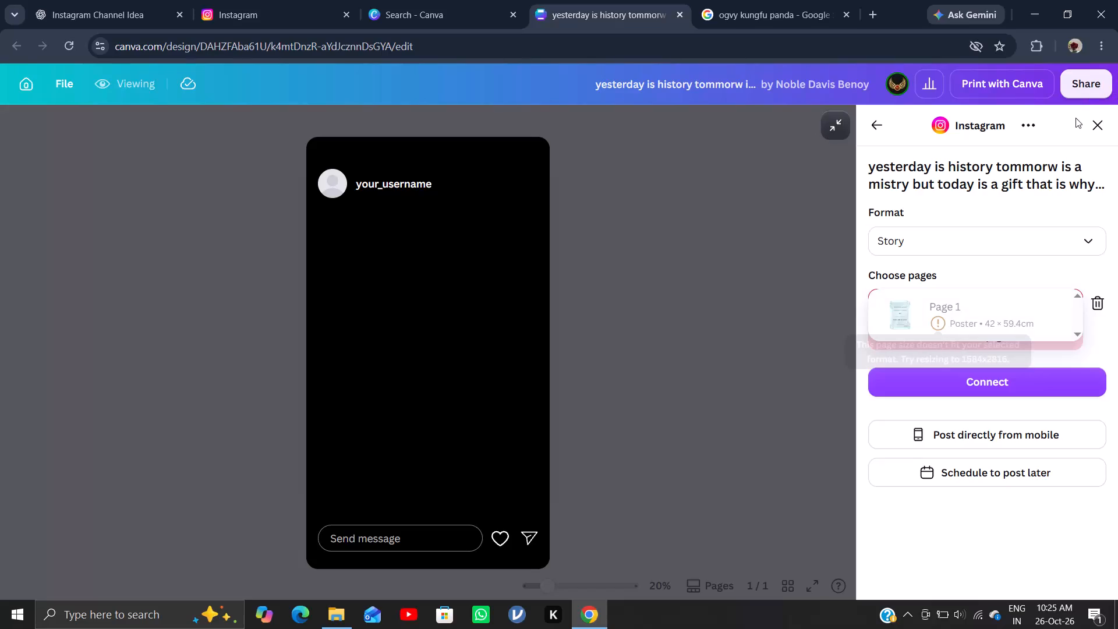
Close the Instagram story publishing setup and return to editing the poster.
left_click(1091, 123)
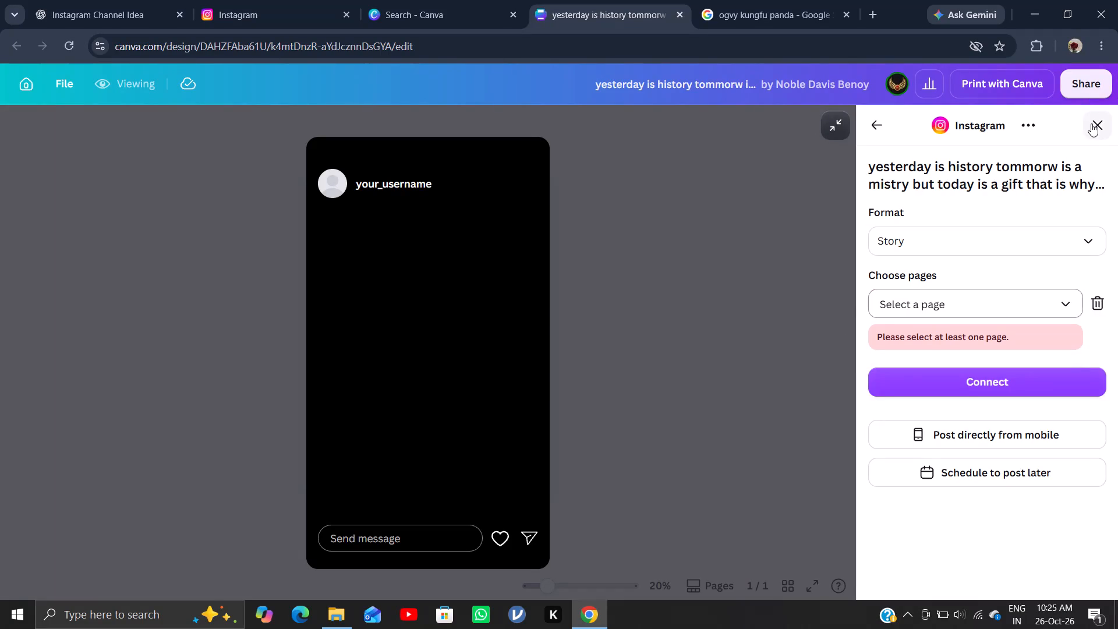
left_click(1099, 123)
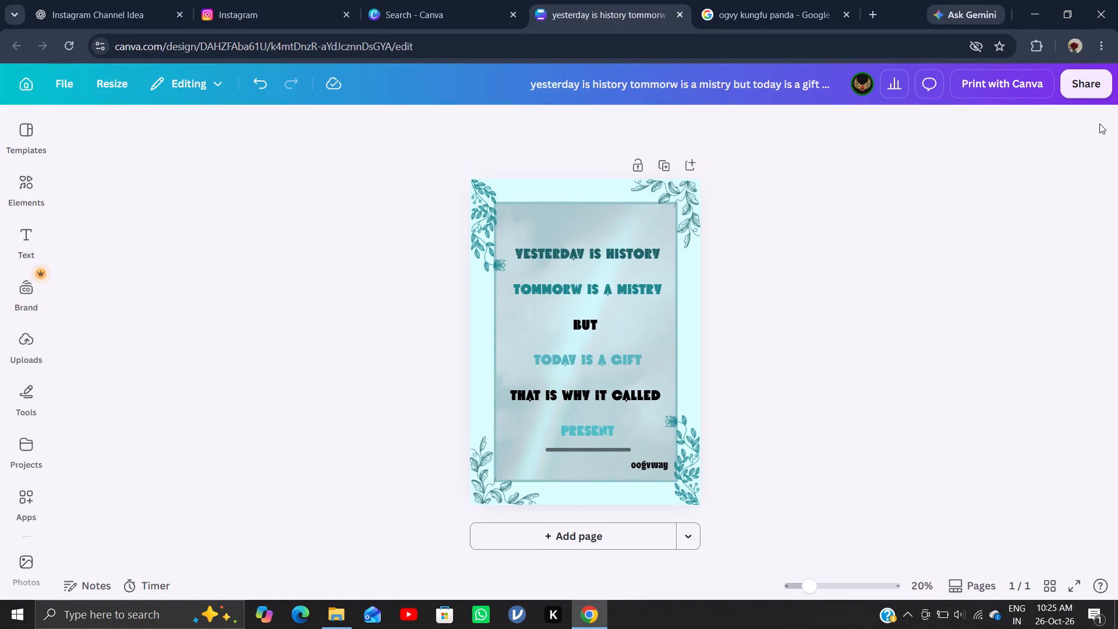
Select the poster's pale blue page background behind the quote panel.
left_click(642, 319)
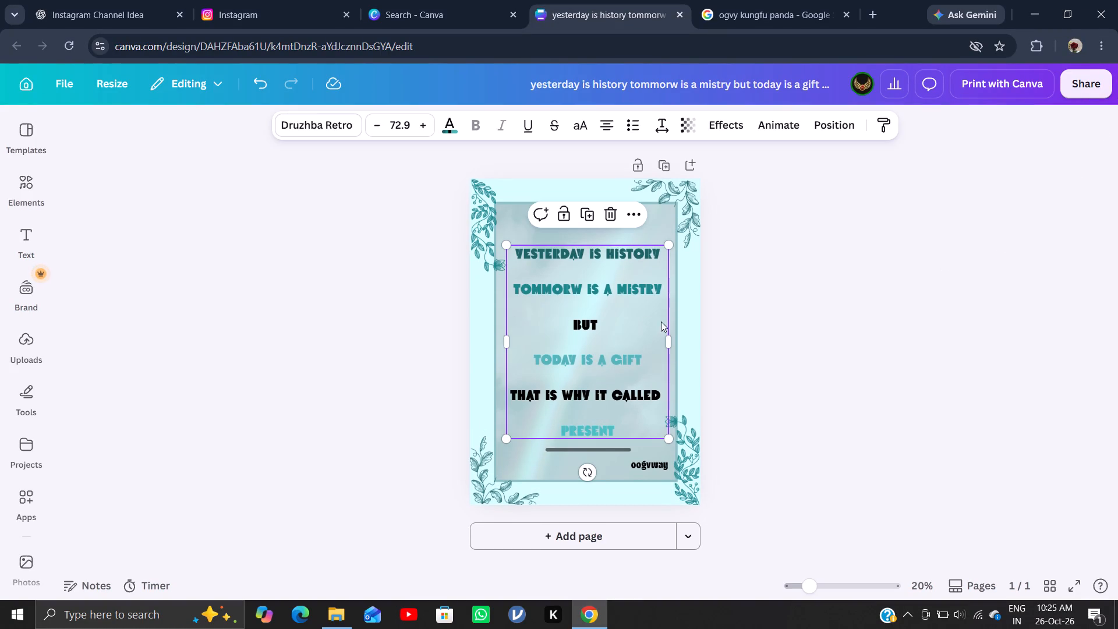
left_click(681, 328)
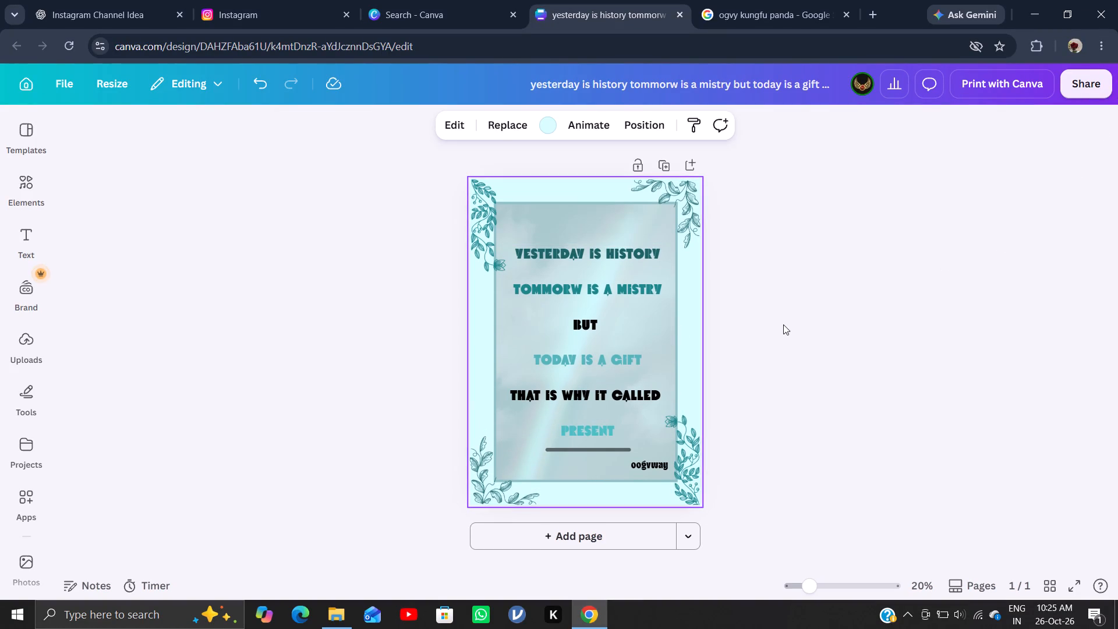
left_click(783, 324)
left_click(703, 332)
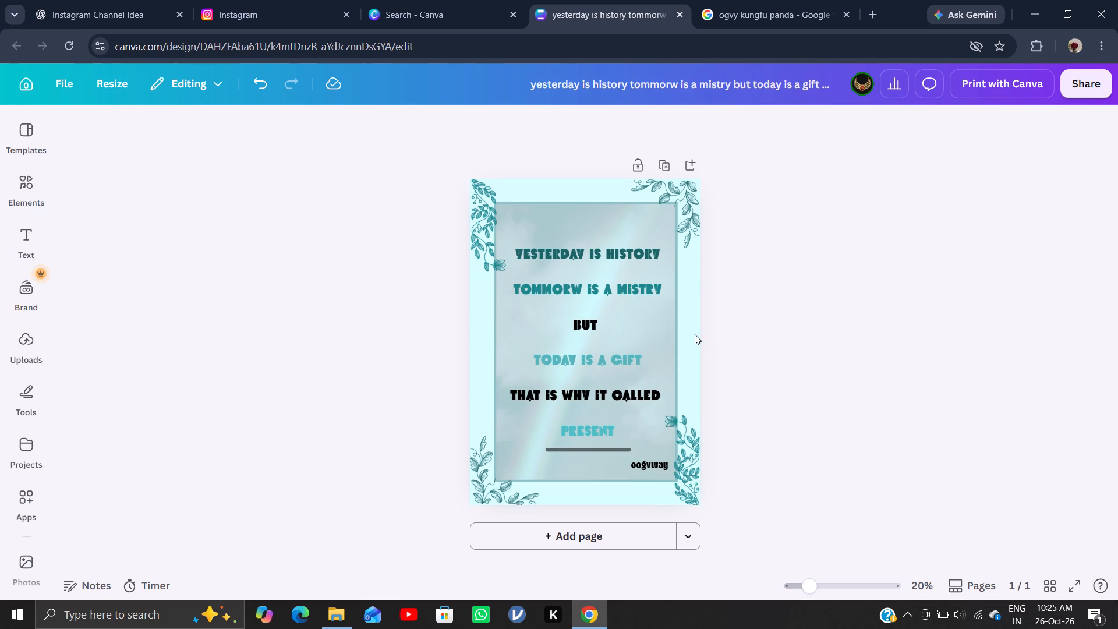
left_click(687, 334)
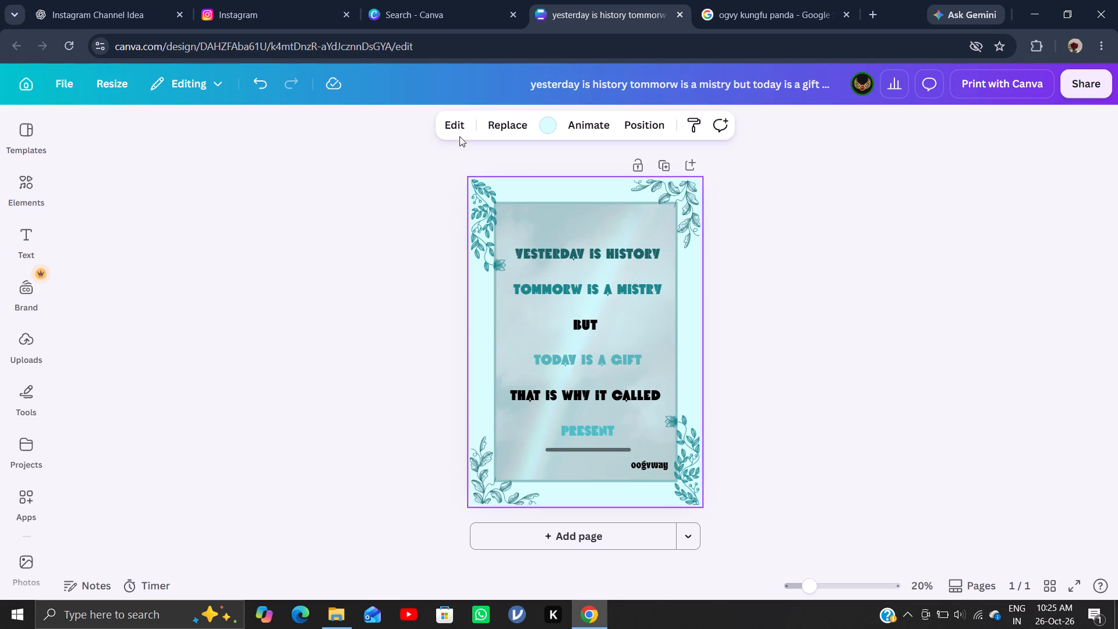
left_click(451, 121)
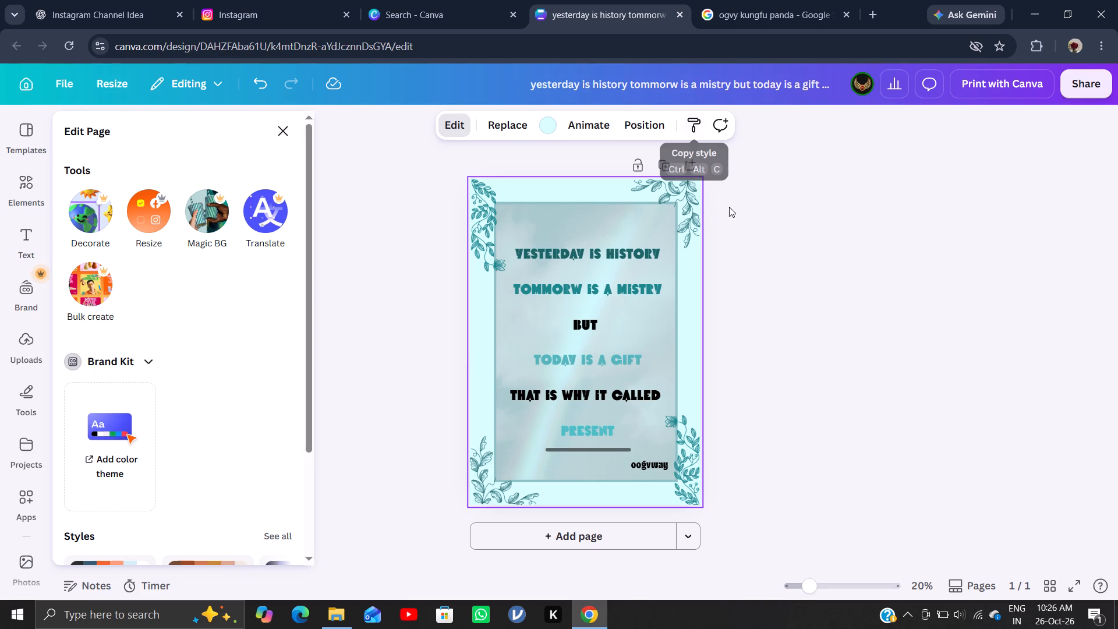
Create a copy of the poster resized to Instagram Story, 1080 × 1920 px.
left_click(124, 90)
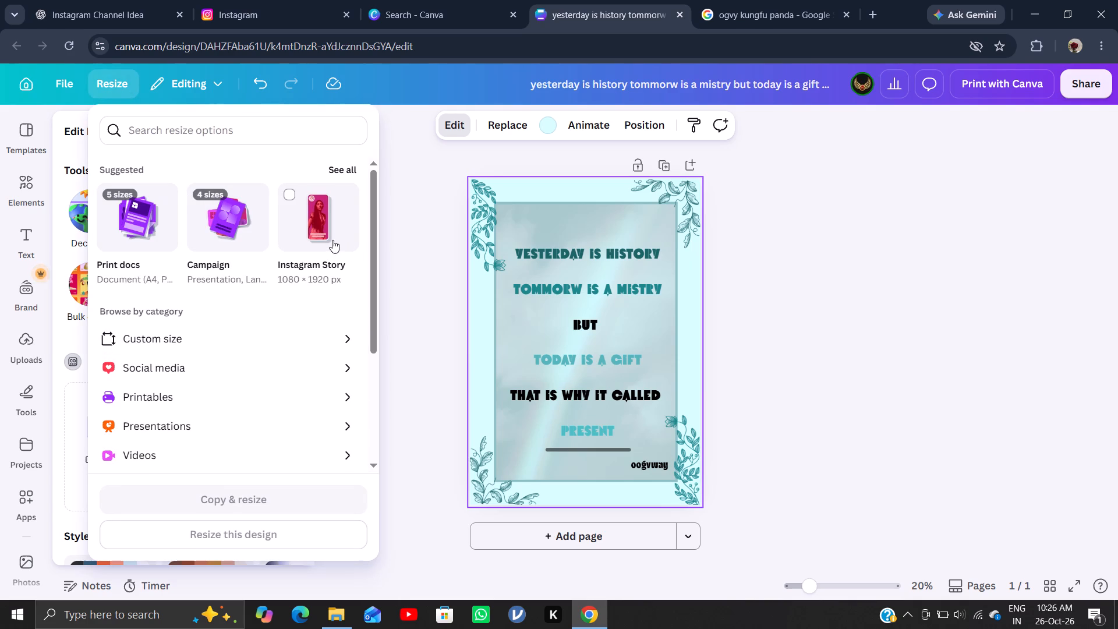
left_click(323, 217)
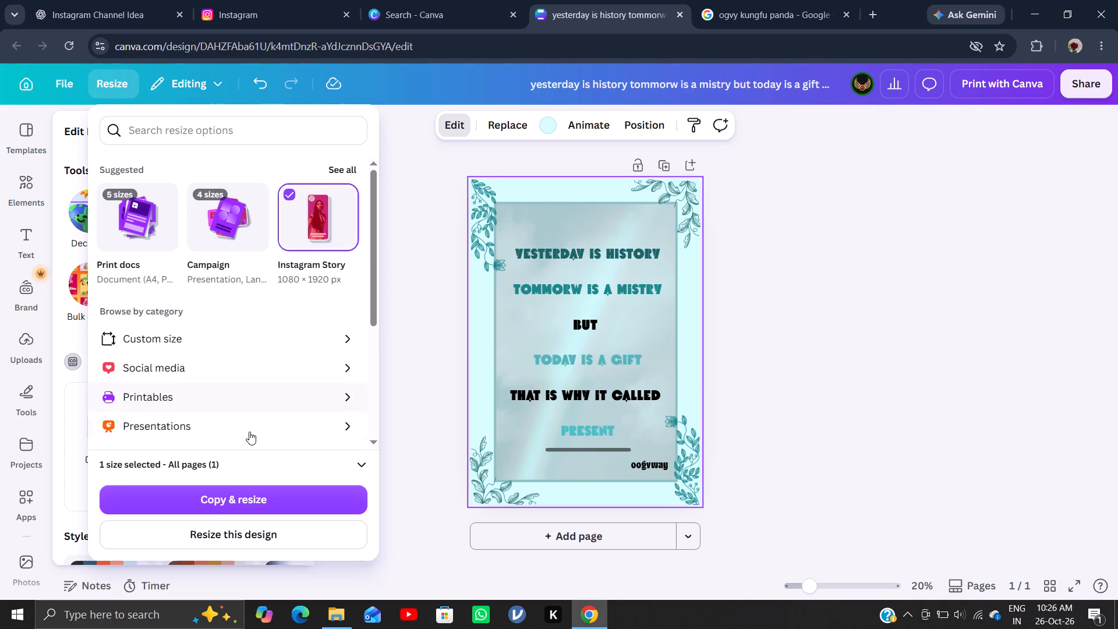
double_click(228, 490)
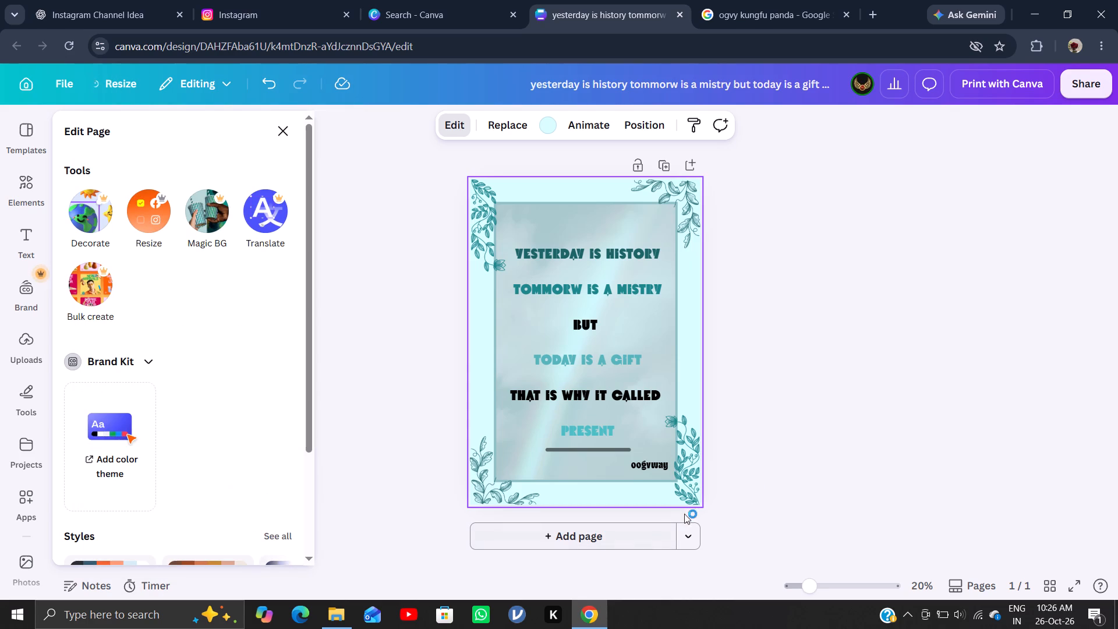
left_click(798, 374)
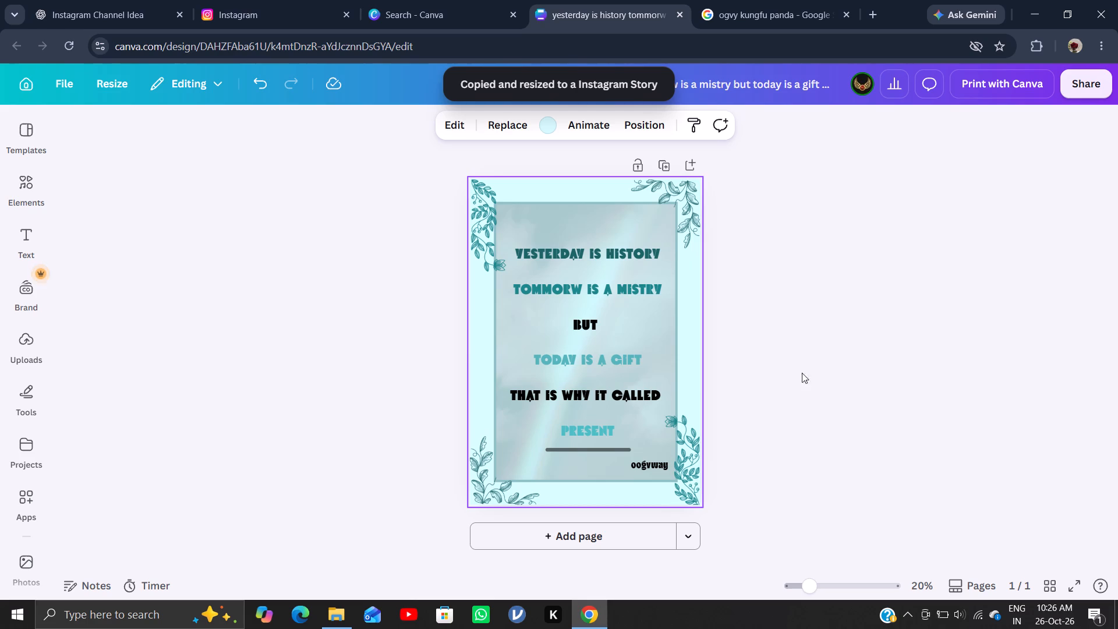
Correct the small attribution text to "oogway", checking the spelling against the image search results, and deselect it.
left_click(660, 465)
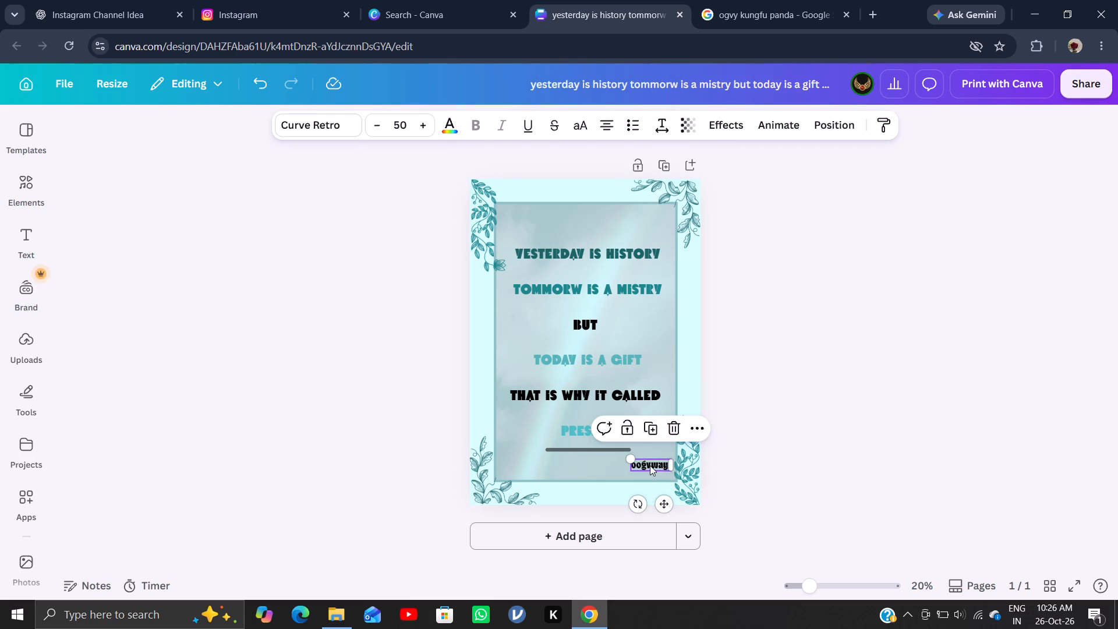
double_click(650, 465)
left_click(650, 465)
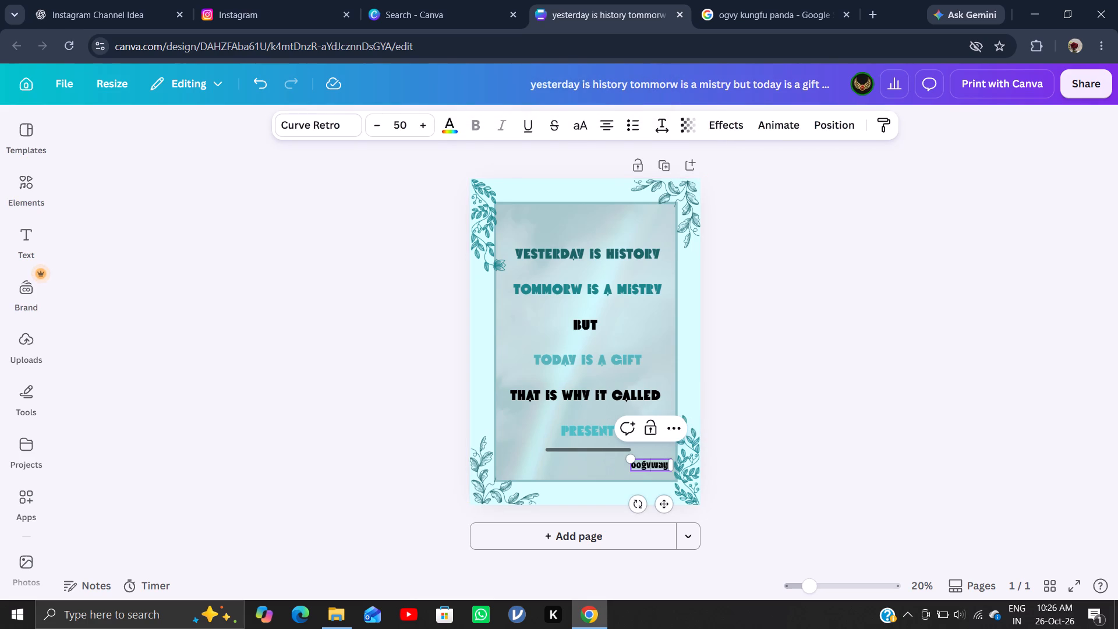
key("BackSpace")
left_click(779, 0)
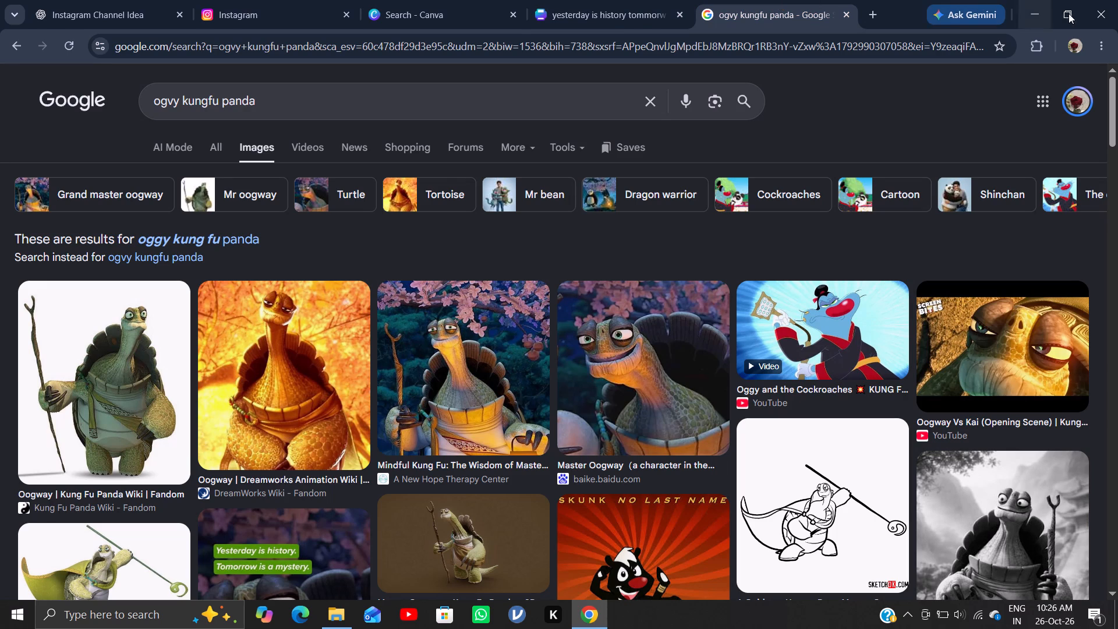
left_click(620, 10)
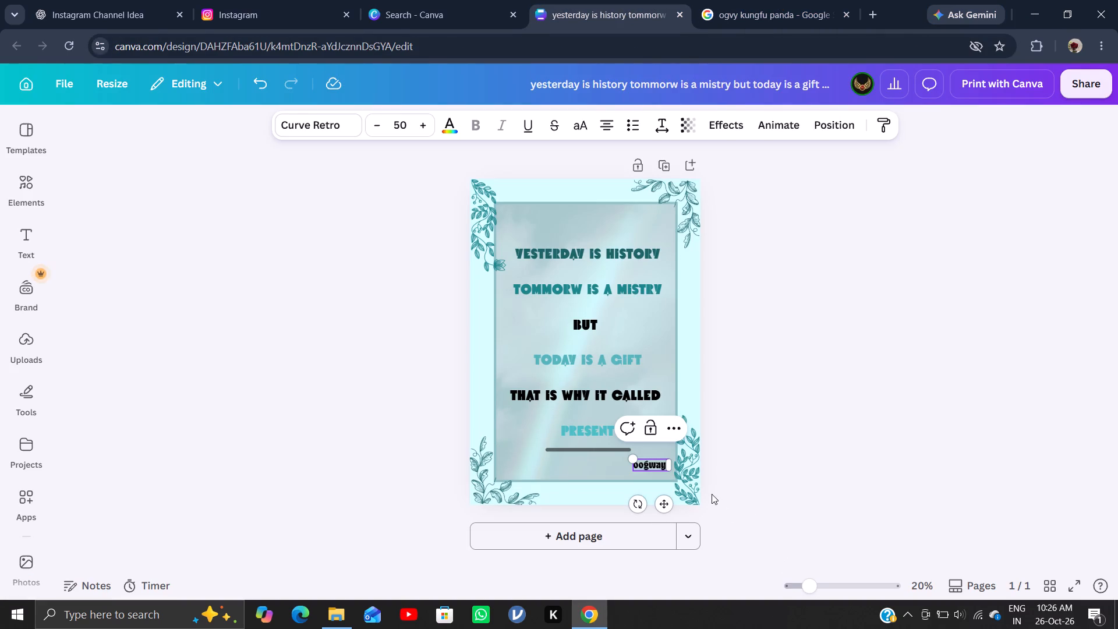
left_click(838, 348)
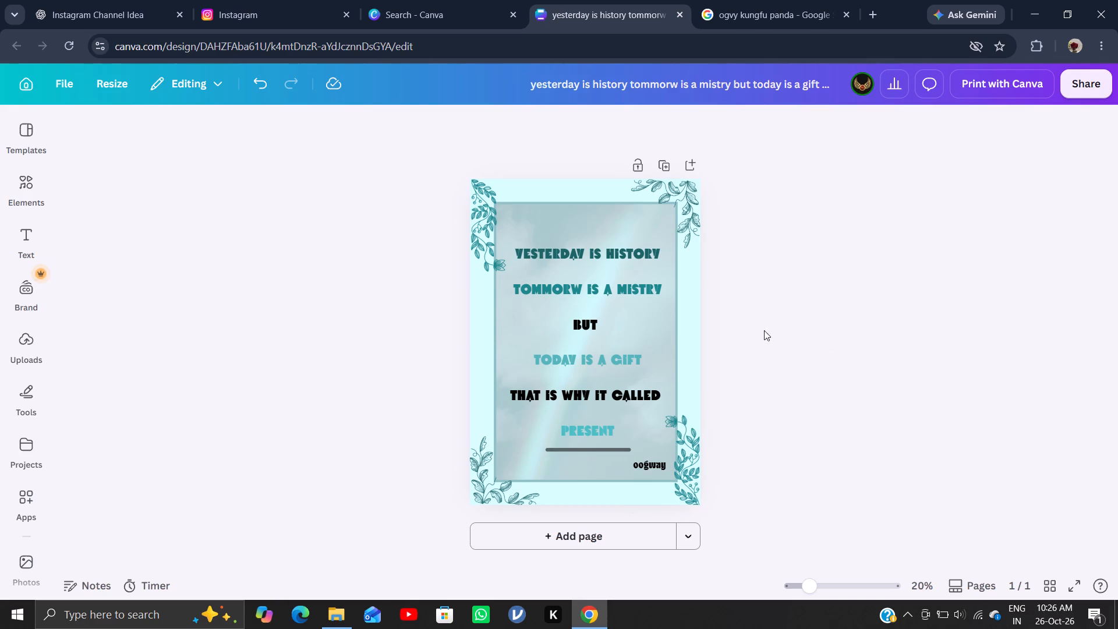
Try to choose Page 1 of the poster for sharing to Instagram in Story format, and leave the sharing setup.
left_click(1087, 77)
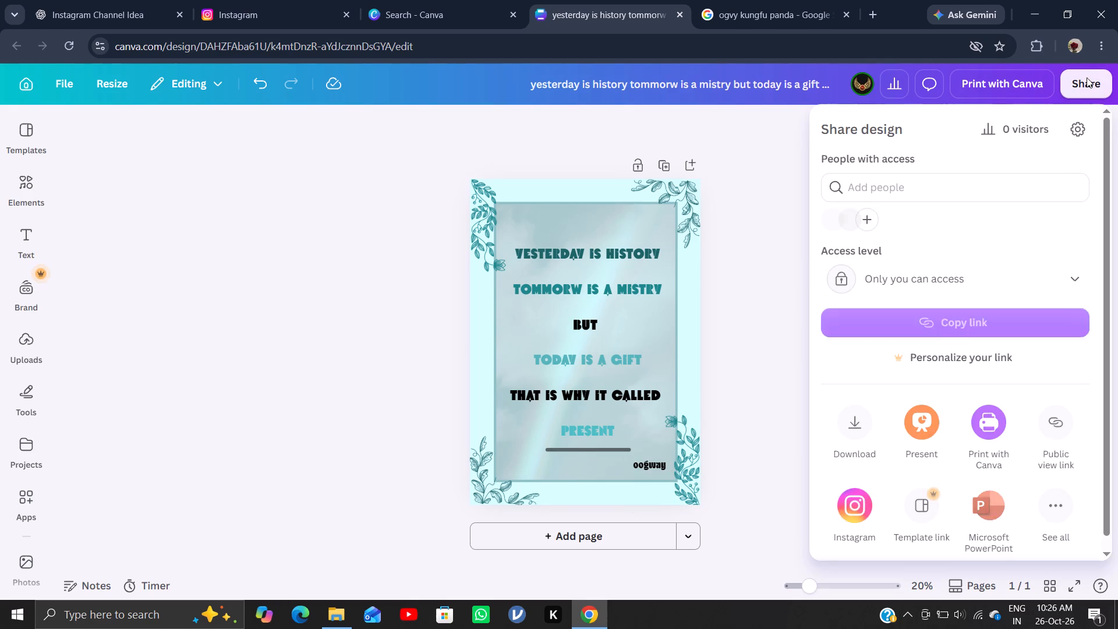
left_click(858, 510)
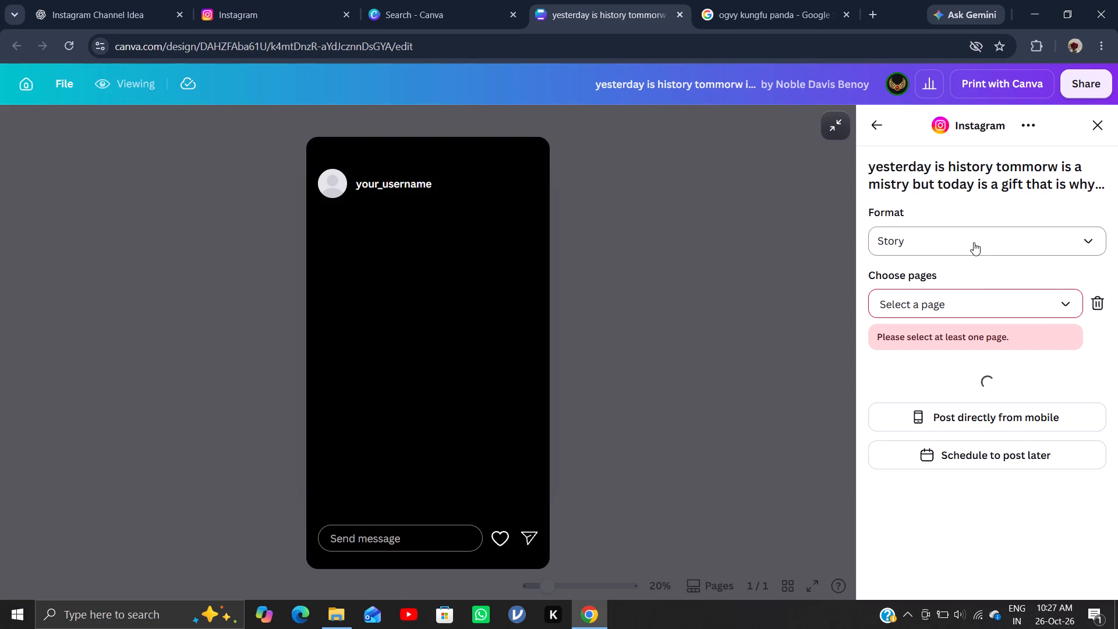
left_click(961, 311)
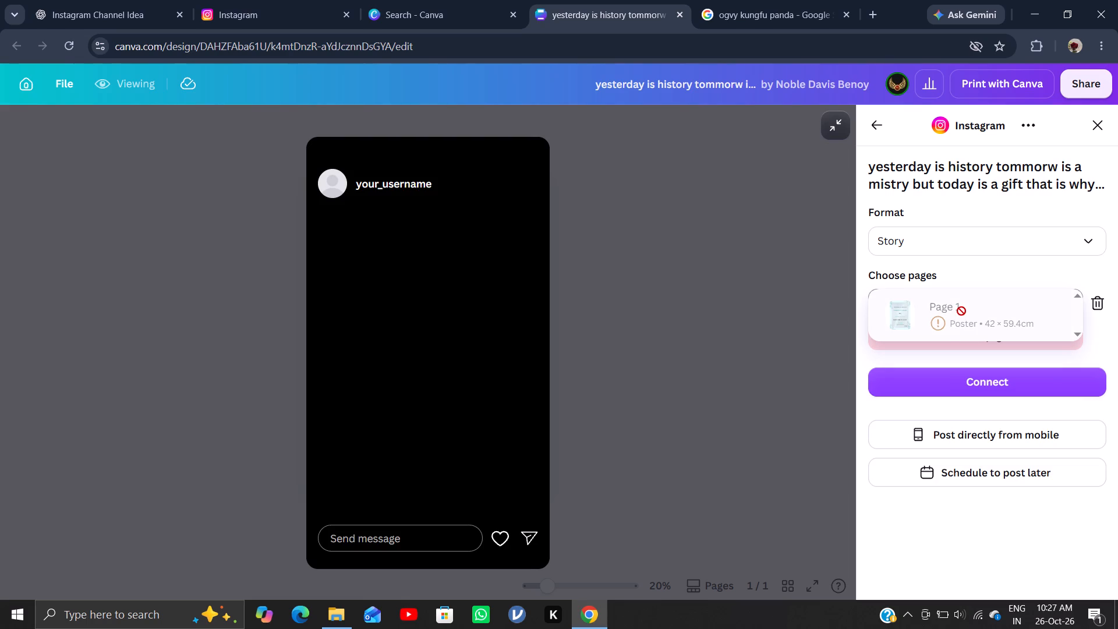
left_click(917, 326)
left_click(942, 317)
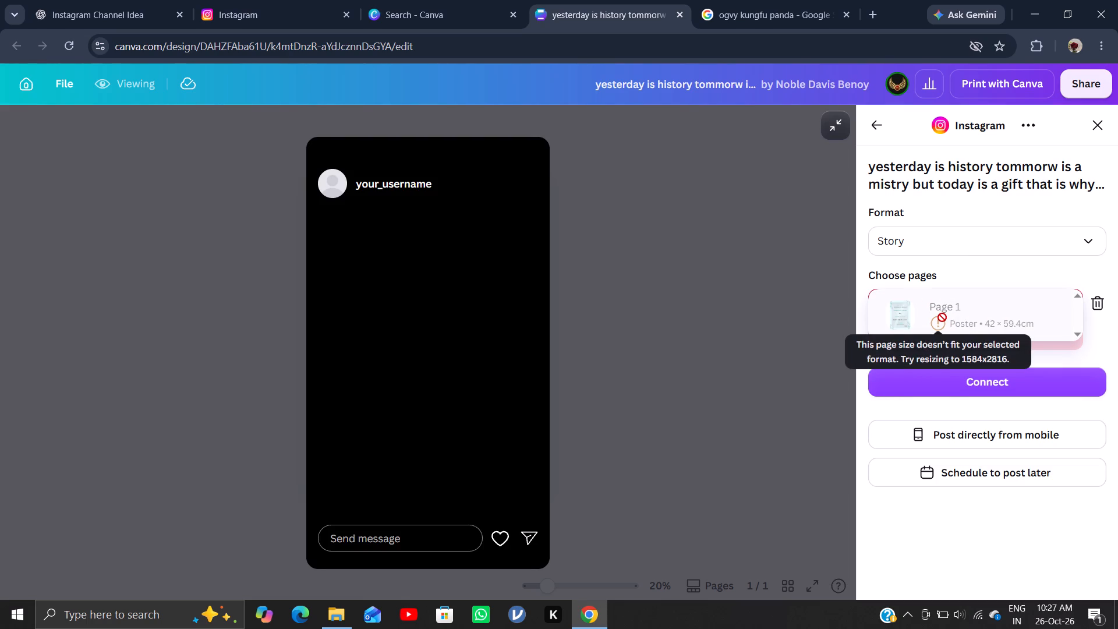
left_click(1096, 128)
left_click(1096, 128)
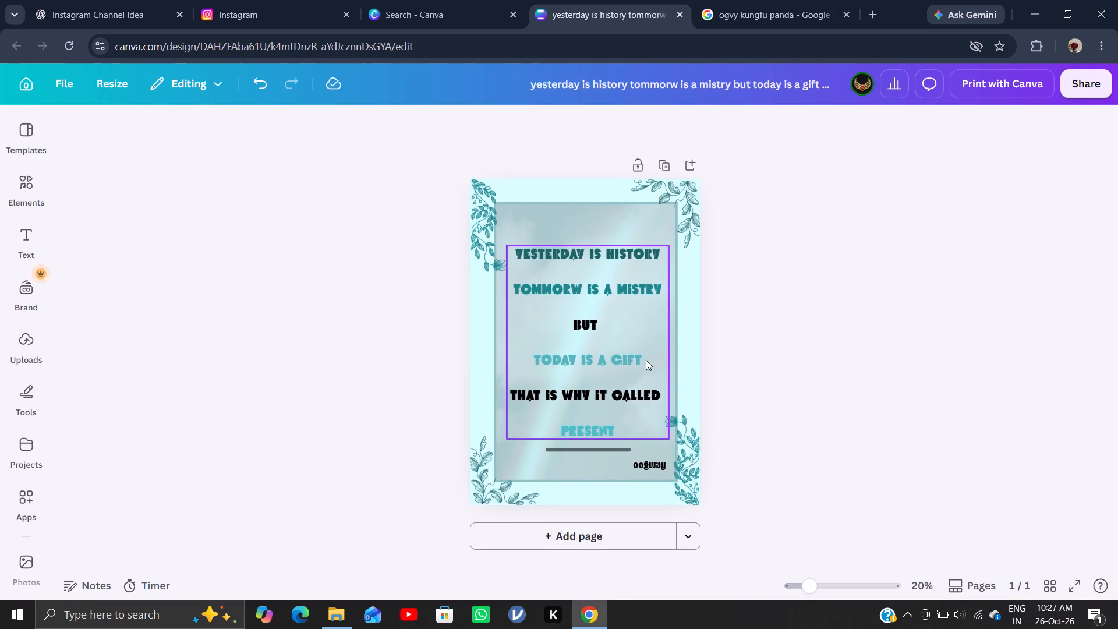
Group all the elements on the poster page.
left_click(643, 358)
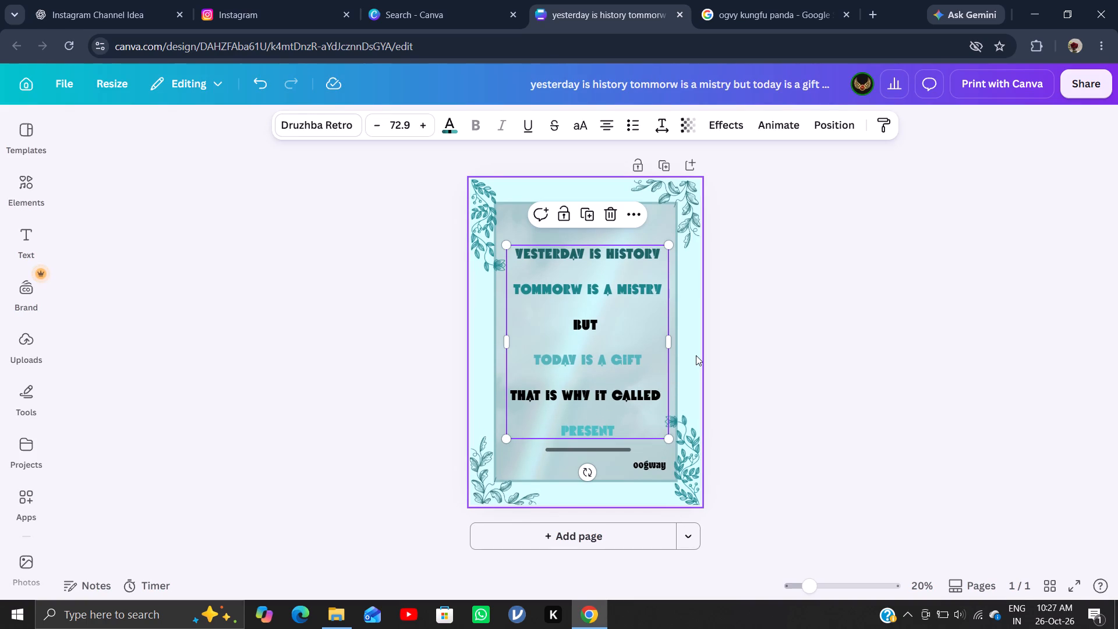
key("ctrl+a")
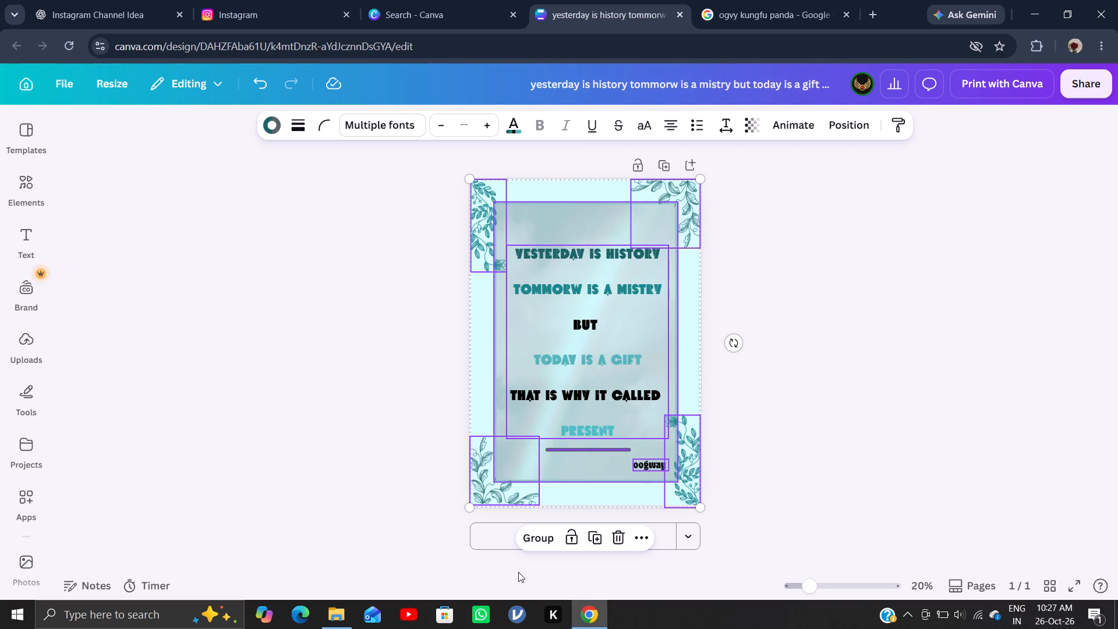
left_click(536, 535)
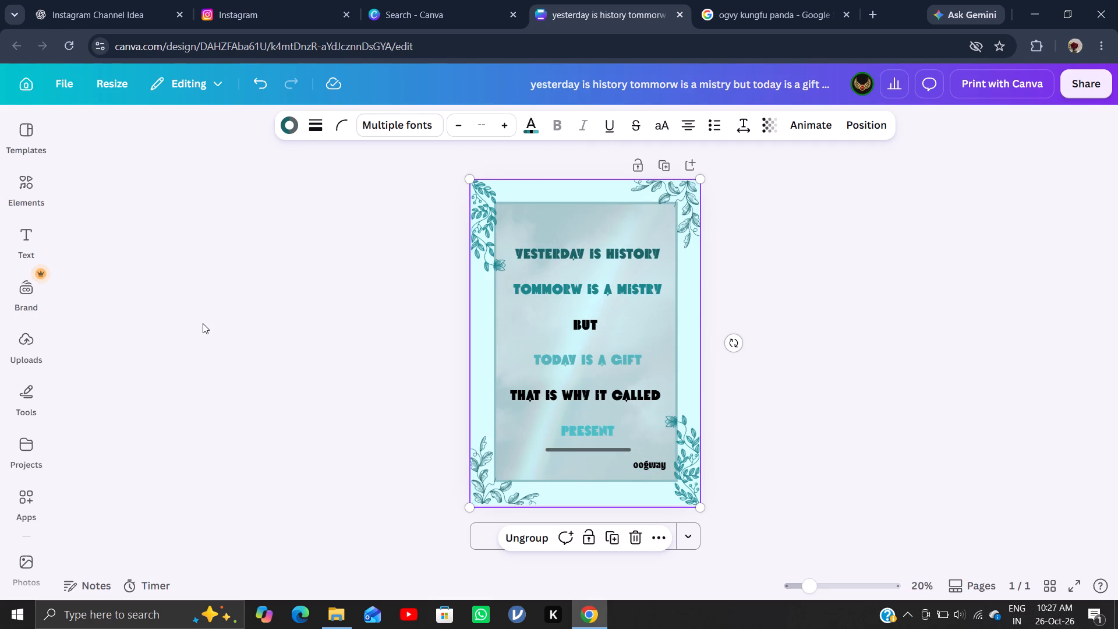
Open the resized Instagram Story copy of the poster.
left_click(112, 80)
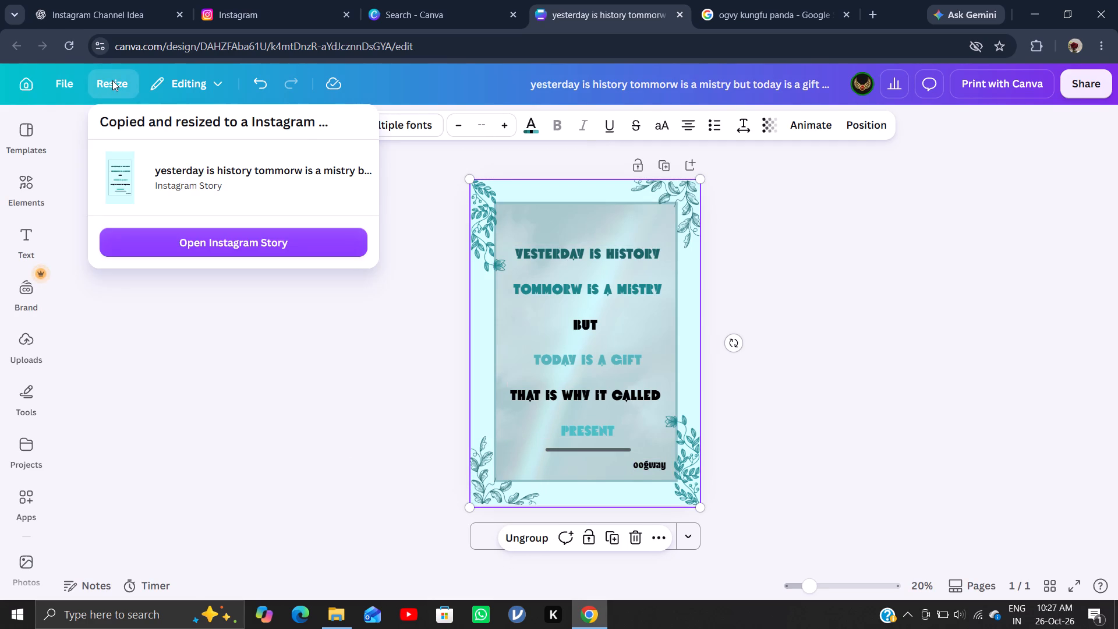
left_click(211, 243)
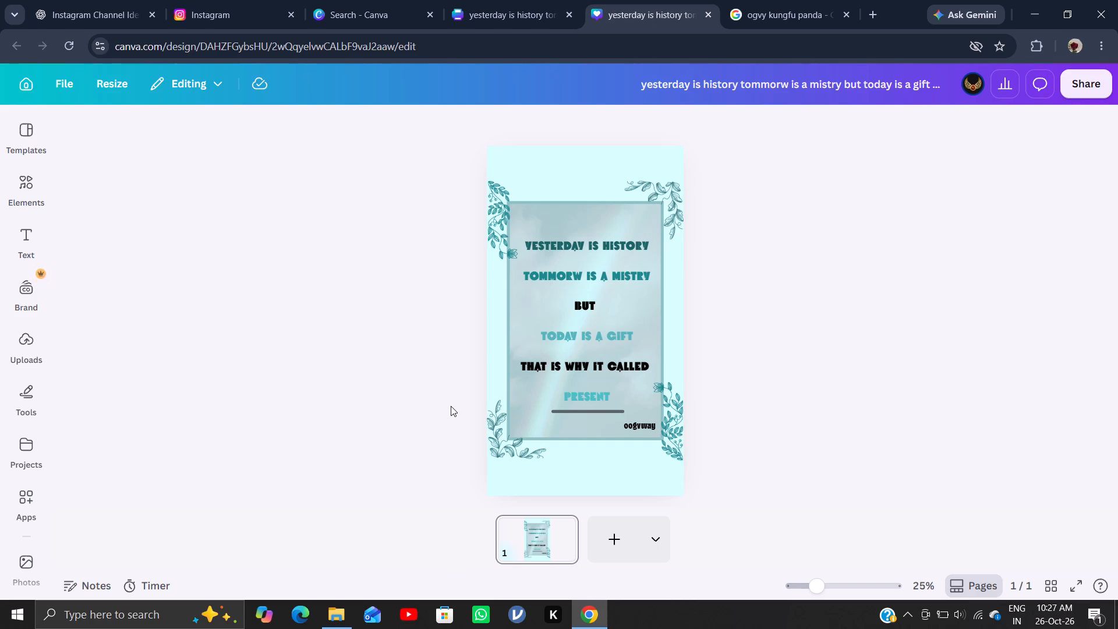
Create a copy of the story design resized to Instagram Post (4:5), 1080 × 1350 px, and open it.
left_click(114, 86)
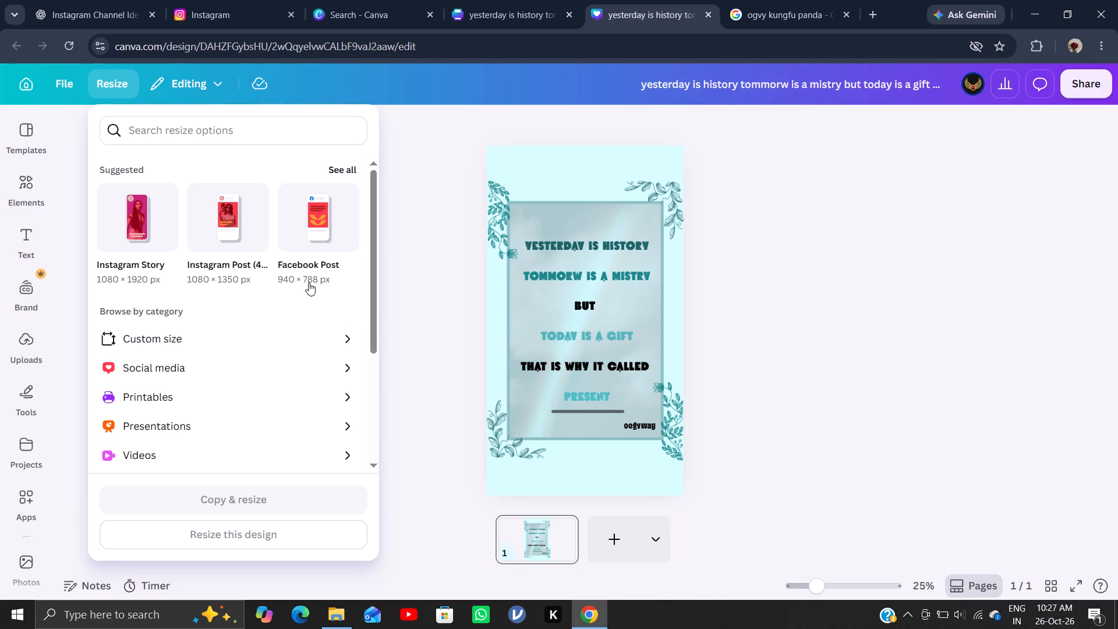
left_click(189, 237)
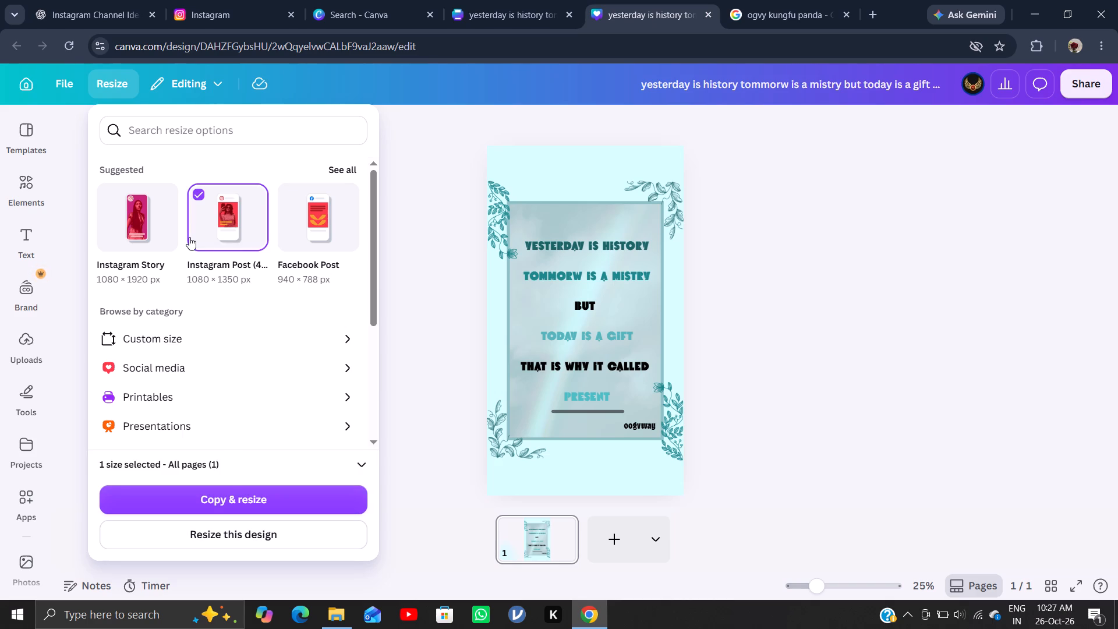
left_click(229, 493)
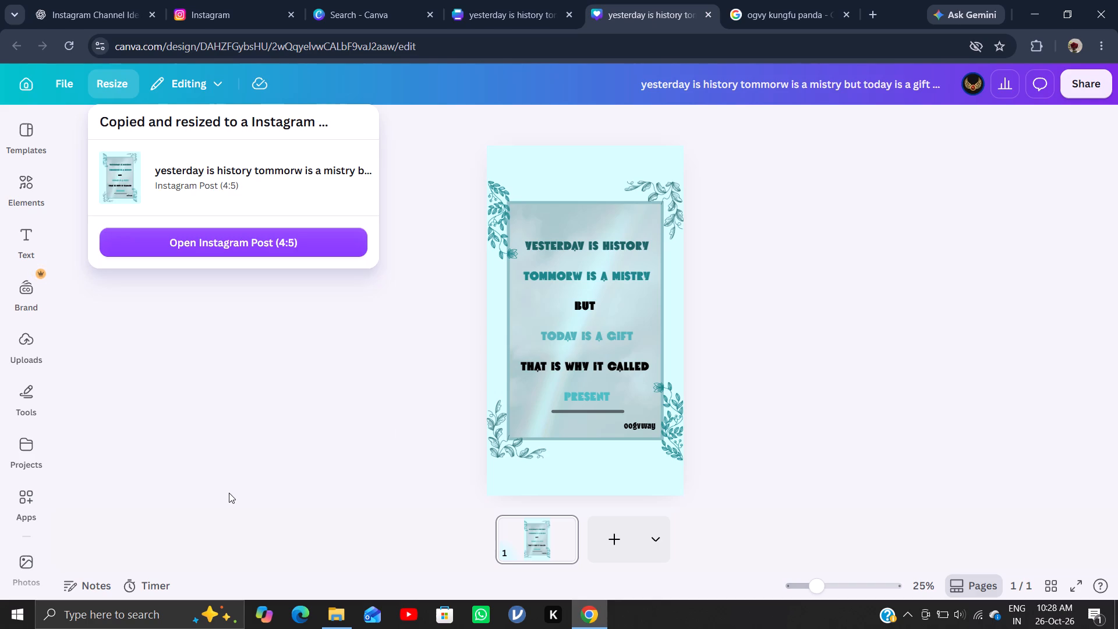
left_click(271, 230)
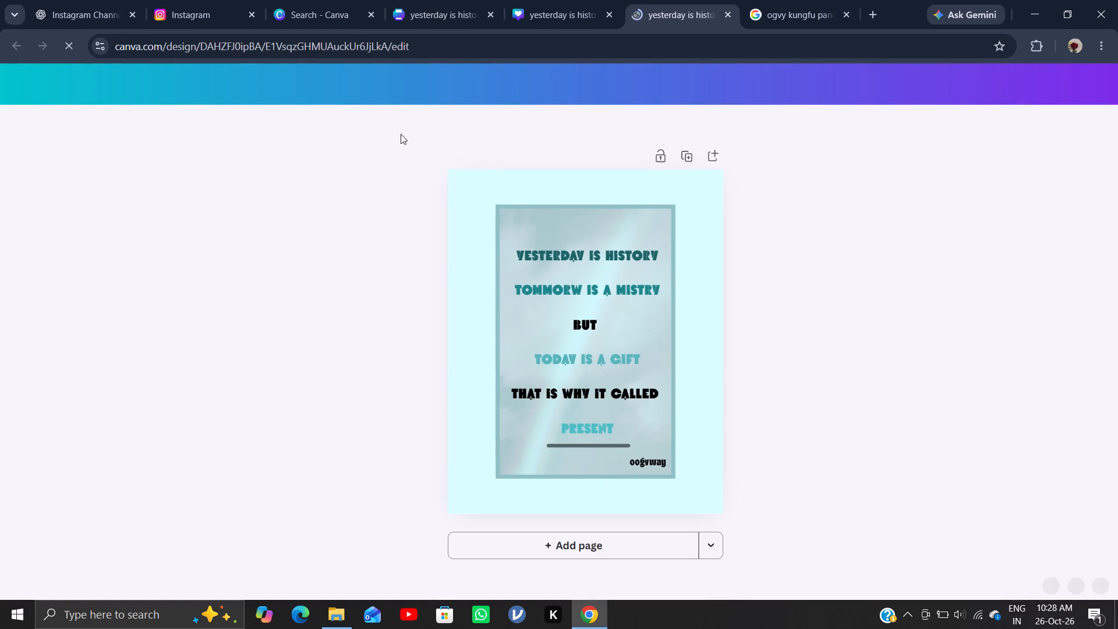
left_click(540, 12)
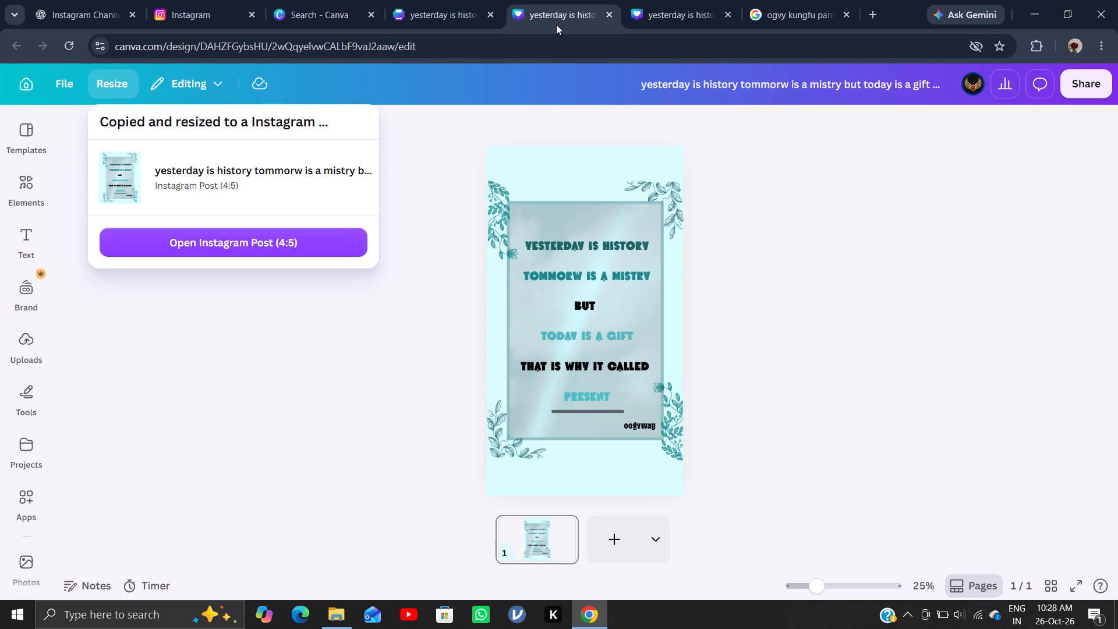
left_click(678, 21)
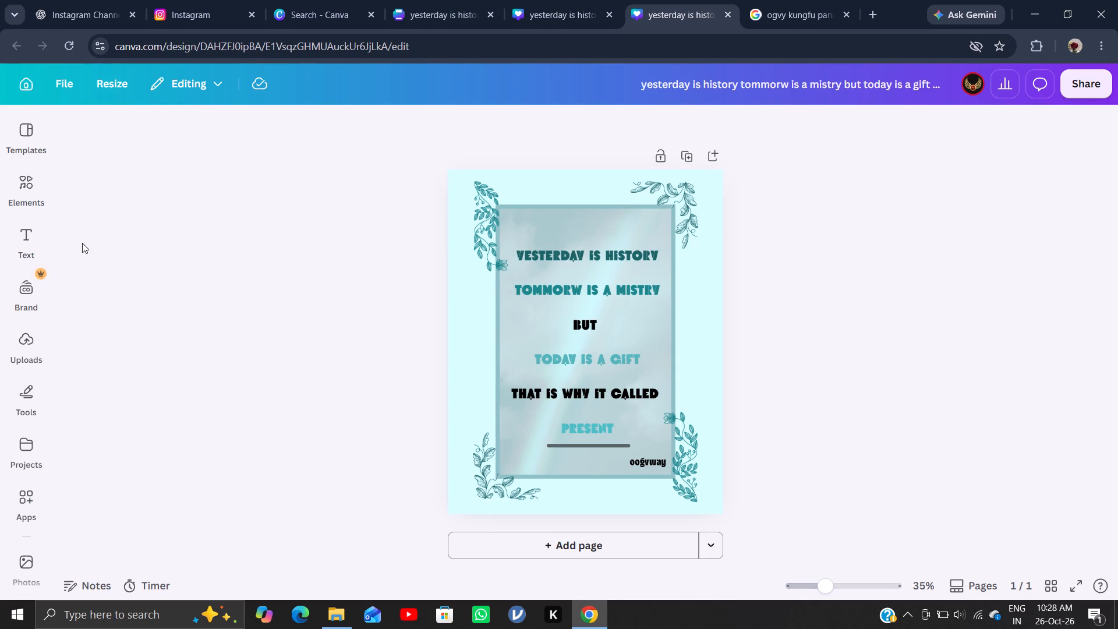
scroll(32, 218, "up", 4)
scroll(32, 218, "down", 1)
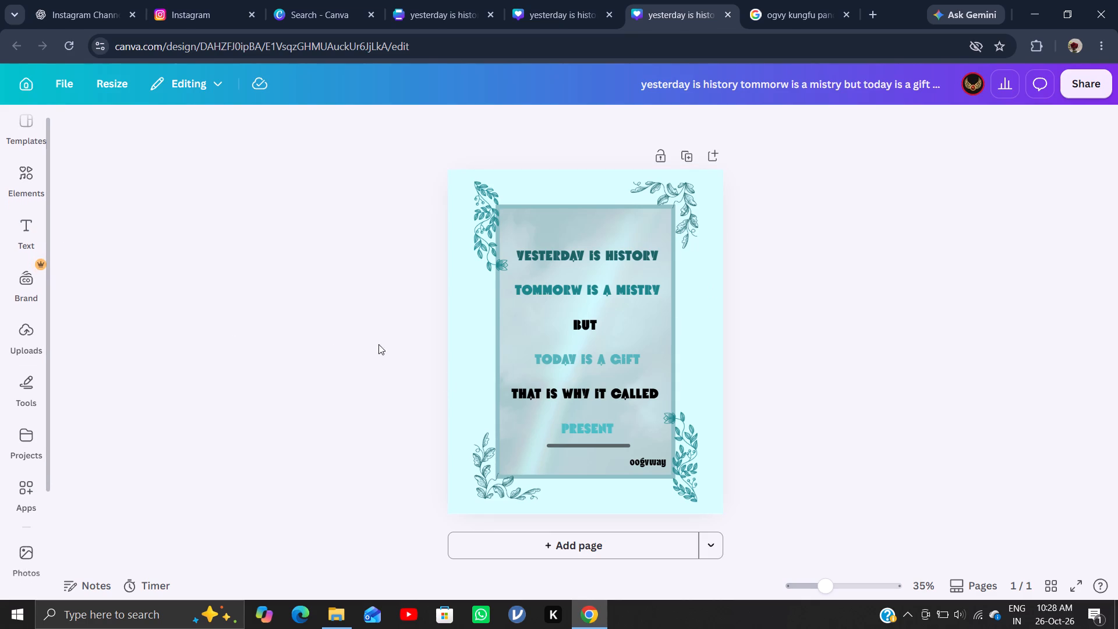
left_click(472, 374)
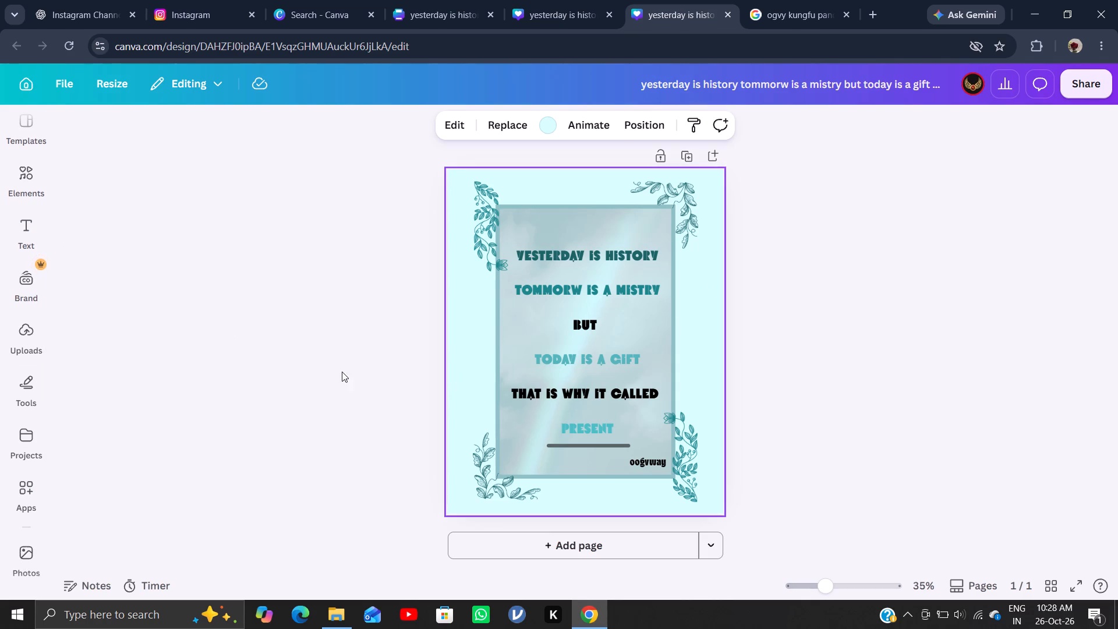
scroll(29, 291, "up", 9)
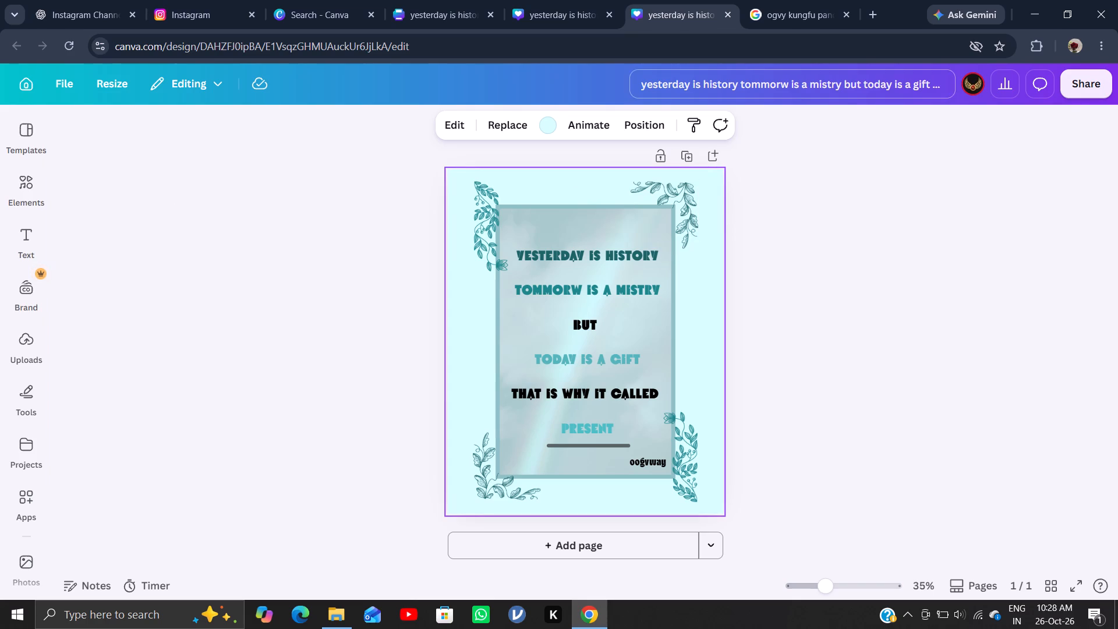
Close the two resized Instagram copies of the design and return to the original poster.
left_click(730, 16)
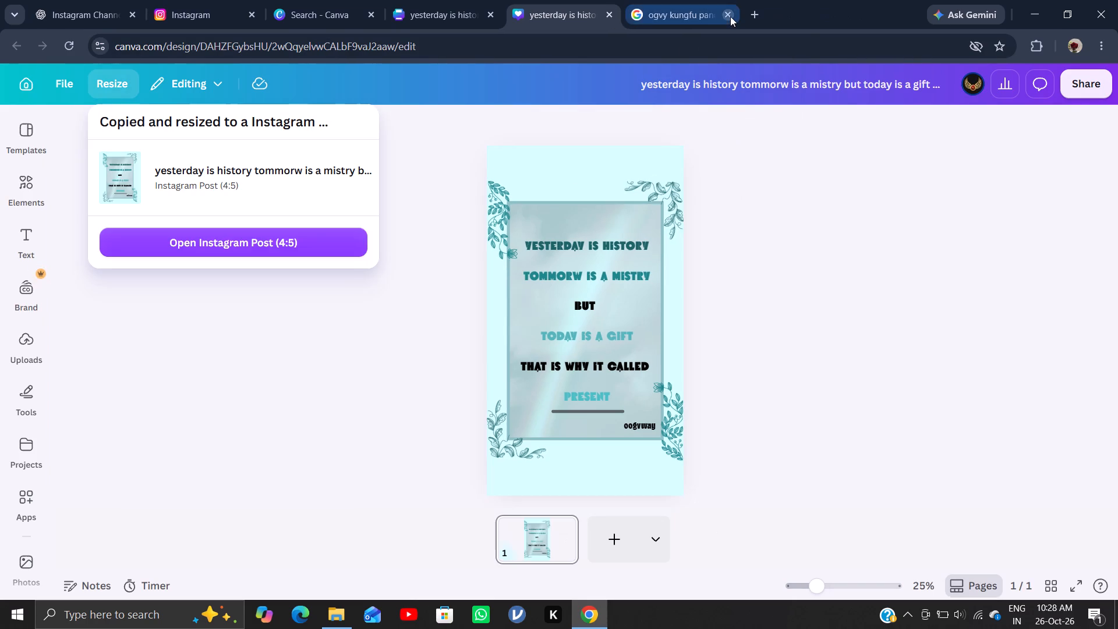
left_click(608, 11)
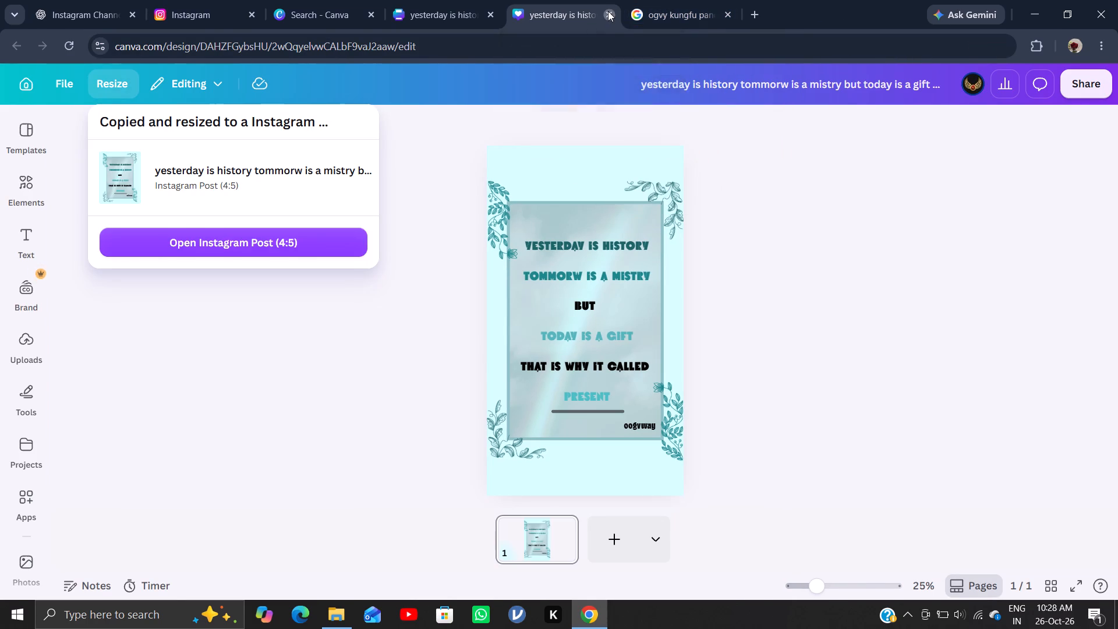
left_click(420, 0)
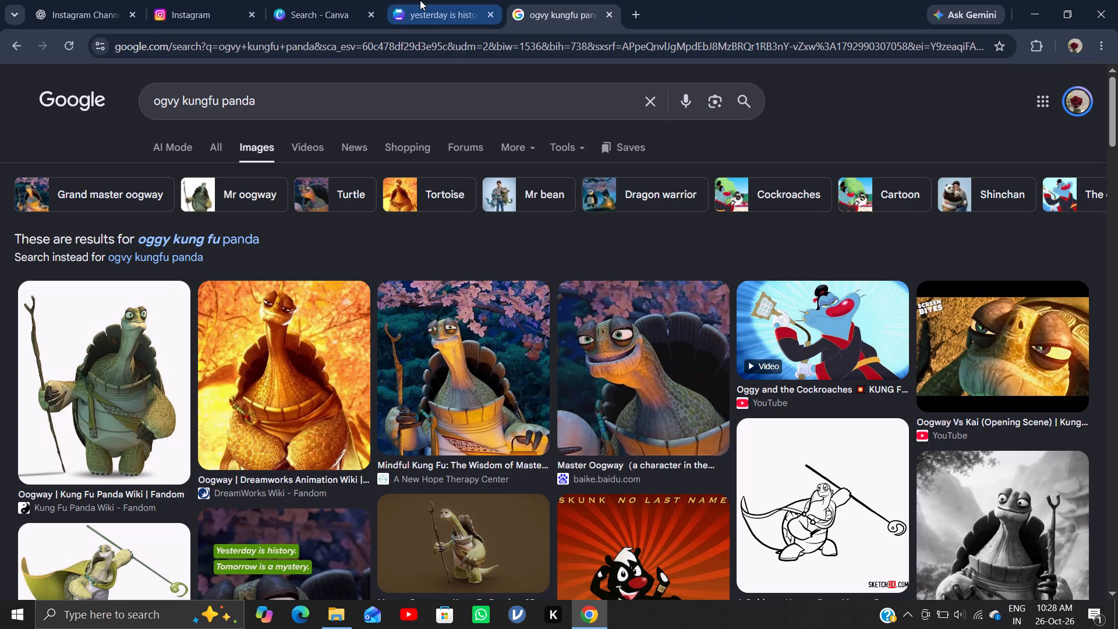
left_click(335, 357)
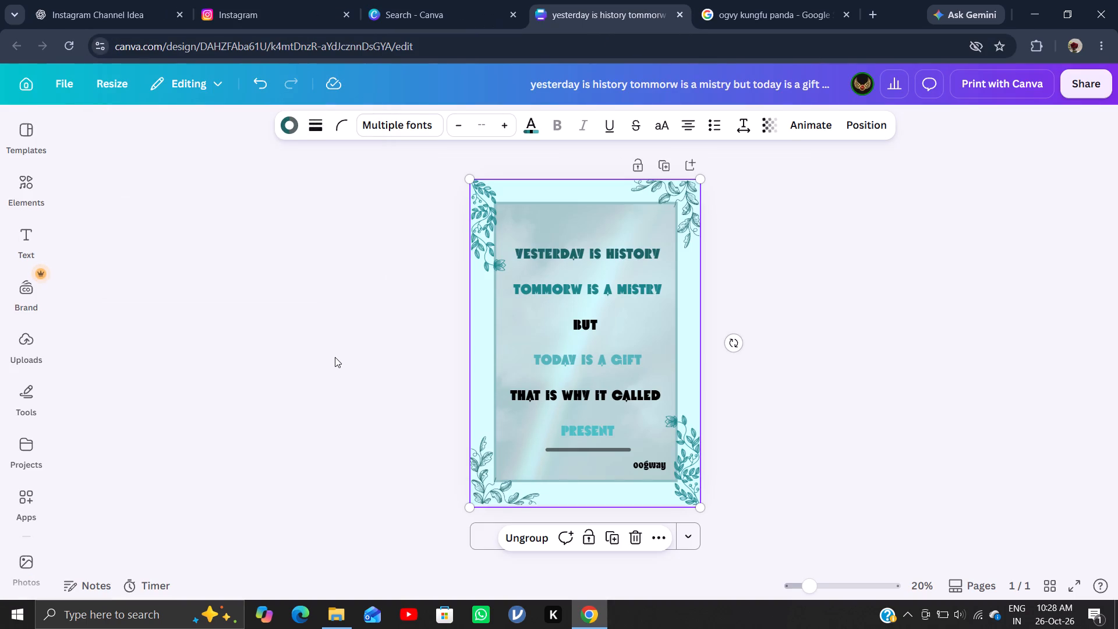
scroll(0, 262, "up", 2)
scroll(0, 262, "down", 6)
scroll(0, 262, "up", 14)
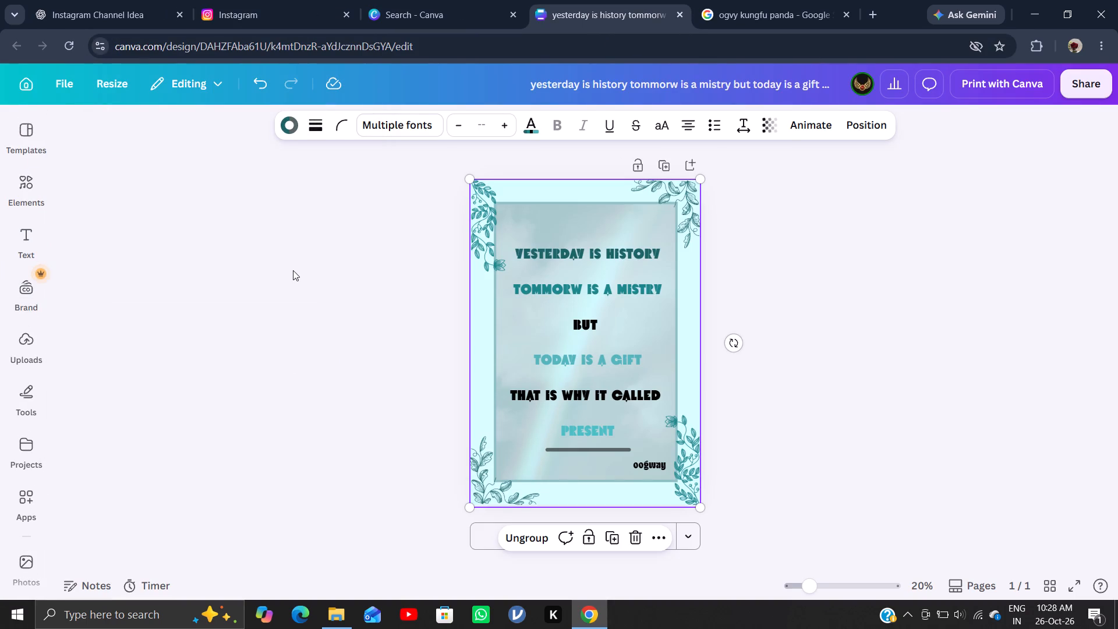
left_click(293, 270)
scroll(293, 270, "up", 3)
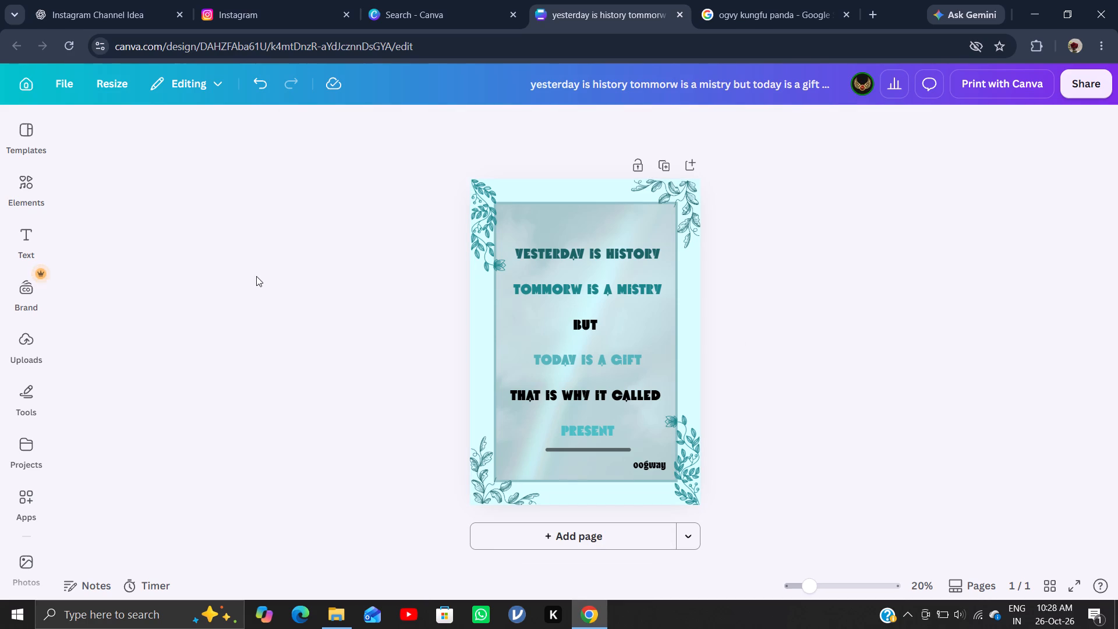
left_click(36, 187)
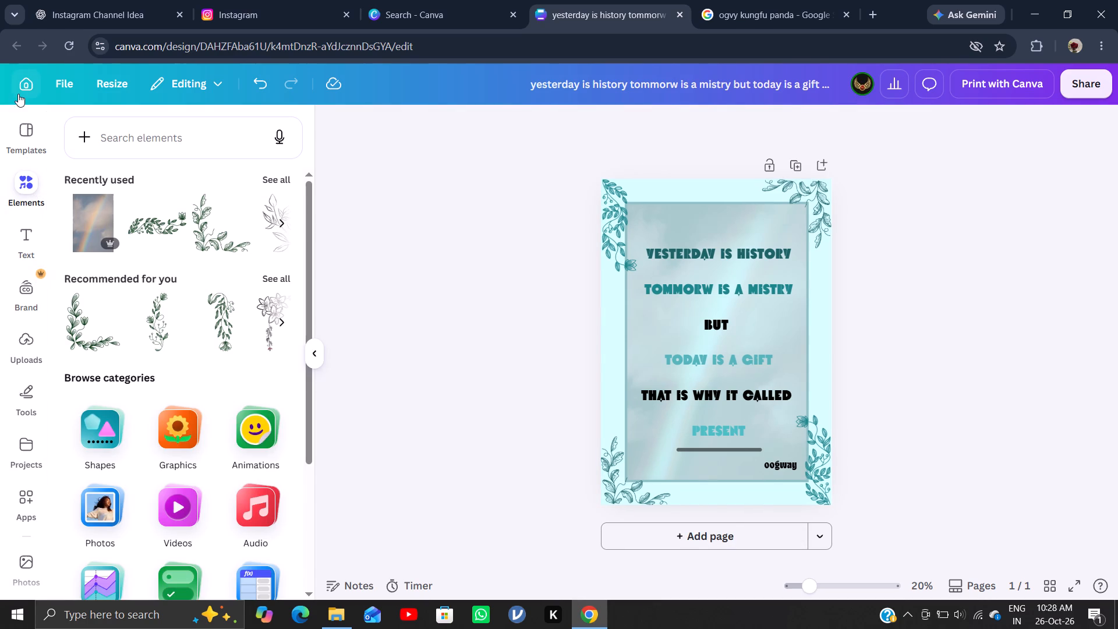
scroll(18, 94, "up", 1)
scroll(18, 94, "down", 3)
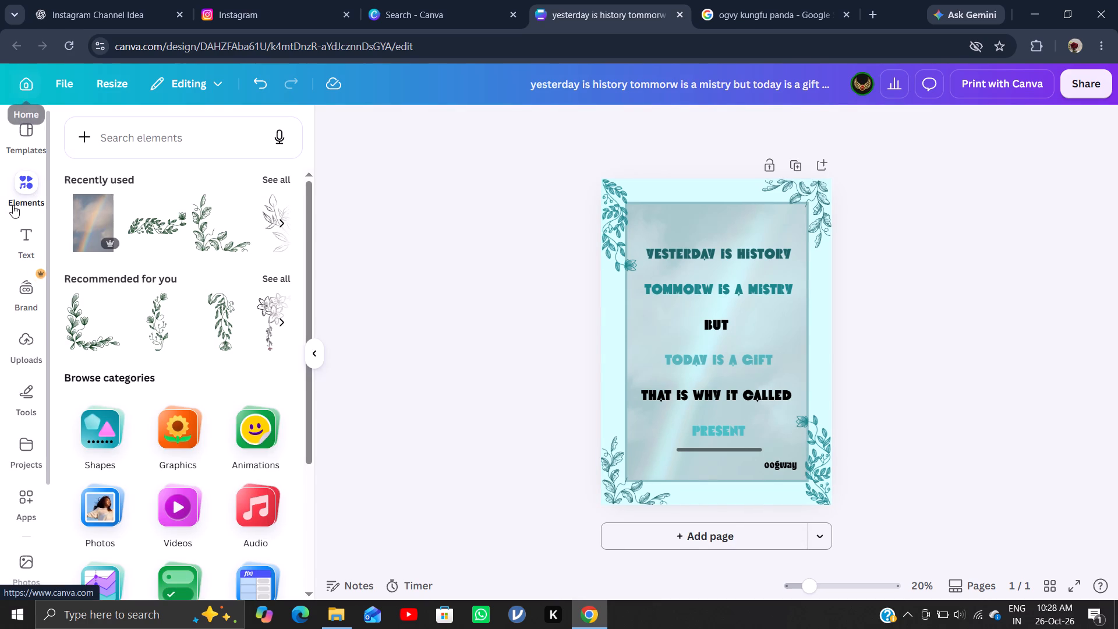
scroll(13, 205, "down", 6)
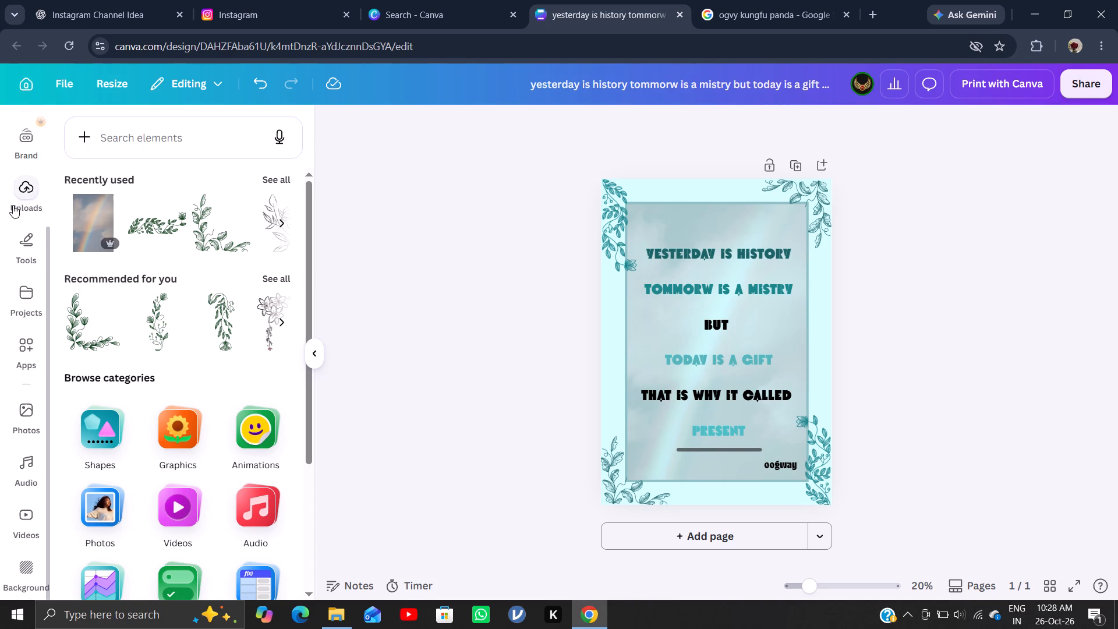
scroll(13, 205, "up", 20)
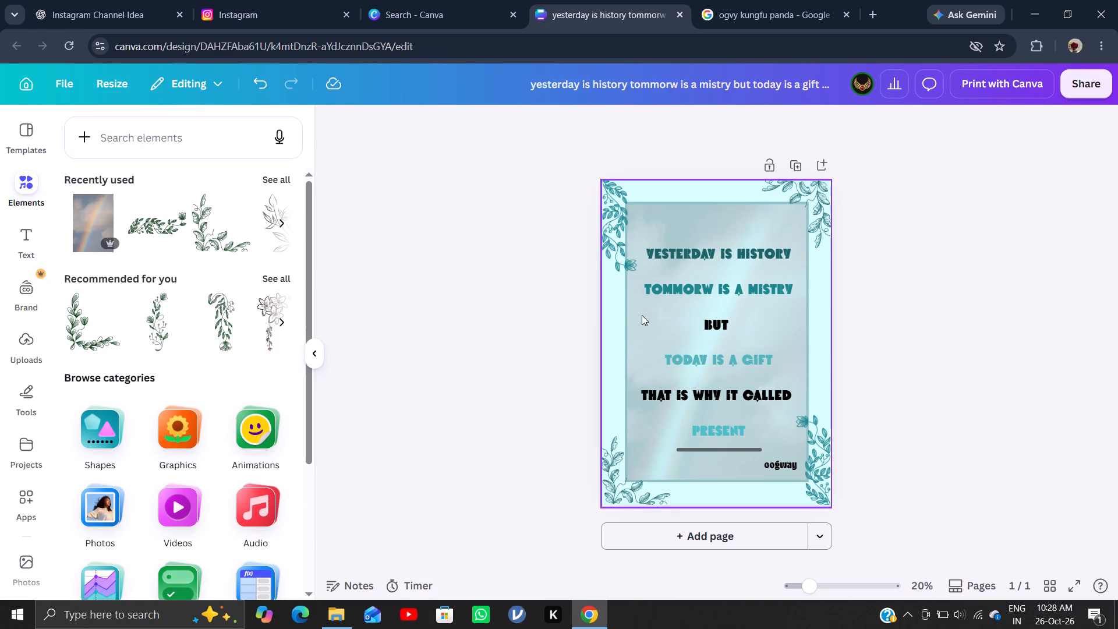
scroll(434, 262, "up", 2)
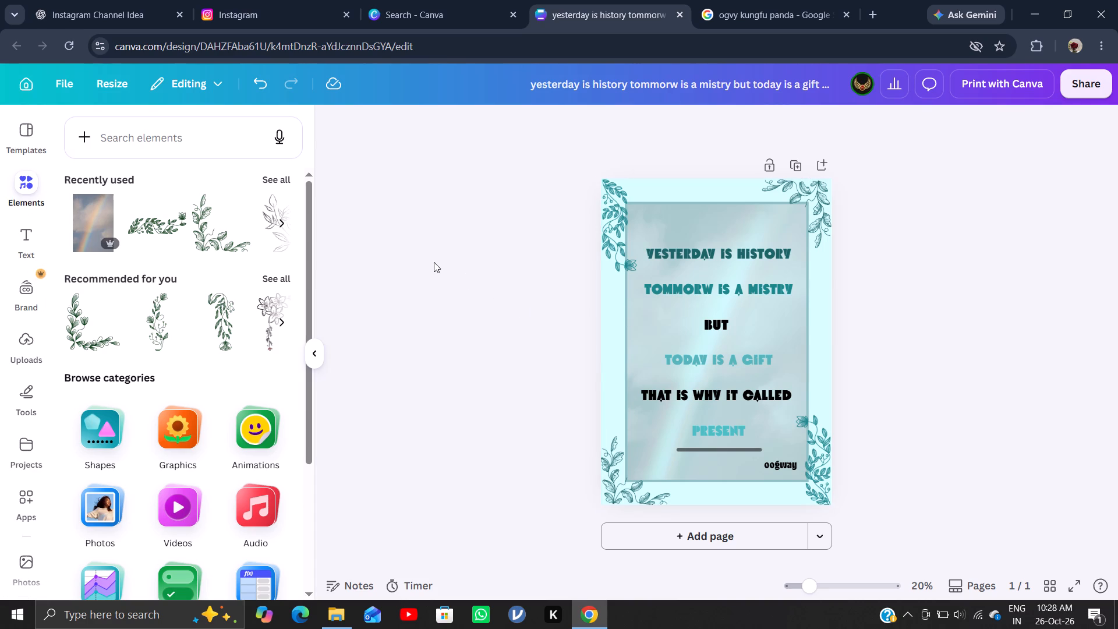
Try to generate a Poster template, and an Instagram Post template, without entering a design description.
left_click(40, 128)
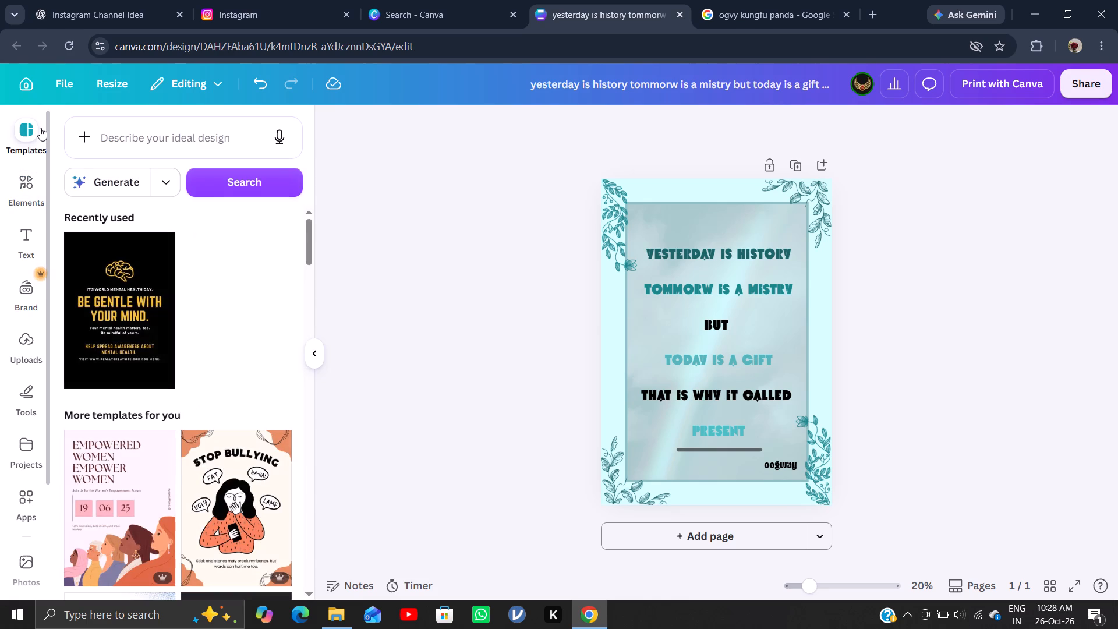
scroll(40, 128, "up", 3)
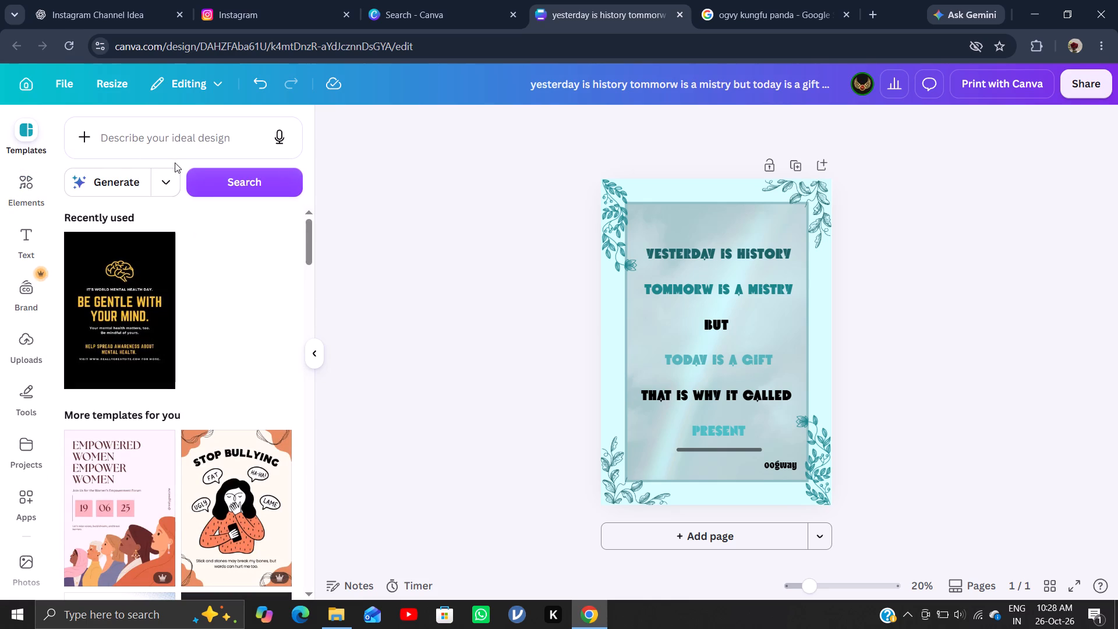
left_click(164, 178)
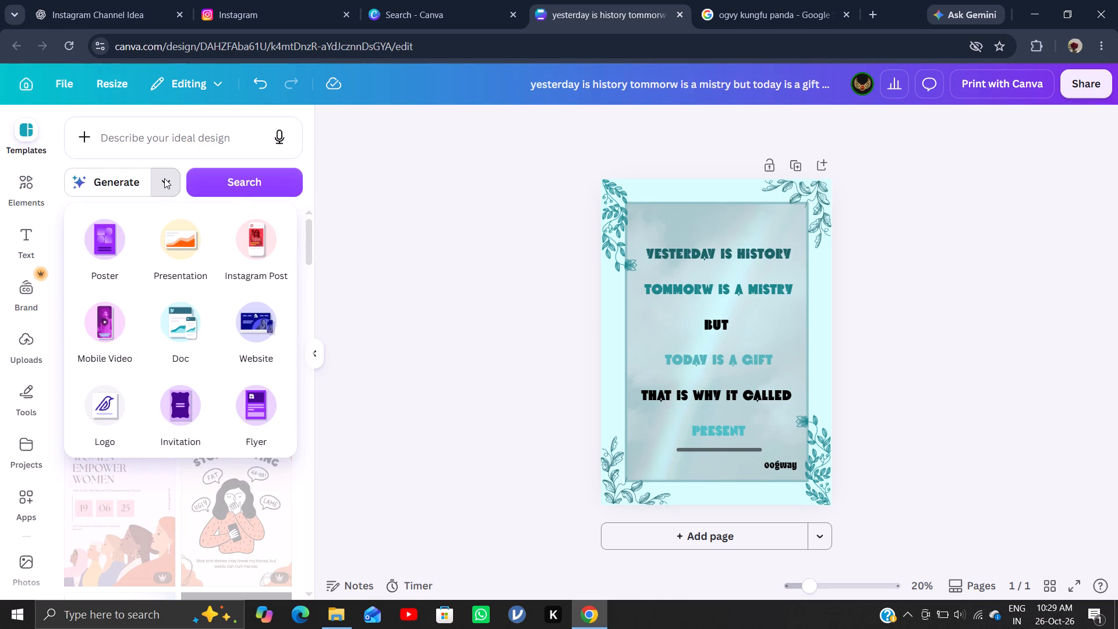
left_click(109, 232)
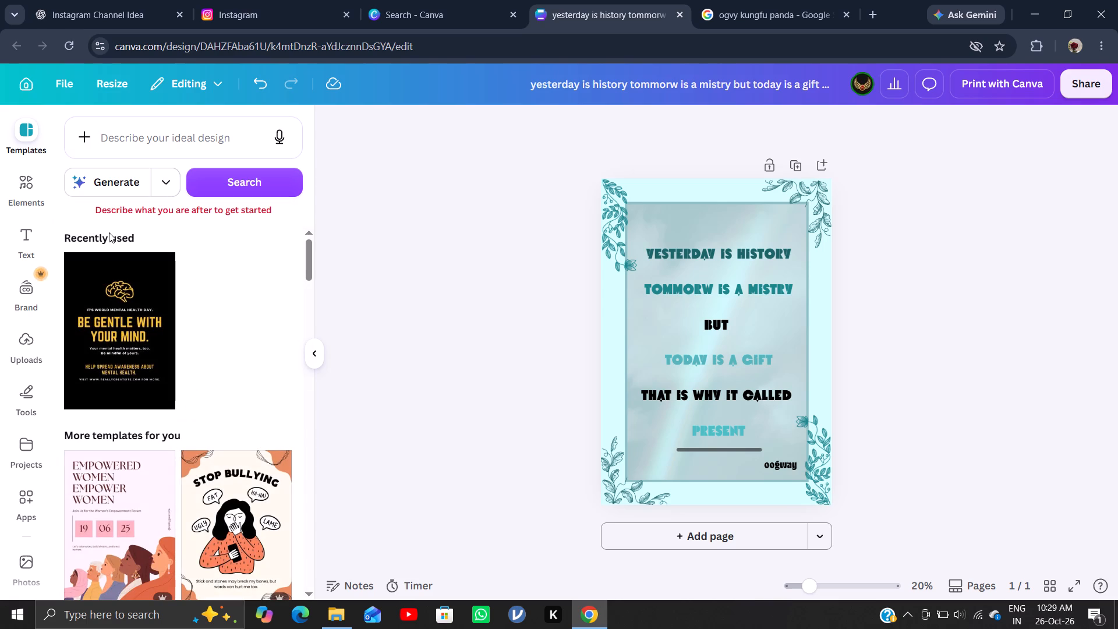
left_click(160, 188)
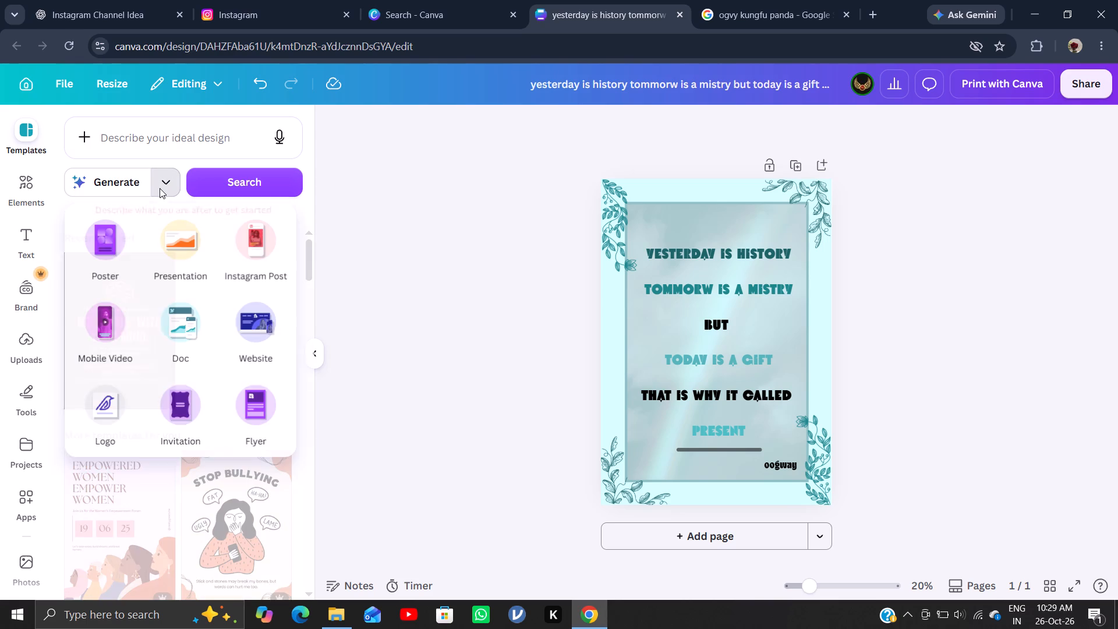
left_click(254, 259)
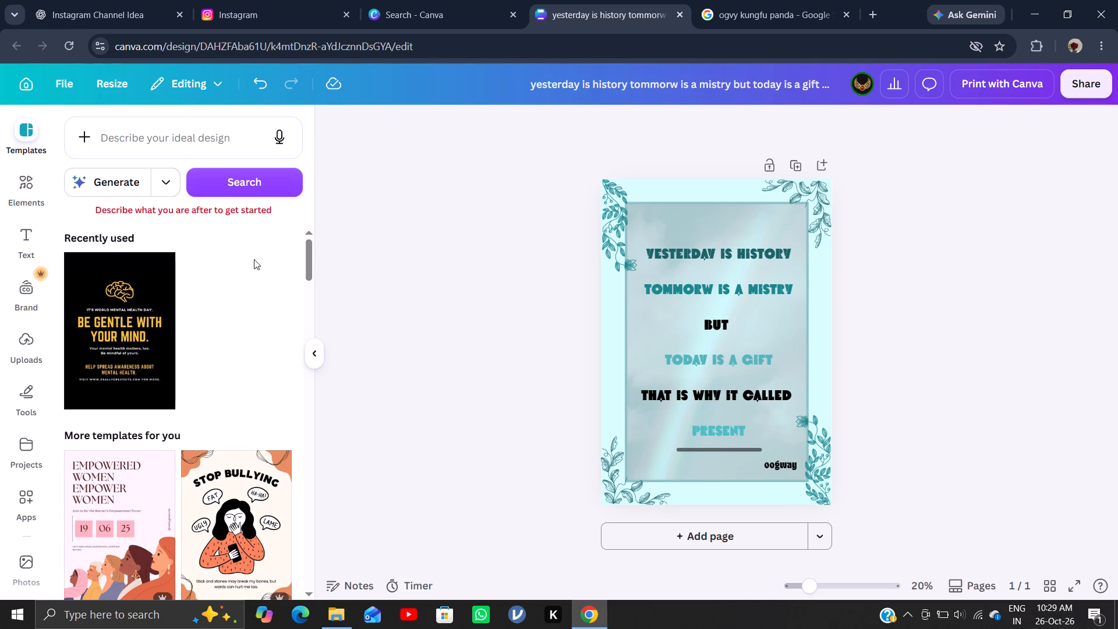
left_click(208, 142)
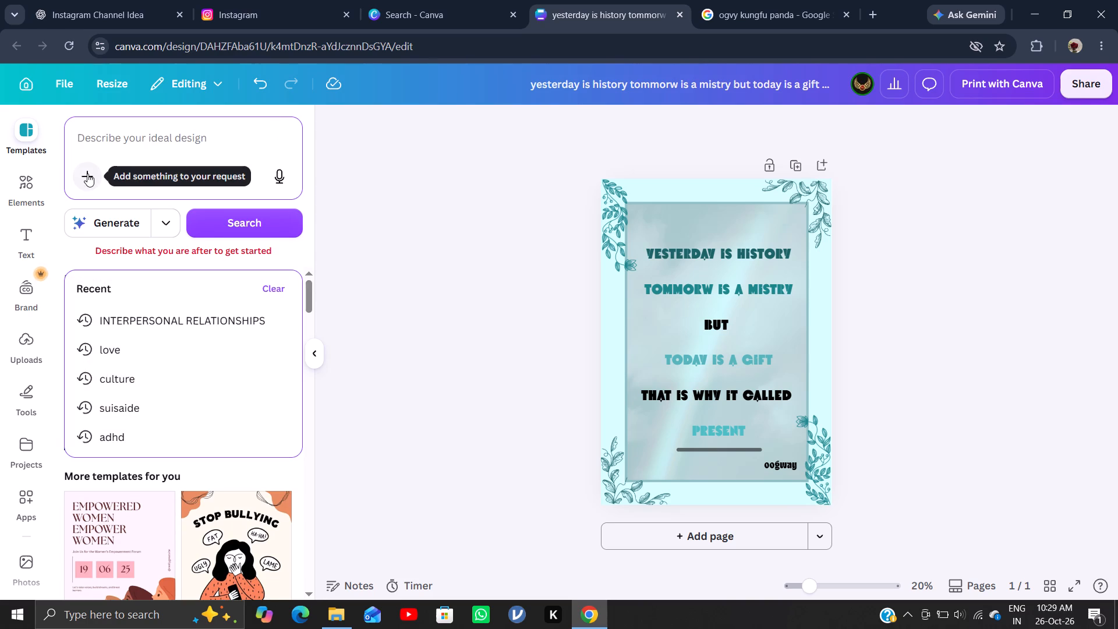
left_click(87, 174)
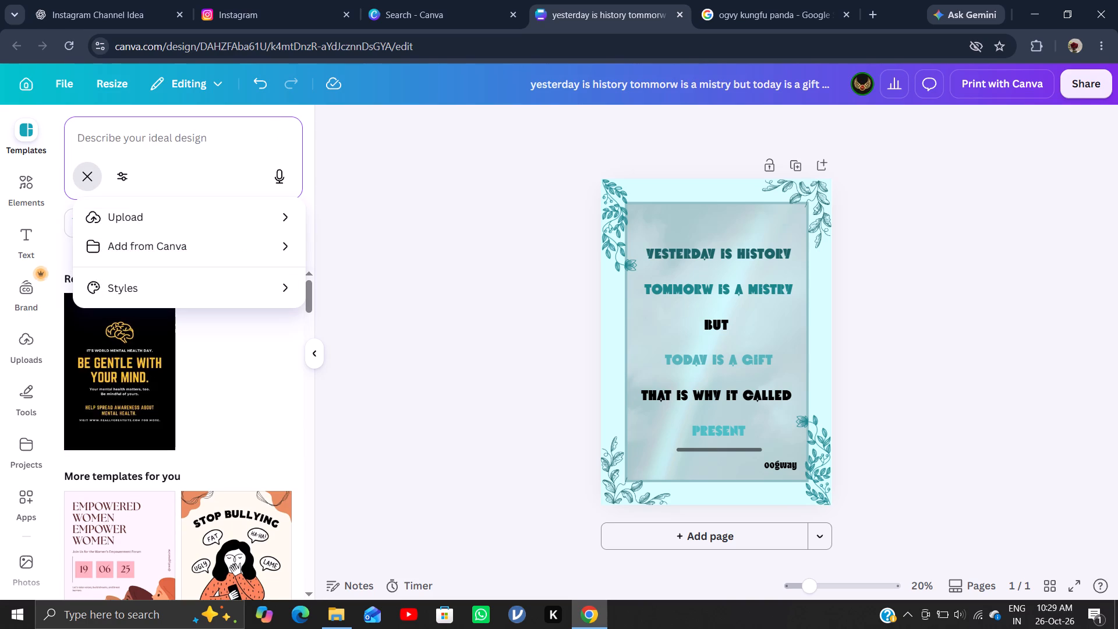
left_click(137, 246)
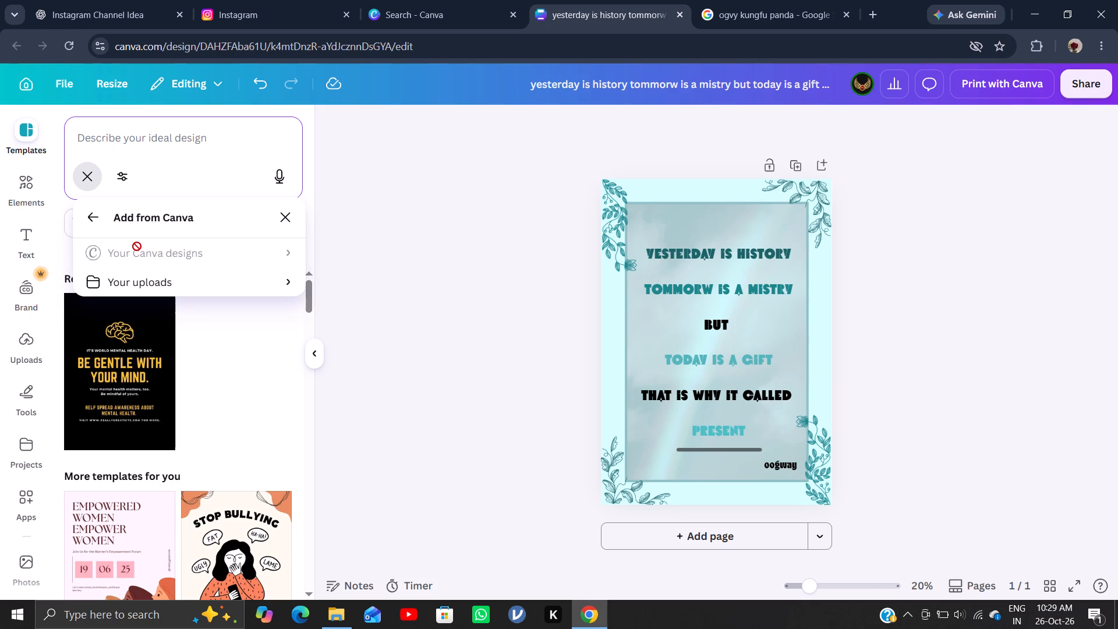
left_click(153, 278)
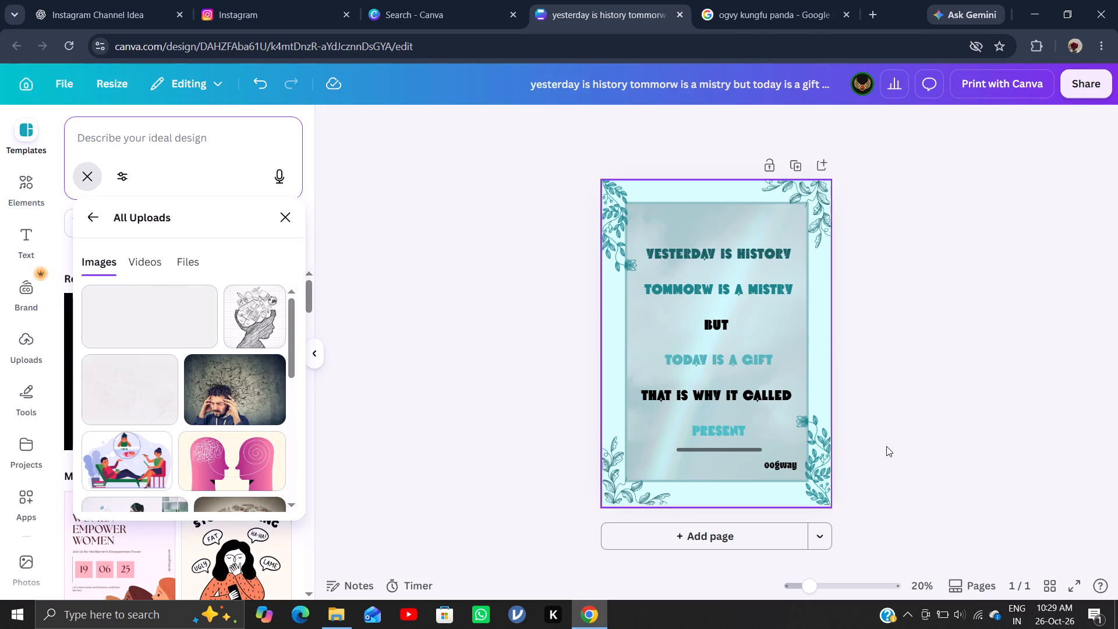
left_click(760, 399)
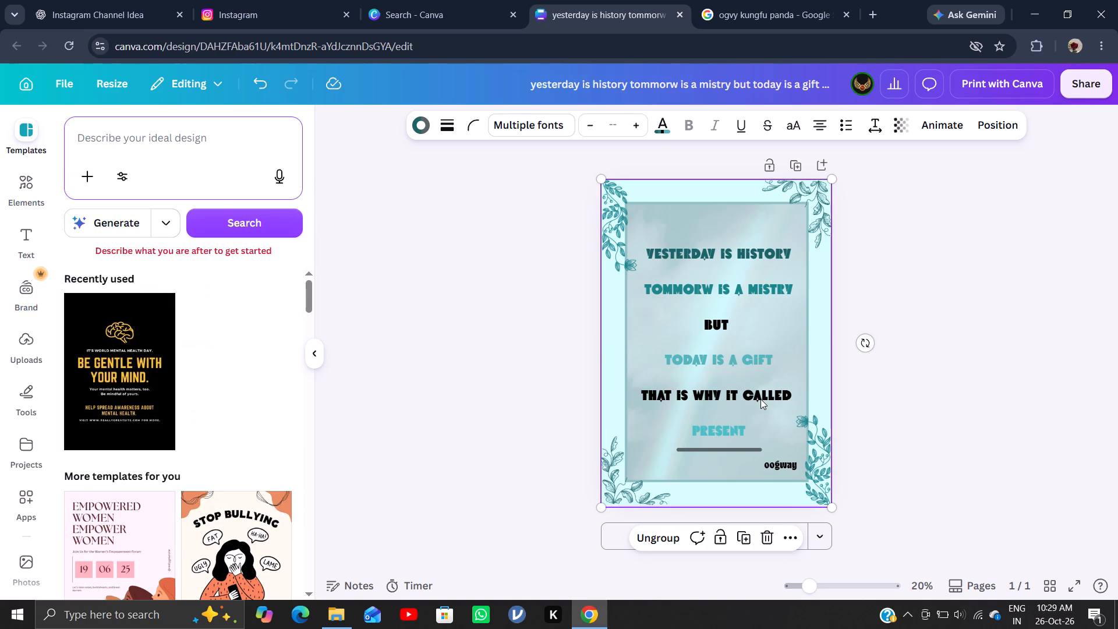
key("ctrl+c")
left_click(195, 136)
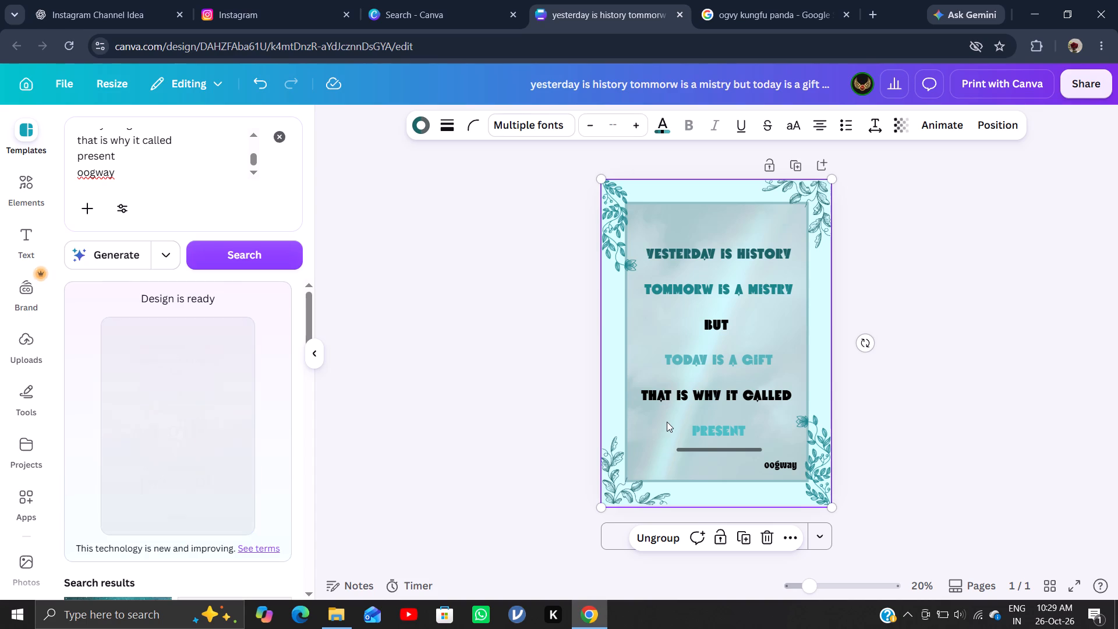
Create a copy of the poster resized to a custom 1584 x 2816 px and open that copy.
left_click(108, 86)
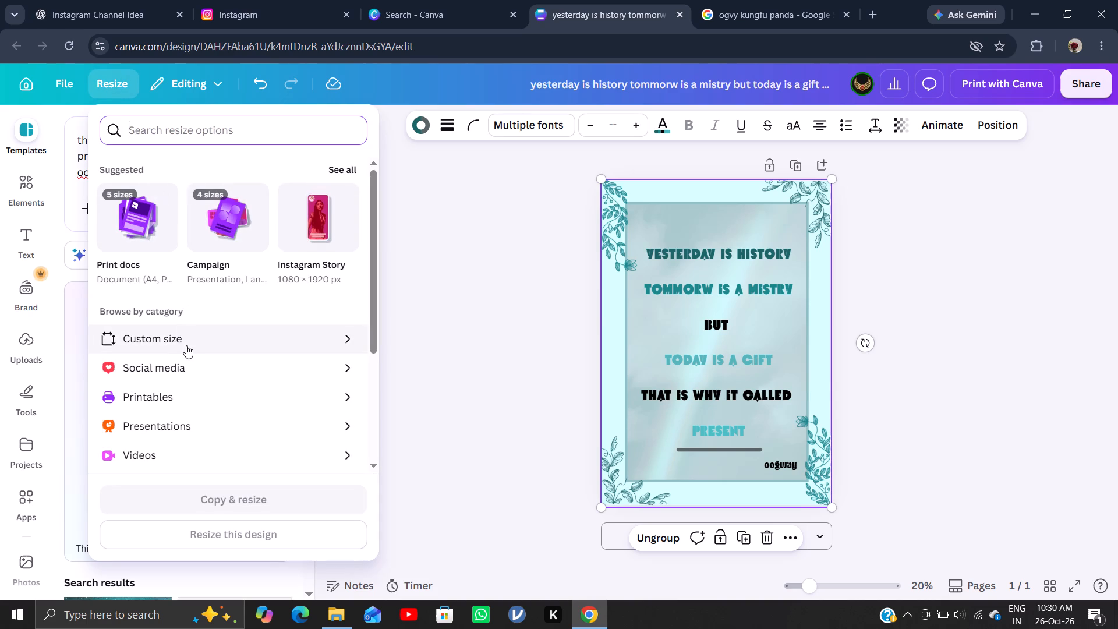
left_click(187, 337)
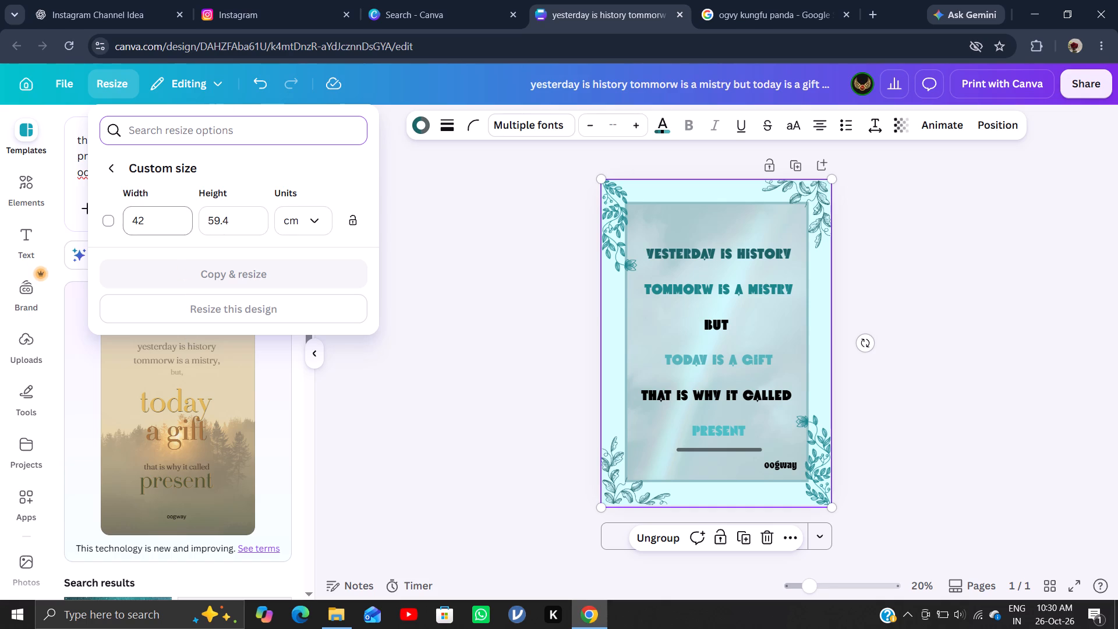
left_click(307, 218)
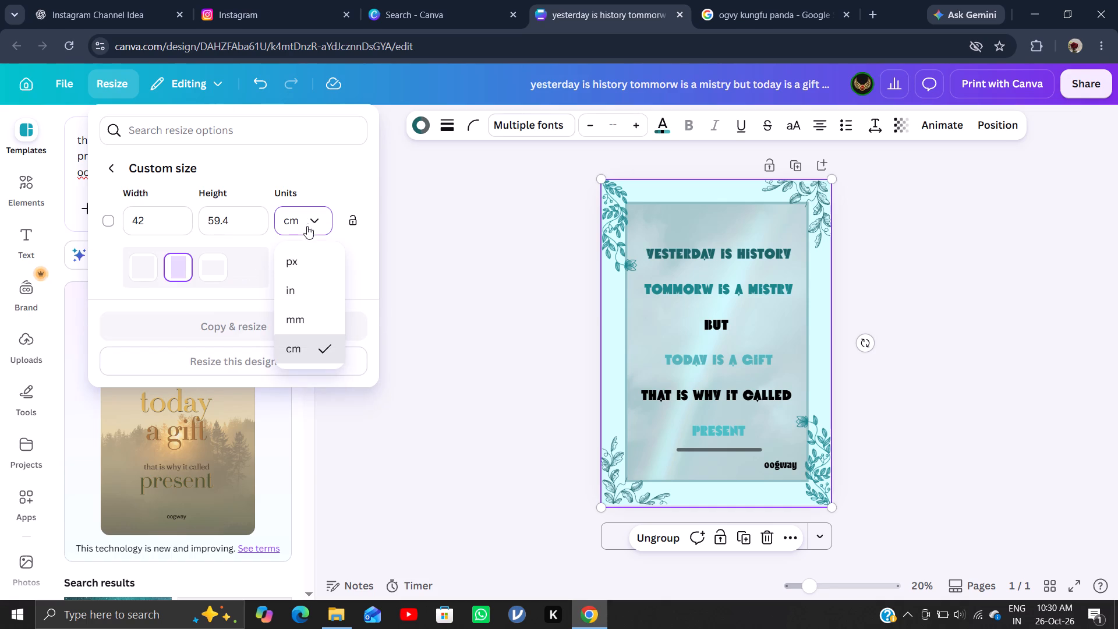
left_click(290, 292)
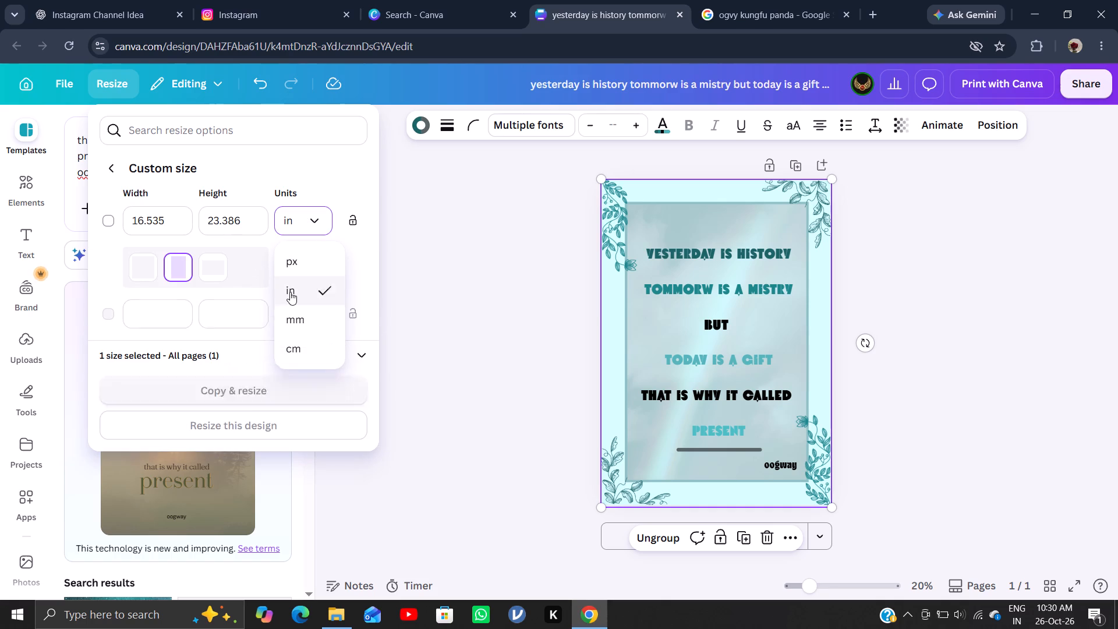
left_click(313, 225)
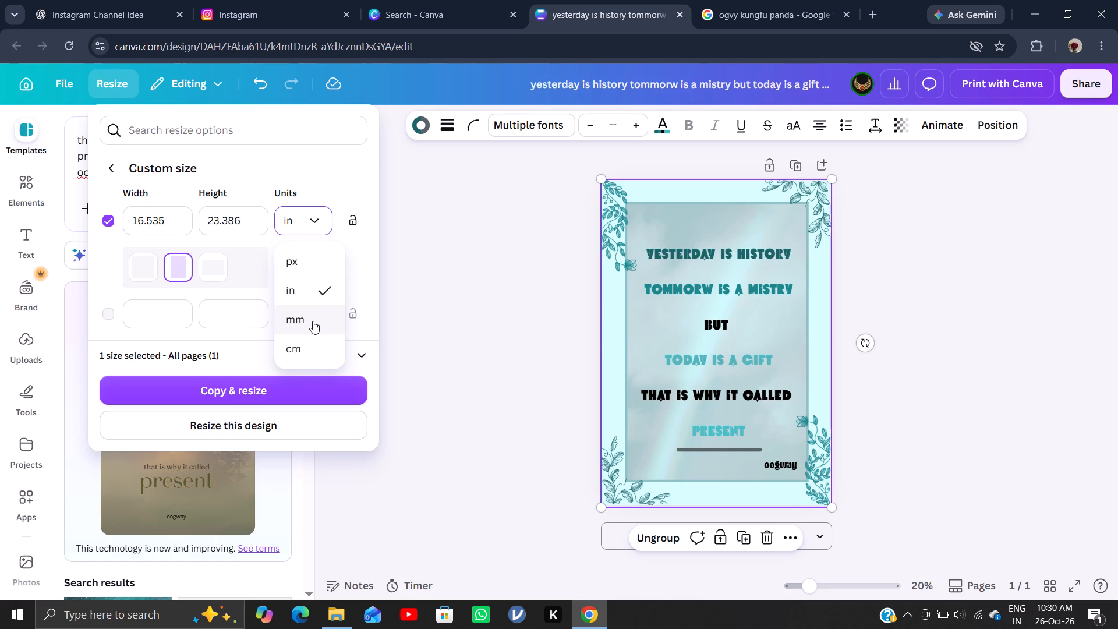
left_click(302, 255)
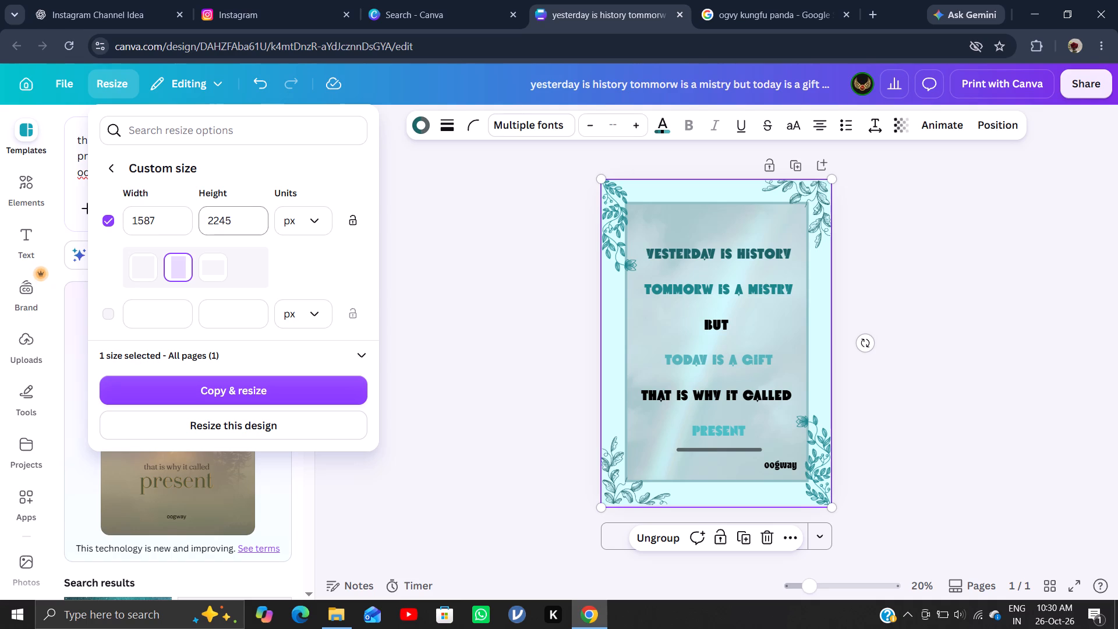
left_click(168, 218)
key("BackSpace")
key("4")
left_click(239, 222)
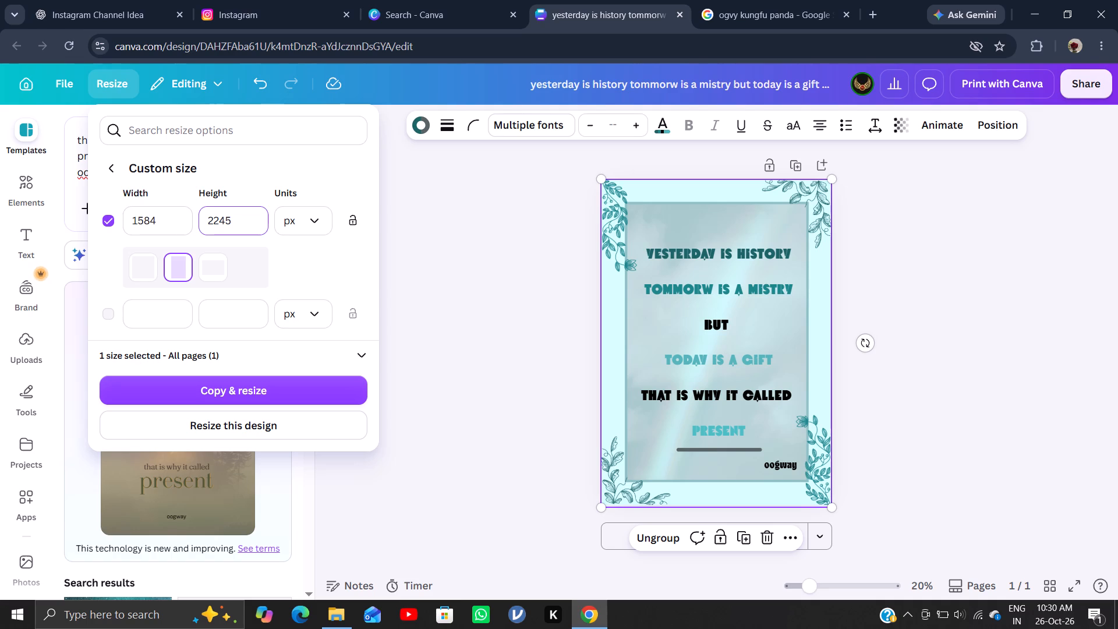
key("BackSpace")
key("BackSpace")
key("BackSpace")
key("8")
type("16")
left_click(306, 395)
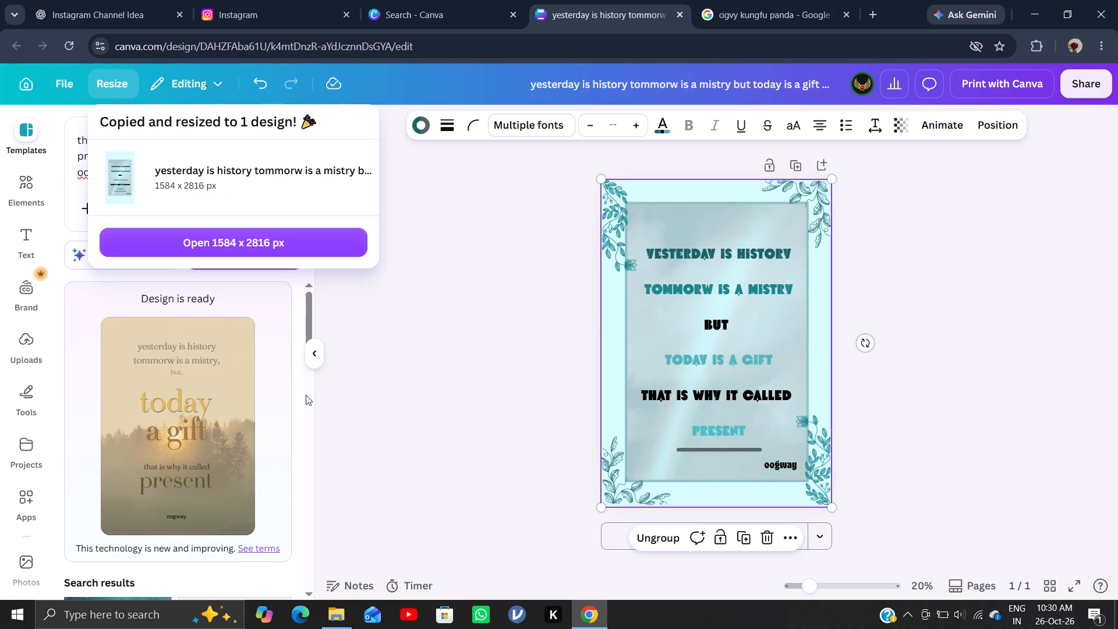
left_click(300, 237)
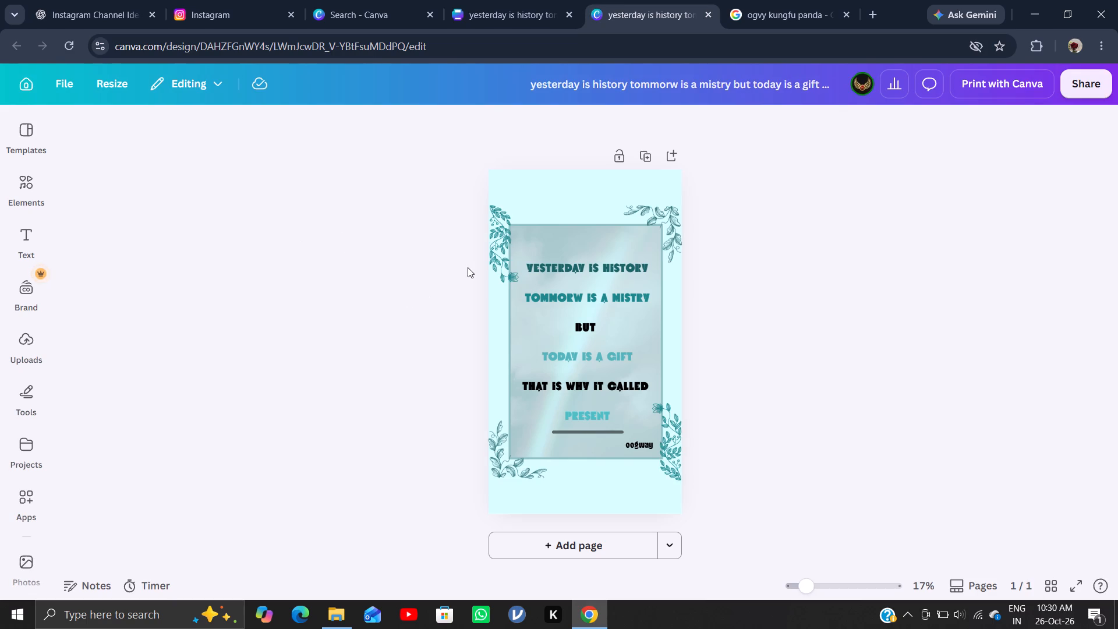
Ungroup the poster elements in the resized copy.
left_click(497, 258)
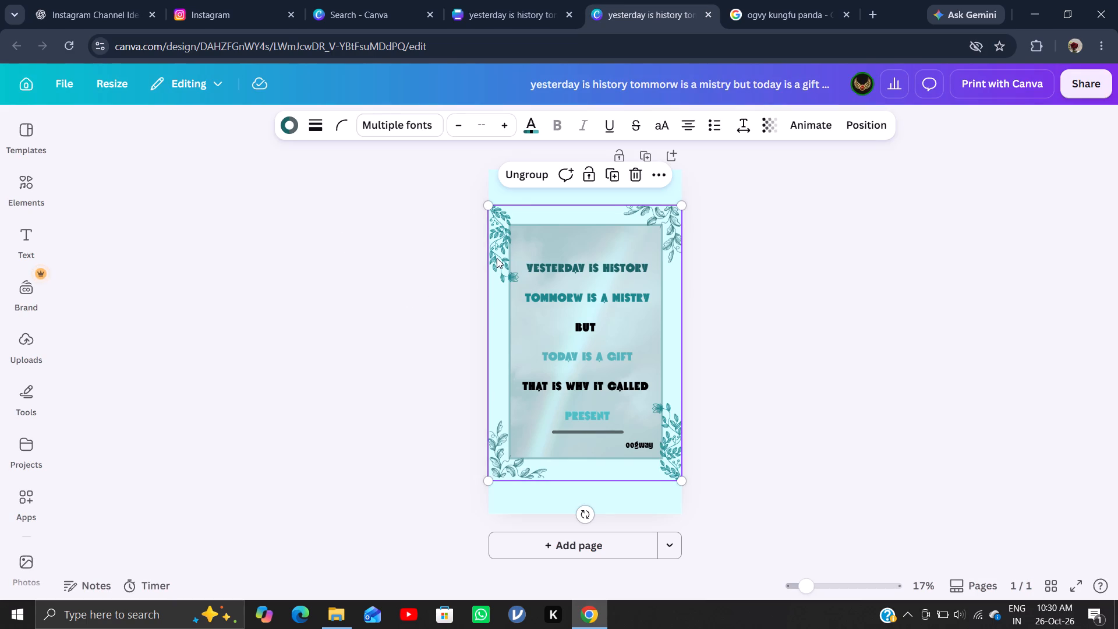
left_click(529, 174)
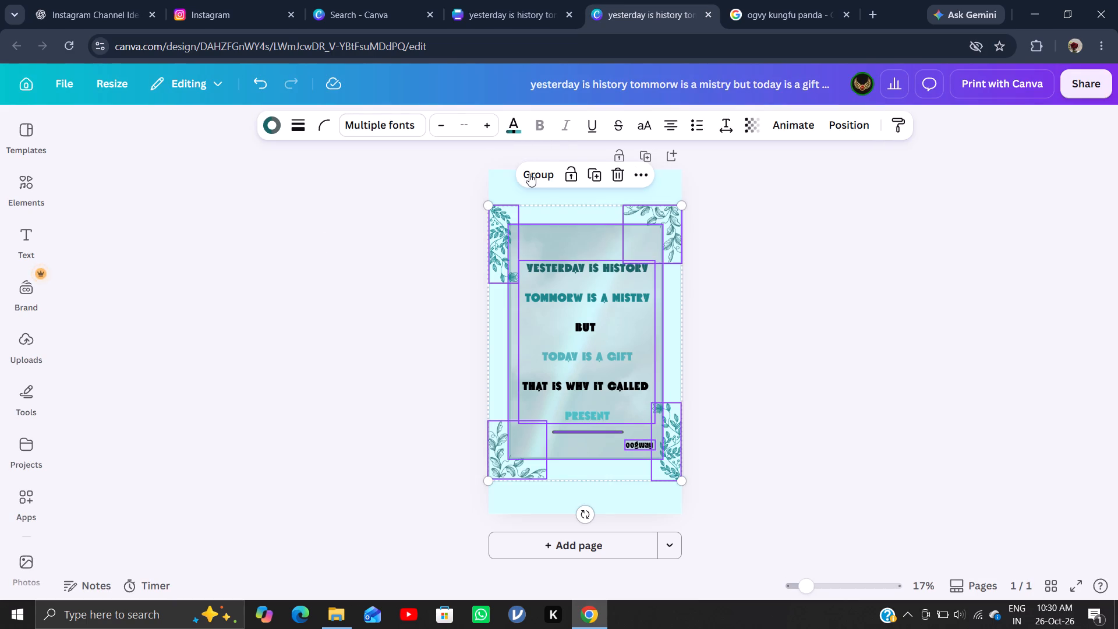
Move the two upper leaf ornaments up into the top-left and top-right corners of the taller page.
left_click(505, 234)
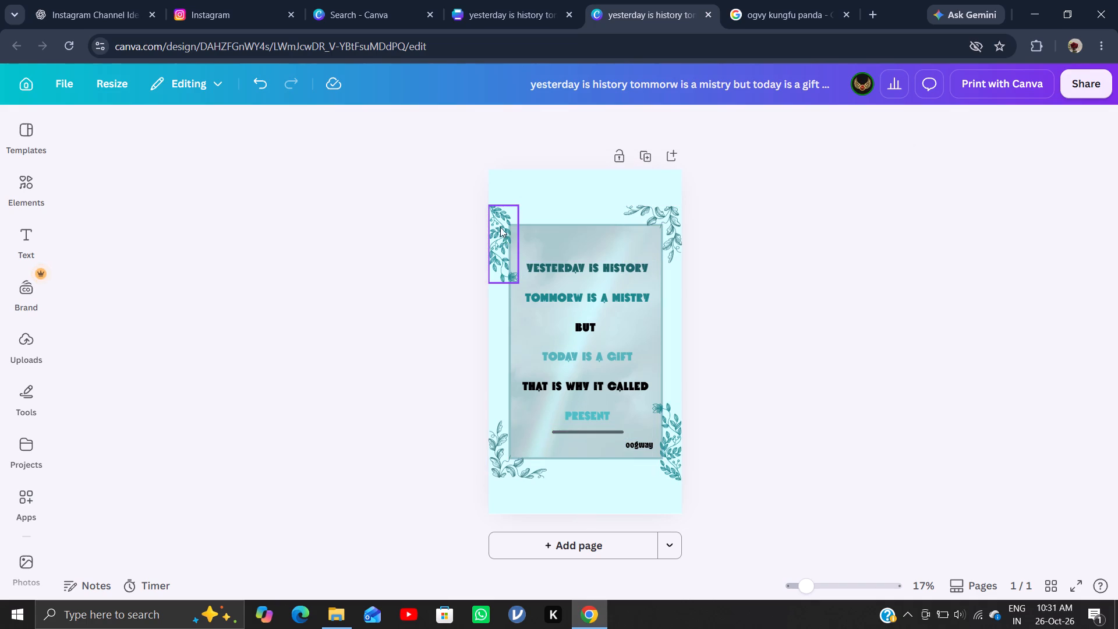
left_click(496, 214)
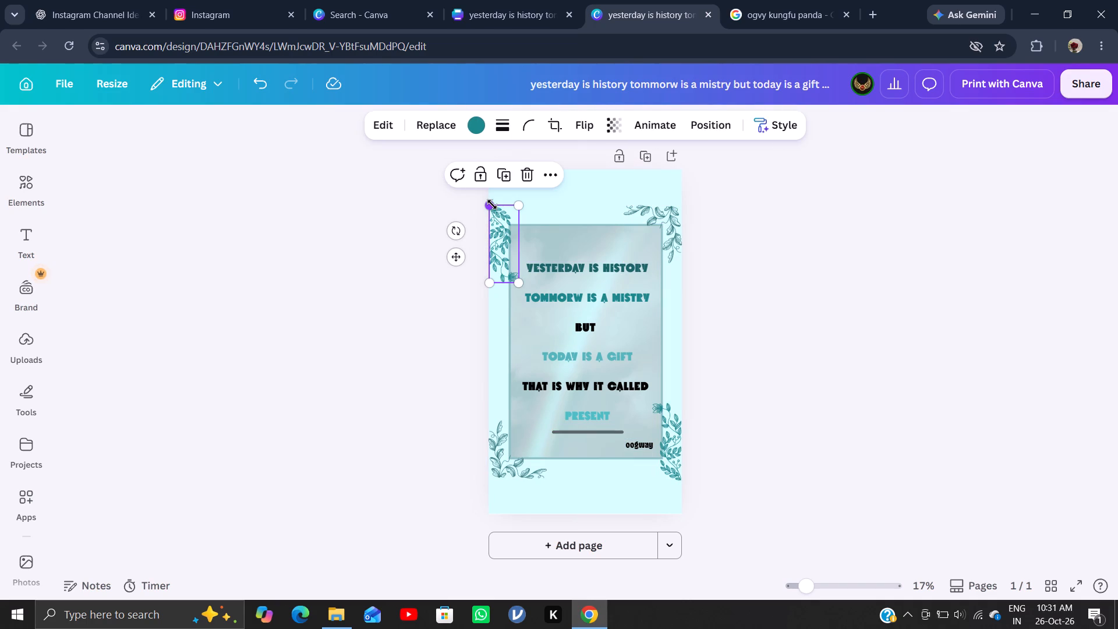
left_click_drag(498, 219, 498, 195)
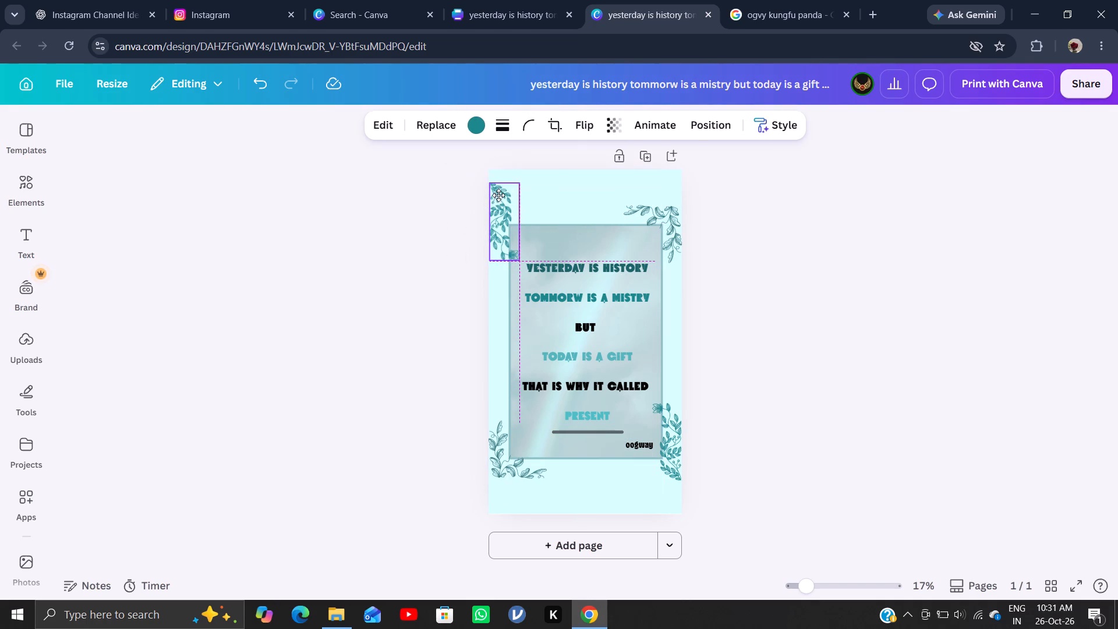
left_click_drag(498, 195, 498, 185)
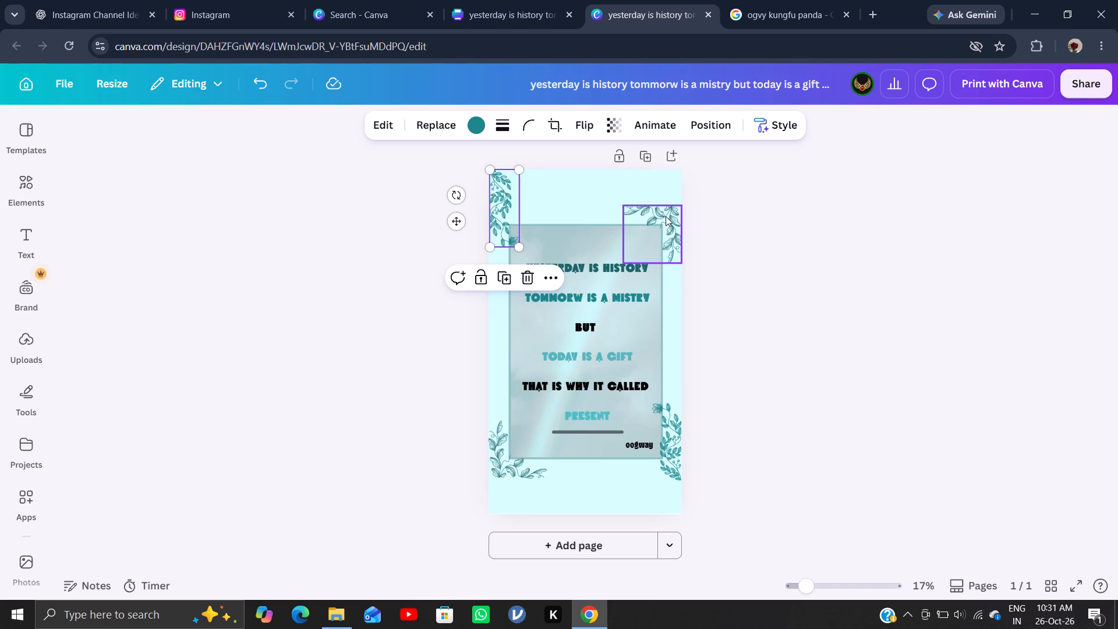
left_click_drag(666, 216, 666, 185)
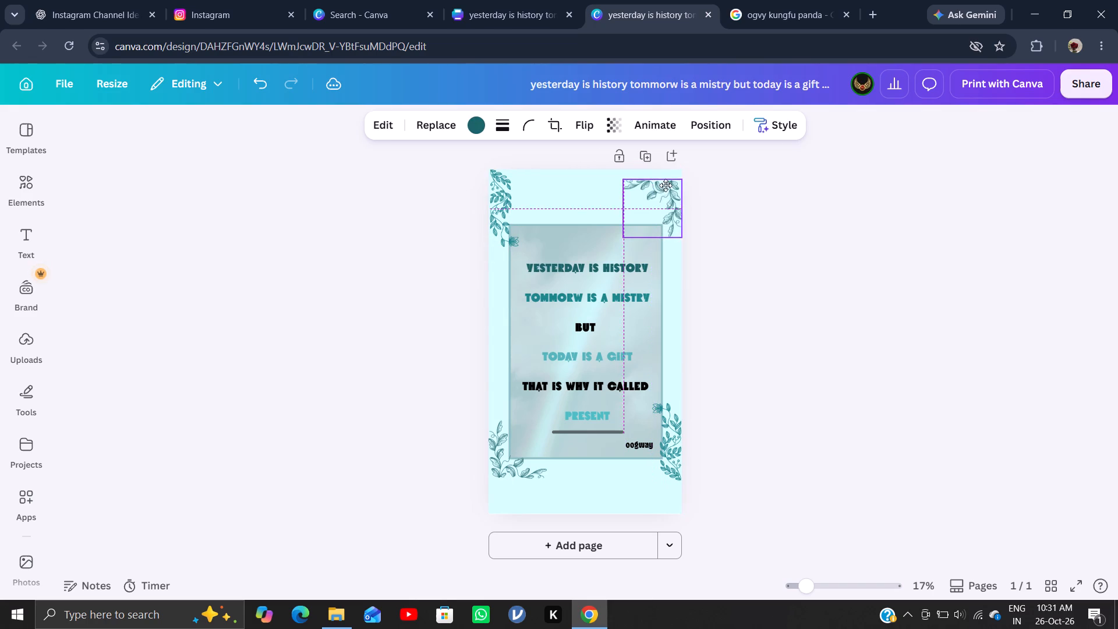
left_click_drag(666, 185, 664, 182)
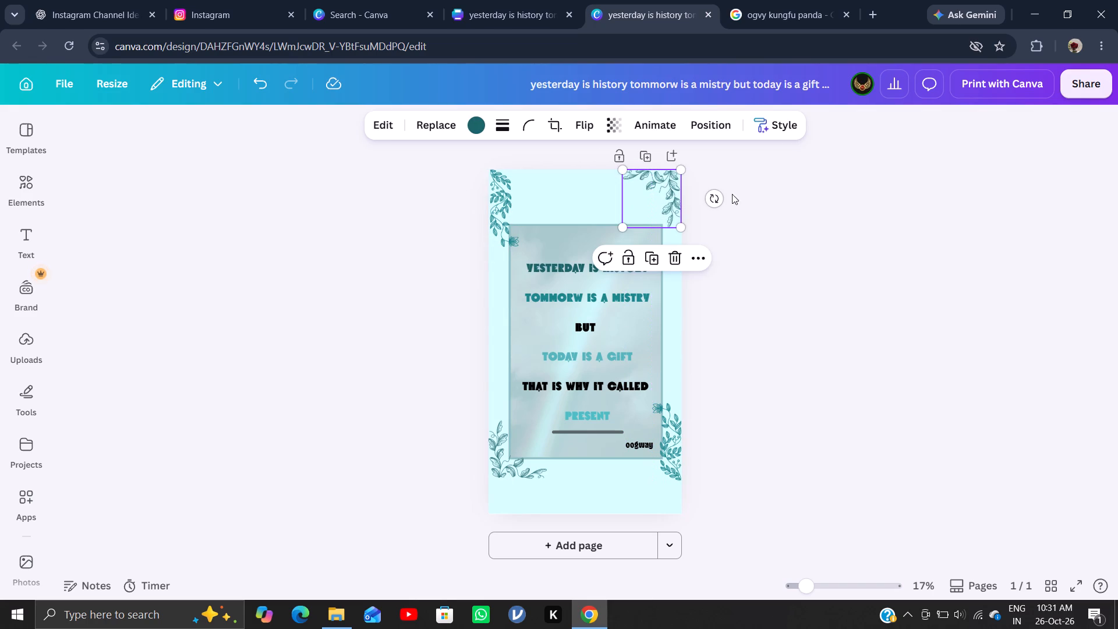
left_click(752, 172)
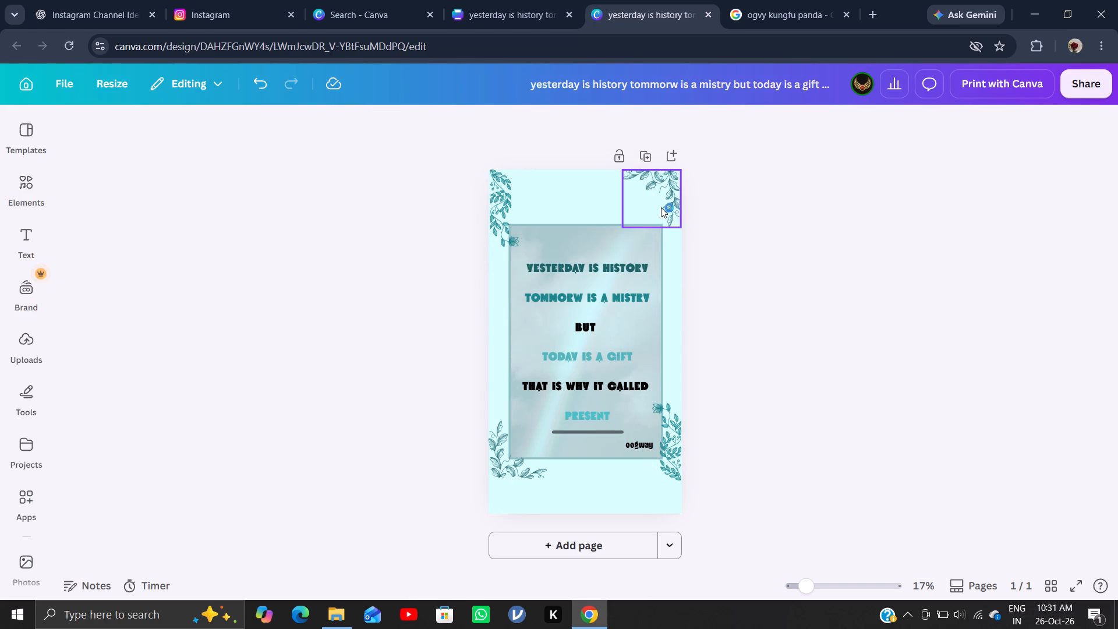
left_click(670, 204)
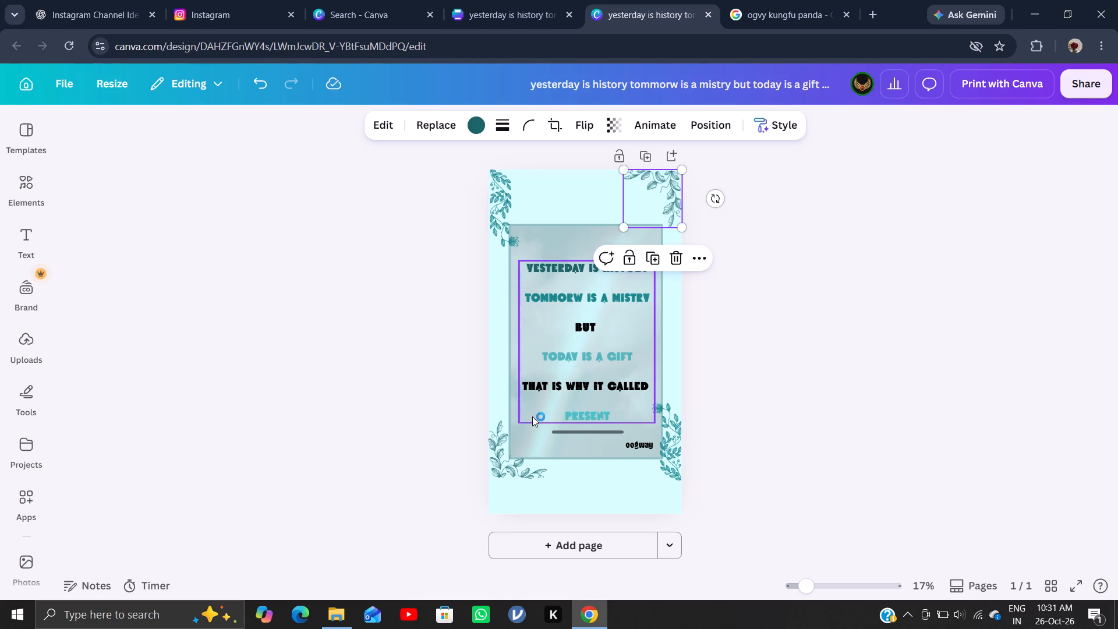
Move the two lower leaf ornaments down into the bottom-left and bottom-right corners of the page.
left_click_drag(499, 463, 501, 503)
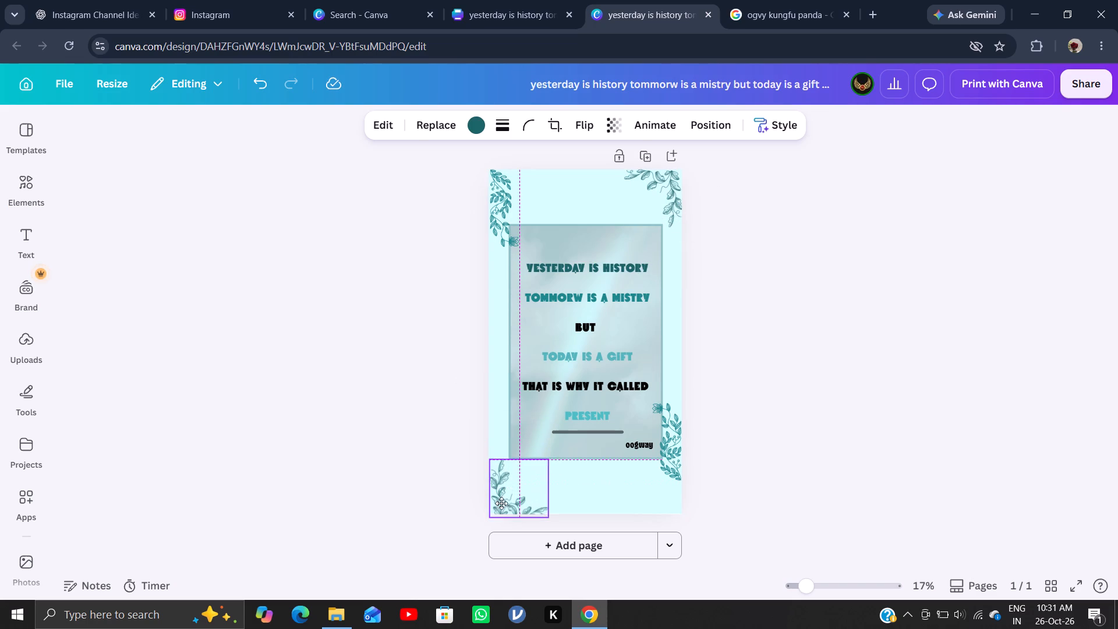
left_click_drag(501, 503, 501, 505)
left_click_drag(501, 505, 500, 505)
left_click(724, 416)
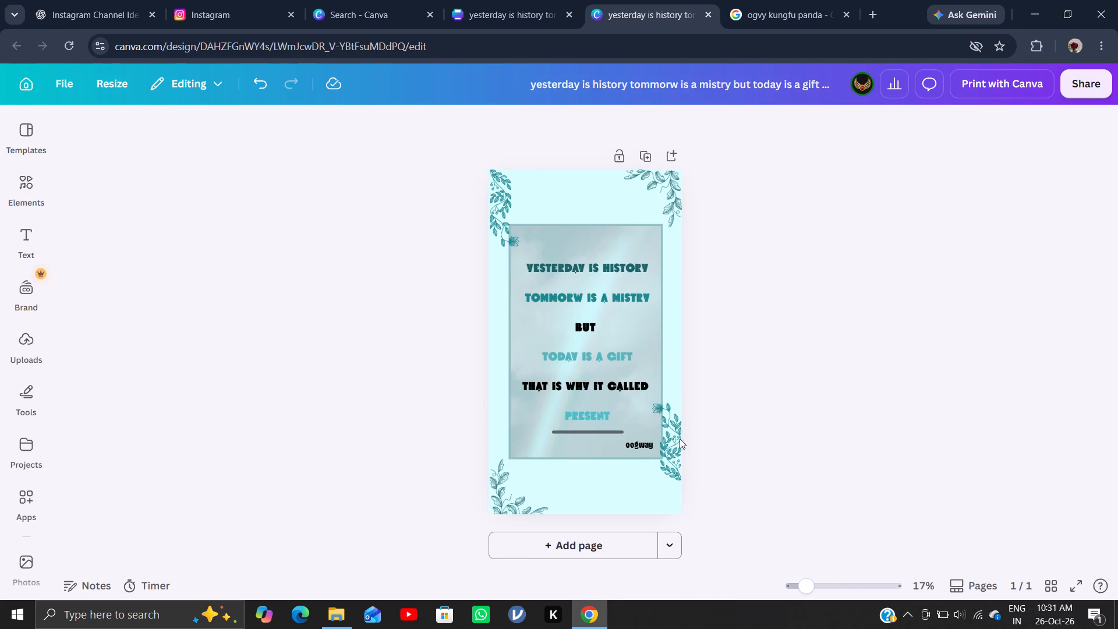
left_click_drag(674, 439, 674, 471)
Enlarge the sky panel and quote text together proportionally to about 1,346 x 2,053, scaling the text to size 77.7.
left_click(640, 347)
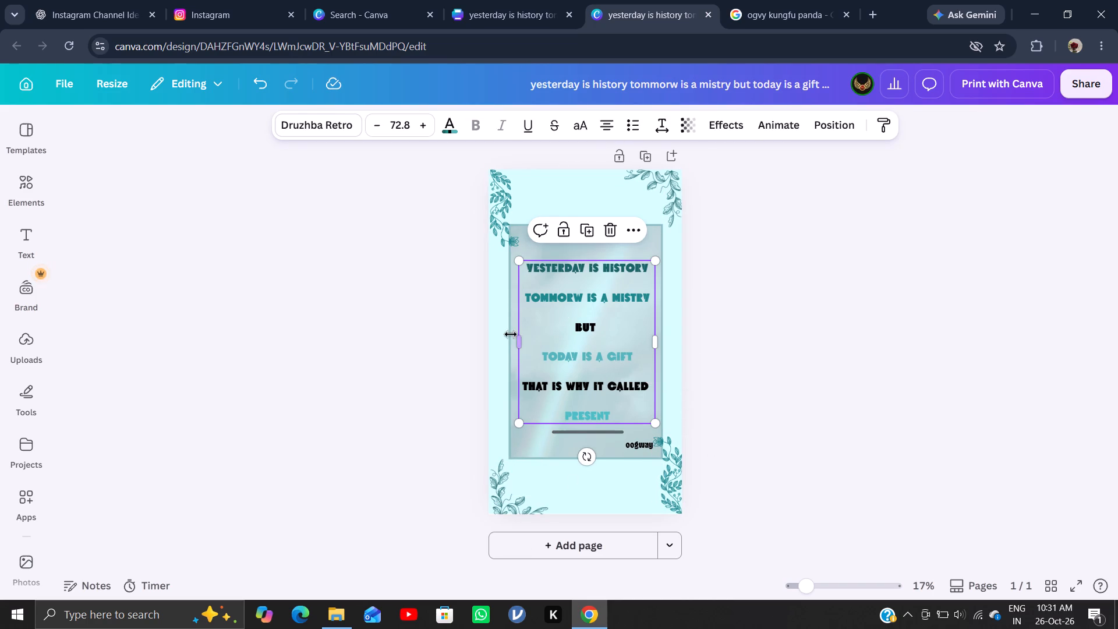
left_click_drag(501, 334, 525, 340)
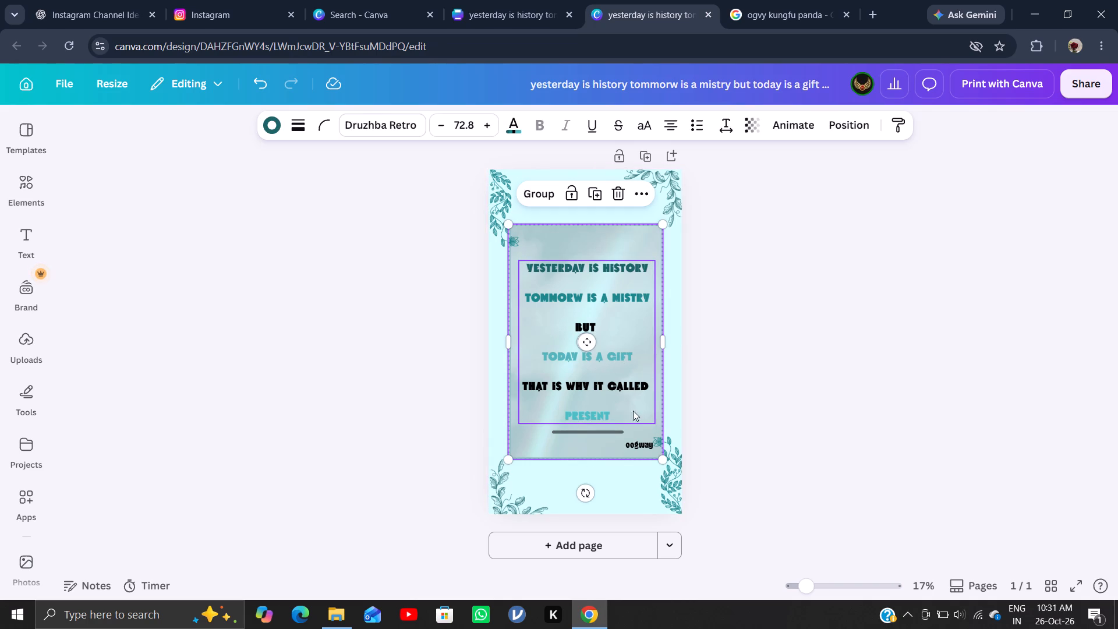
left_click_drag(661, 457, 667, 468)
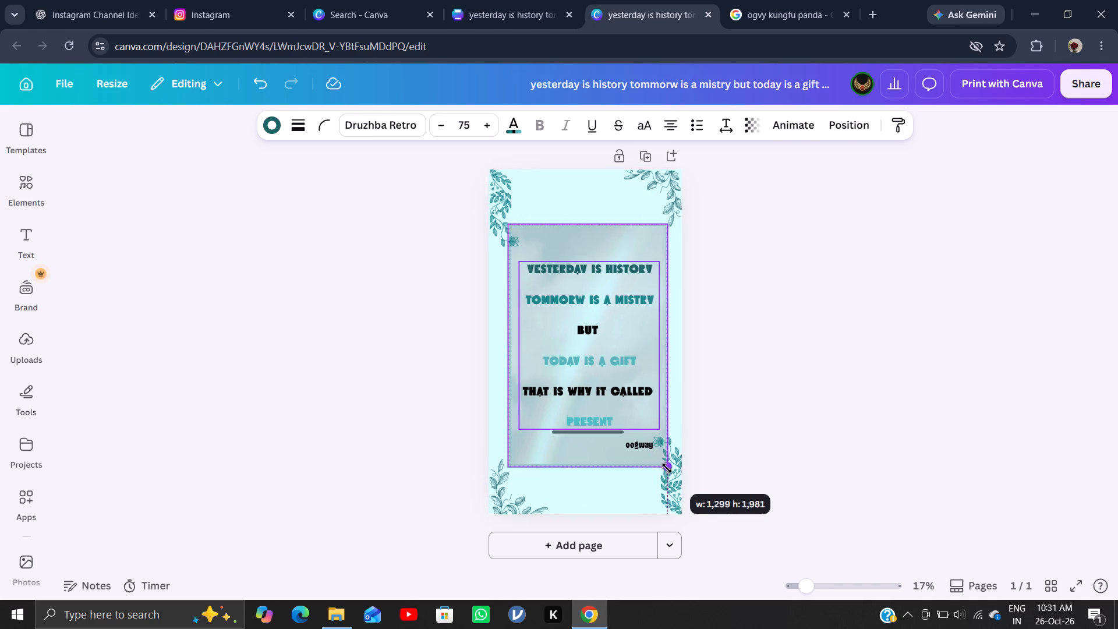
left_click_drag(667, 468, 669, 472)
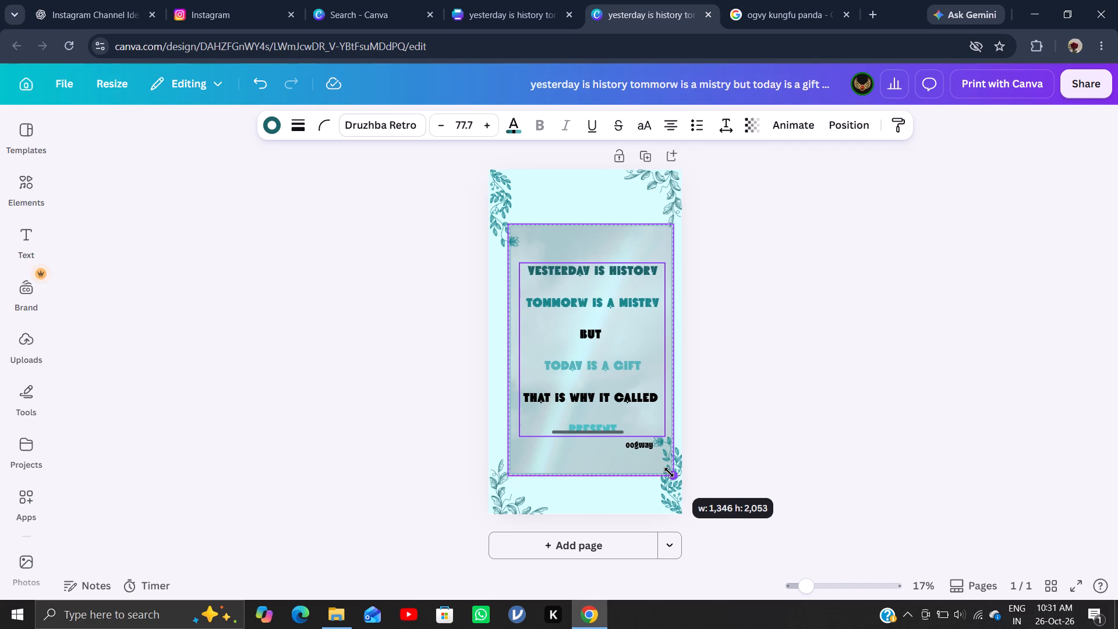
Nudge the sky panel and quote text left together until they are centred horizontally on the page.
key("Left")
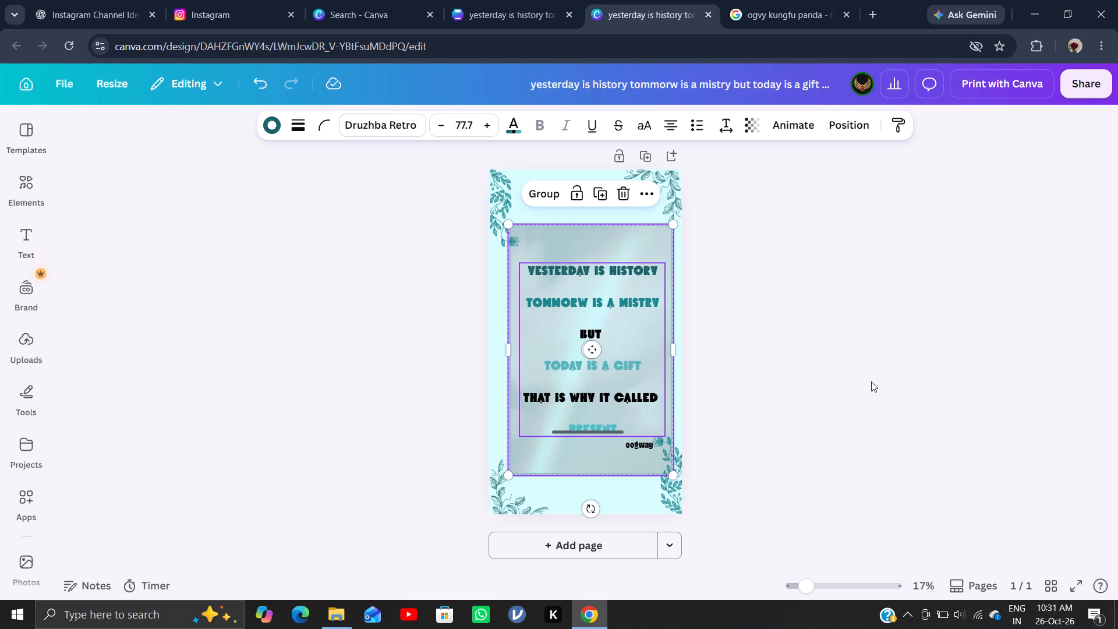
key("Left")
key("Left")
key("Left")
key("Left")
key("Left")
key("Left")
key("Left")
key("Left")
key("Left")
key("Left")
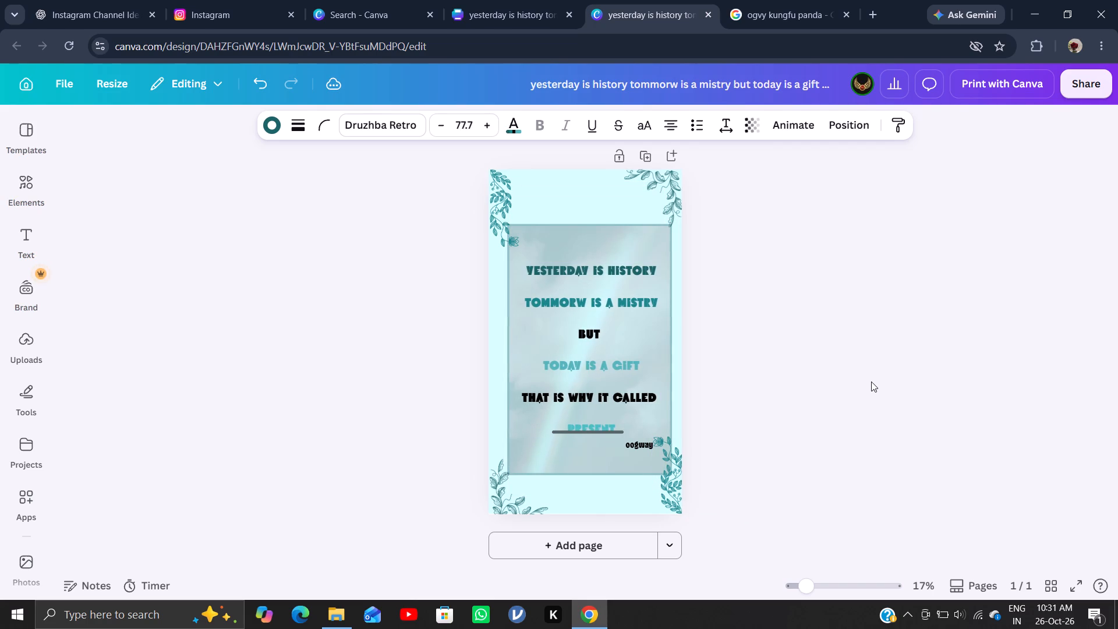
key("Left")
key("Left")
key("Left")
key("Left")
key("Left")
key("Left")
key("Left")
key("Left")
key("Left")
key("Left")
key("Left")
key("Left")
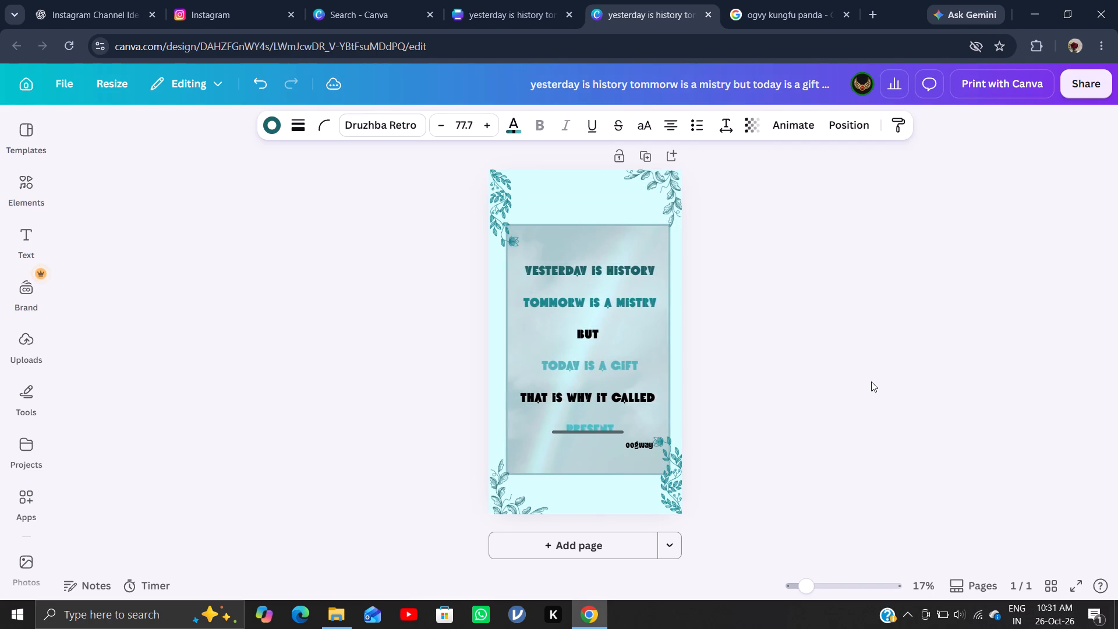
key("Left")
key("Left")
key("Left")
key("Left")
key("Left")
key("Left")
key("Left")
key("Left")
key("Left")
key("Left")
key("Left")
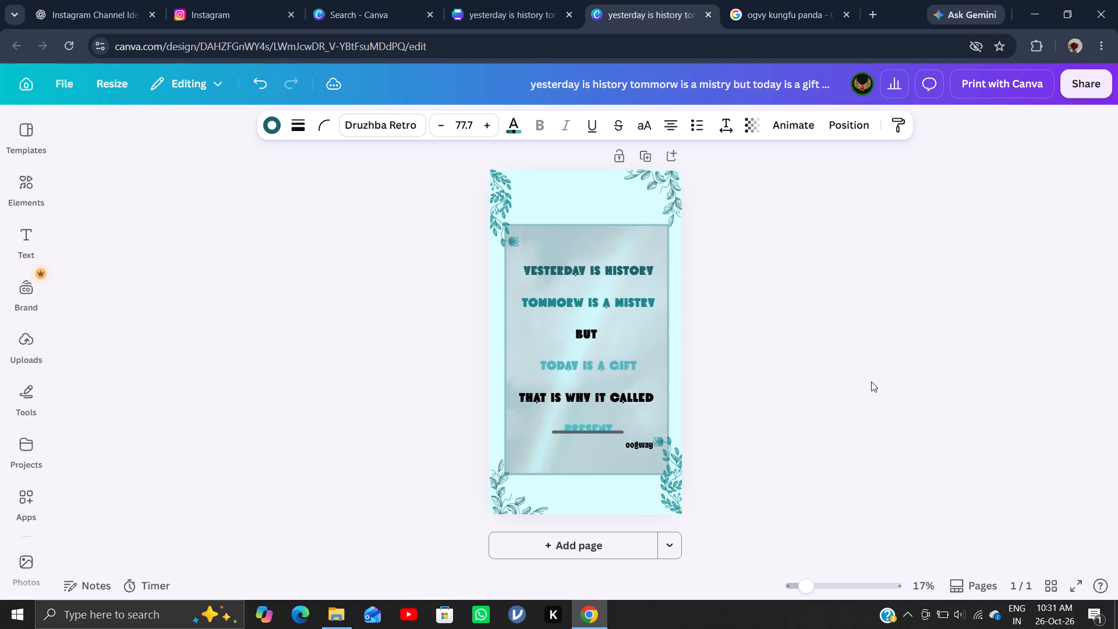
key("Left")
key("Left")
key("Left")
key("Left")
key("Left")
key("Left")
key("Left")
key("Left")
key("Left")
key("Left")
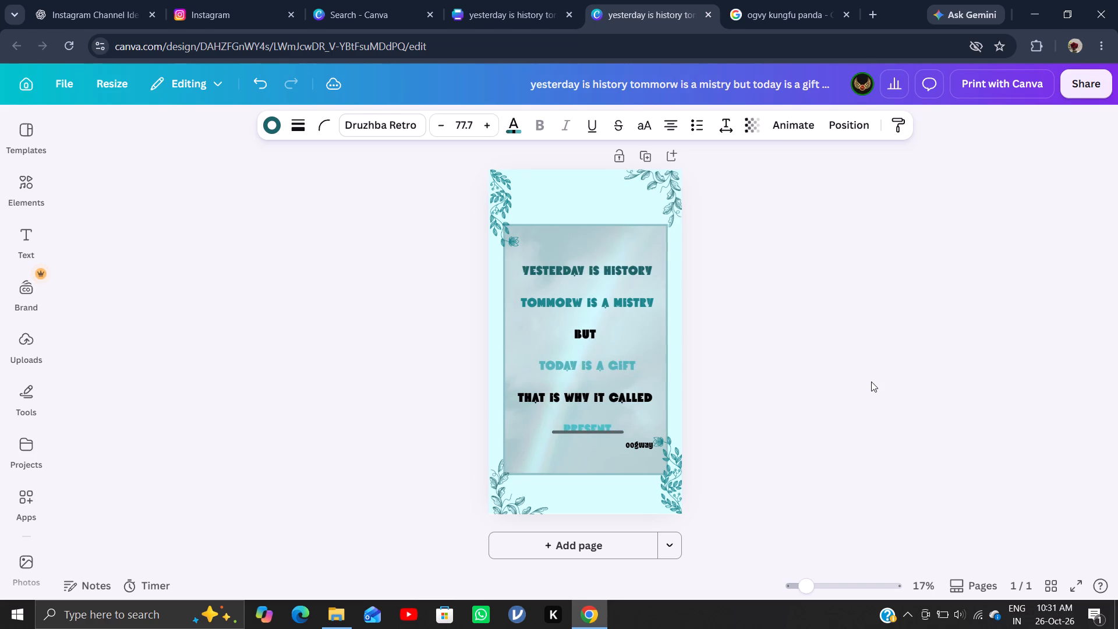
key("Left")
key("Left")
key("Right")
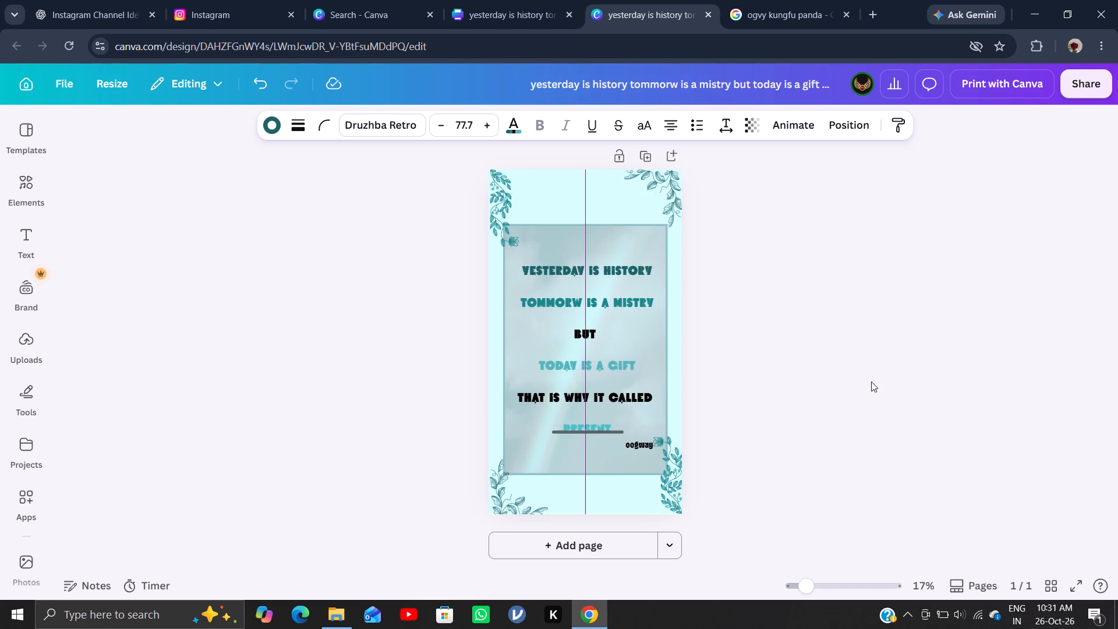
Nudge the sky panel and quote text up together so the word PRESENT clears the divider line.
key("Up")
key("Up")
key("Up")
key("Up")
key("Up")
key("Up")
key("Up")
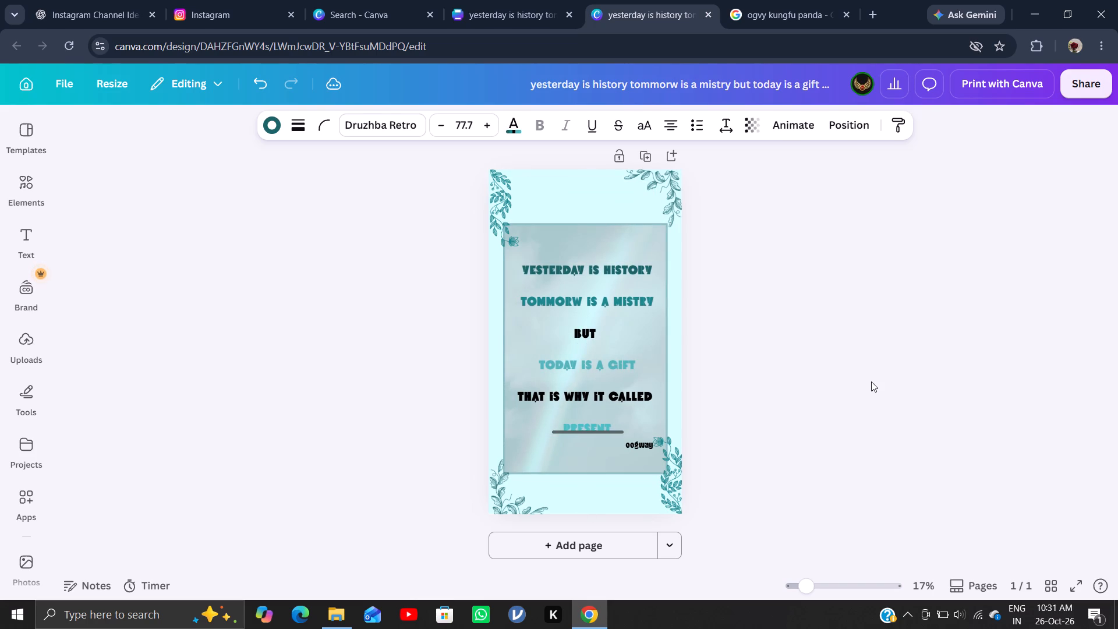
key("Up")
key("Up")
key("Up")
key("Up")
key("Up")
key("Up")
key("Up")
key("Up")
key("Up")
key("Up")
key("Up")
key("Up")
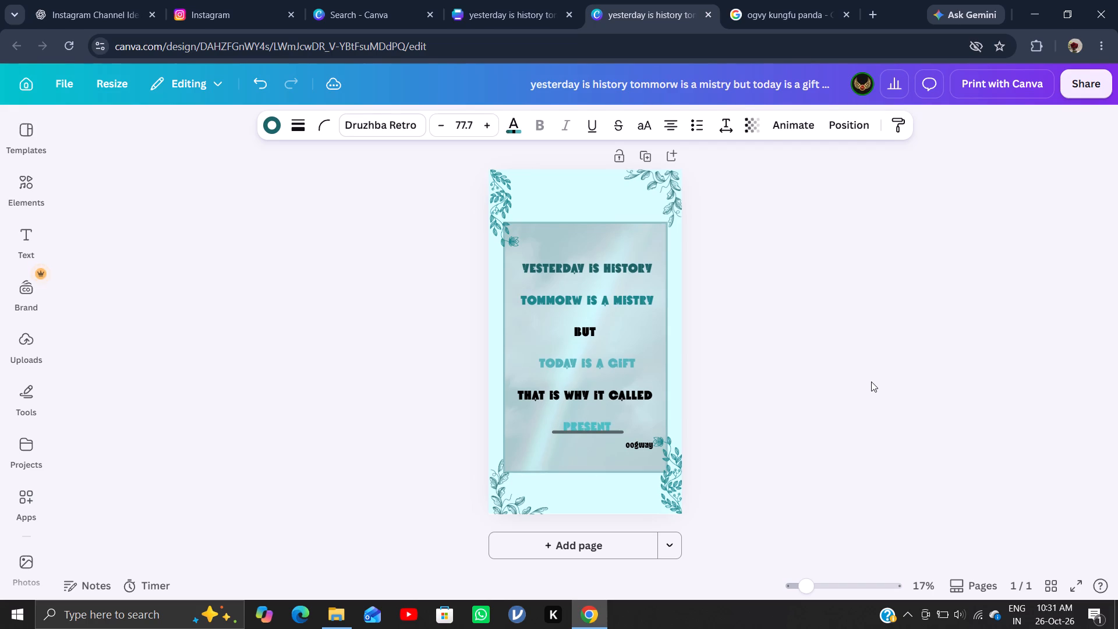
key("Up")
key("Up")
key("Up")
key("Up")
key("Up")
key("Up")
key("Up")
key("Up")
key("Up")
key("Up")
key("Up")
key("Up")
key("Up")
key("Up")
key("Up")
key("Up")
key("Up")
key("Up")
key("Up")
key("Up")
key("Up")
key("Up")
key("Up")
key("Up")
key("Up")
key("Up")
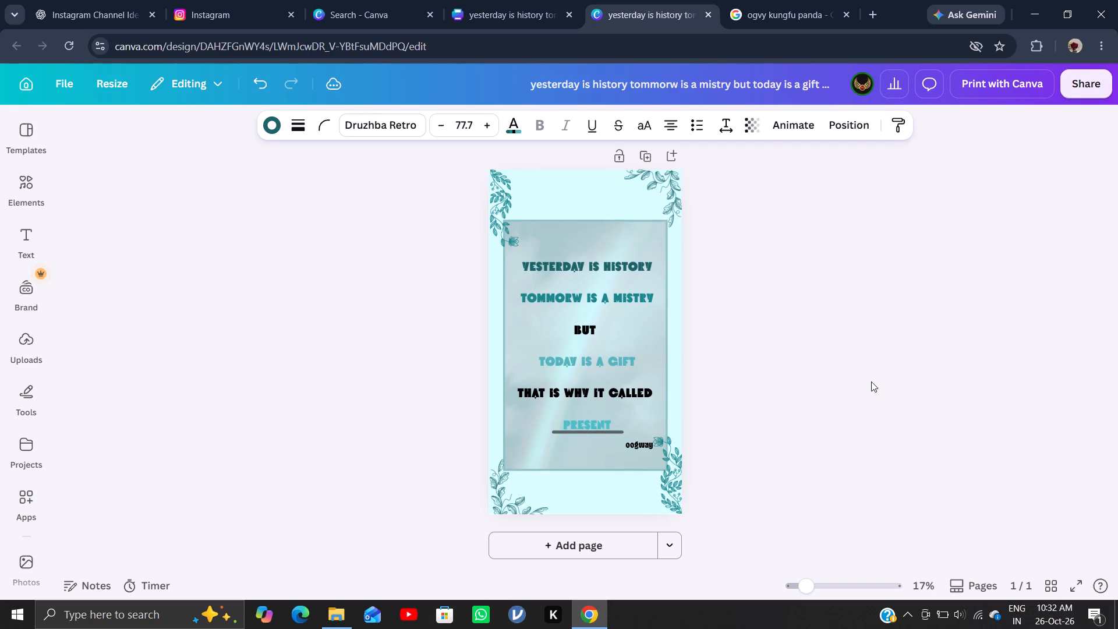
key("Up")
key("Up")
key("Up")
key("Up")
key("Up")
key("Up")
key("Up")
key("Up")
key("Up")
key("Up")
key("Up")
key("Up")
key("Up")
key("Up")
key("Up")
key("Up")
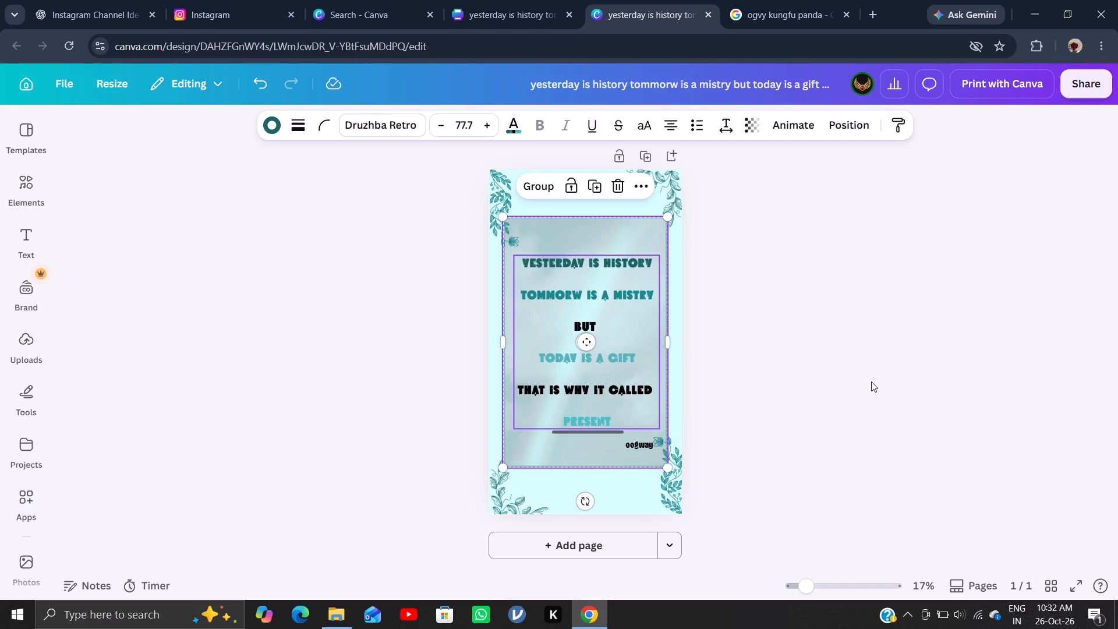
Move the divider line slightly down to leave a gap beneath PRESENT, just above the oogway attribution.
left_click(580, 432)
left_click_drag(580, 432, 580, 439)
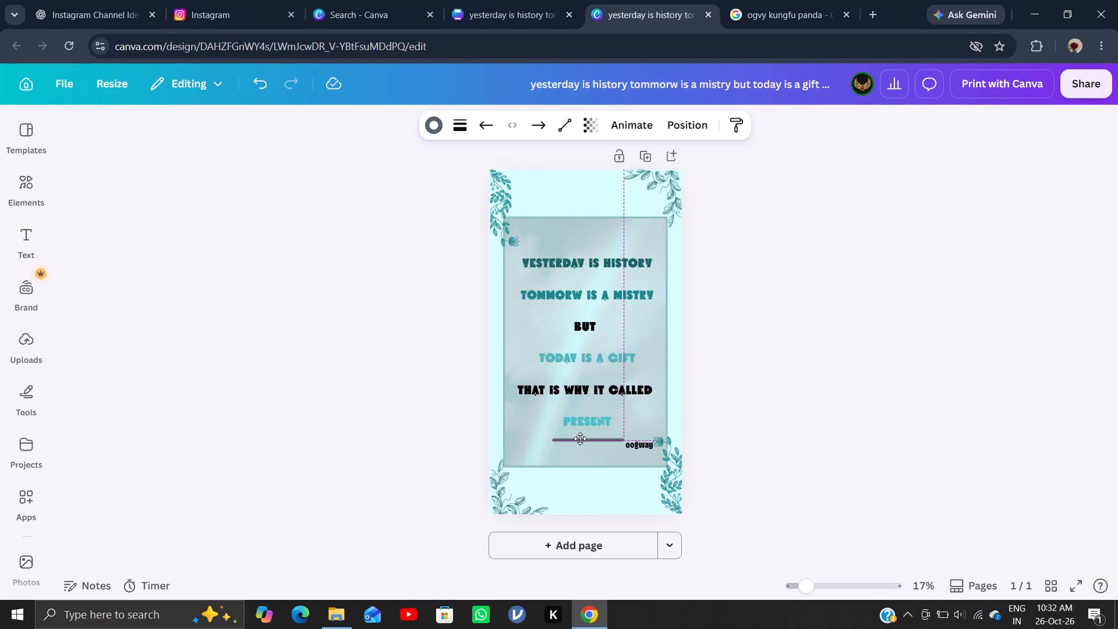
left_click_drag(580, 439, 580, 437)
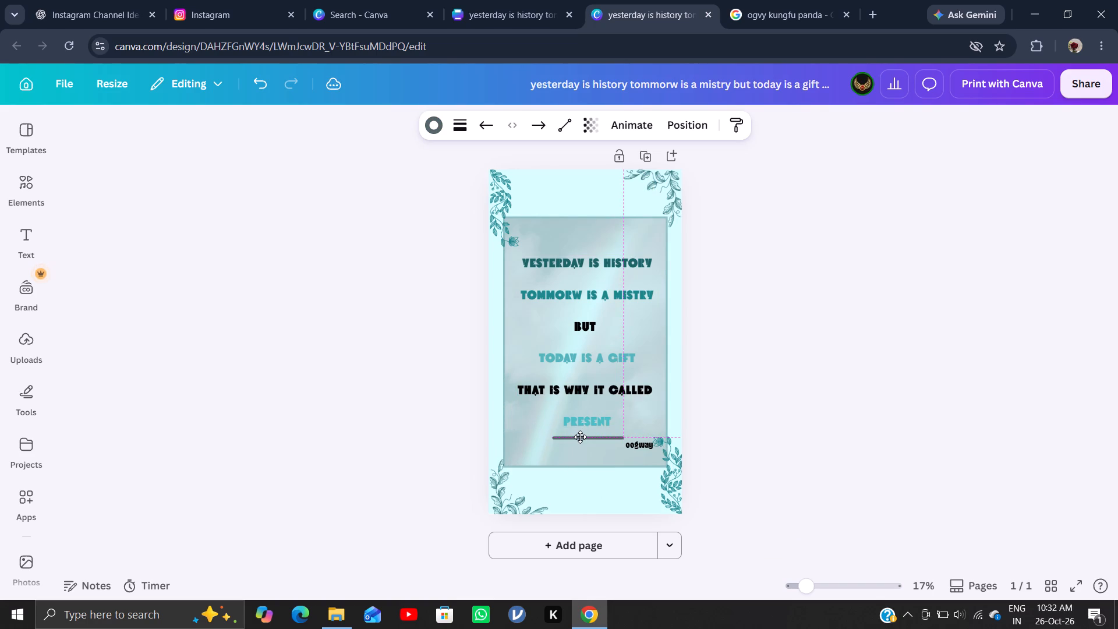
left_click_drag(580, 437, 579, 437)
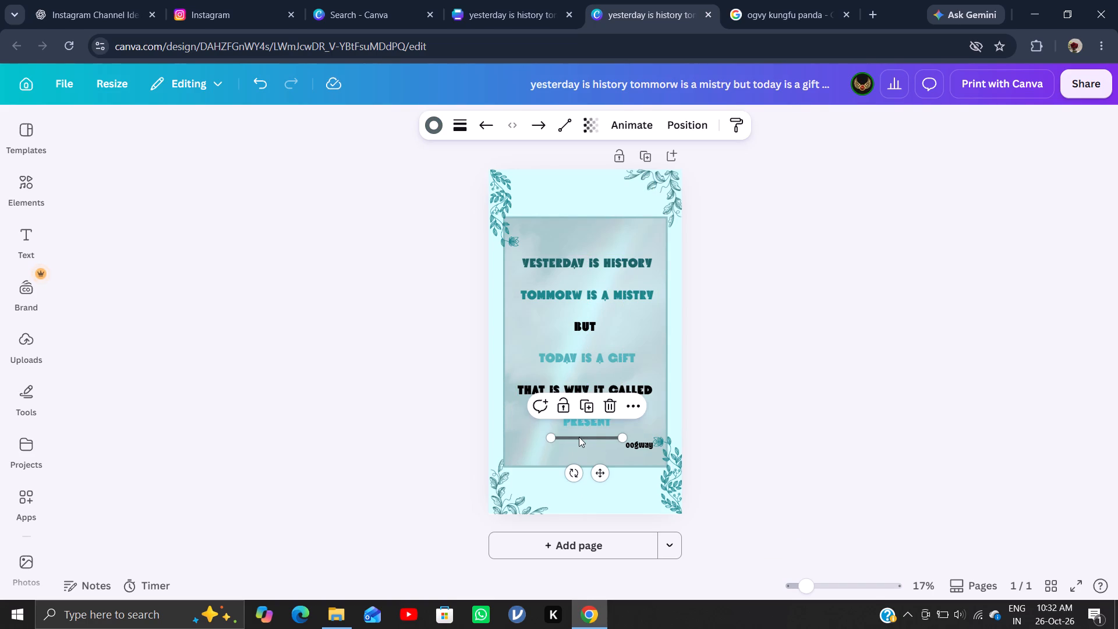
left_click(858, 416)
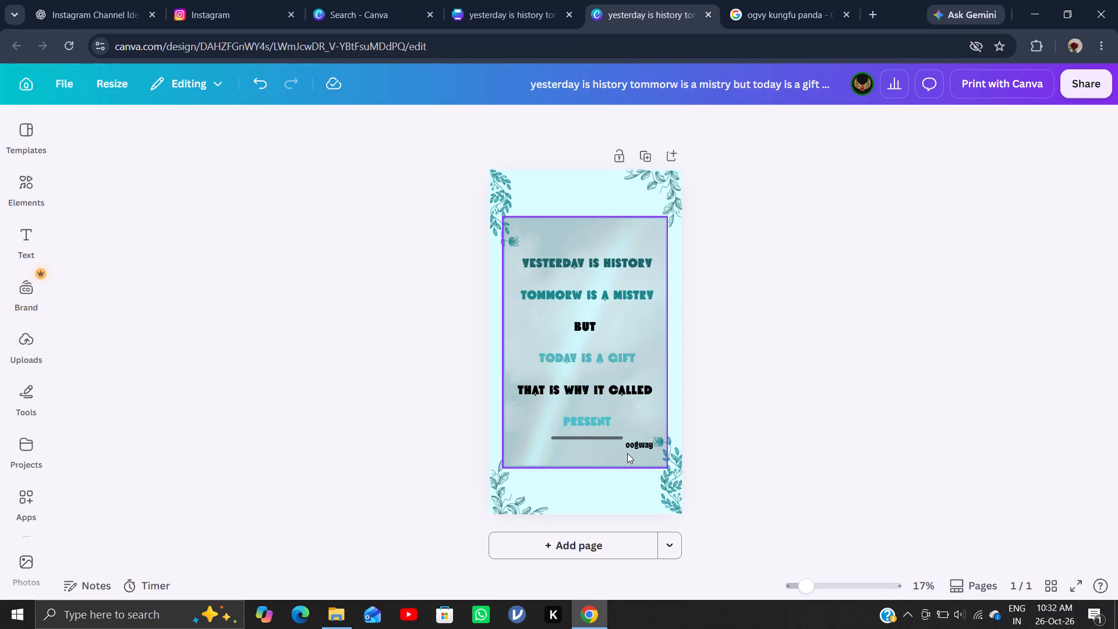
Move the sky panel alone slightly down behind the quote, and nudge it a little to the right.
left_click_drag(609, 457, 609, 468)
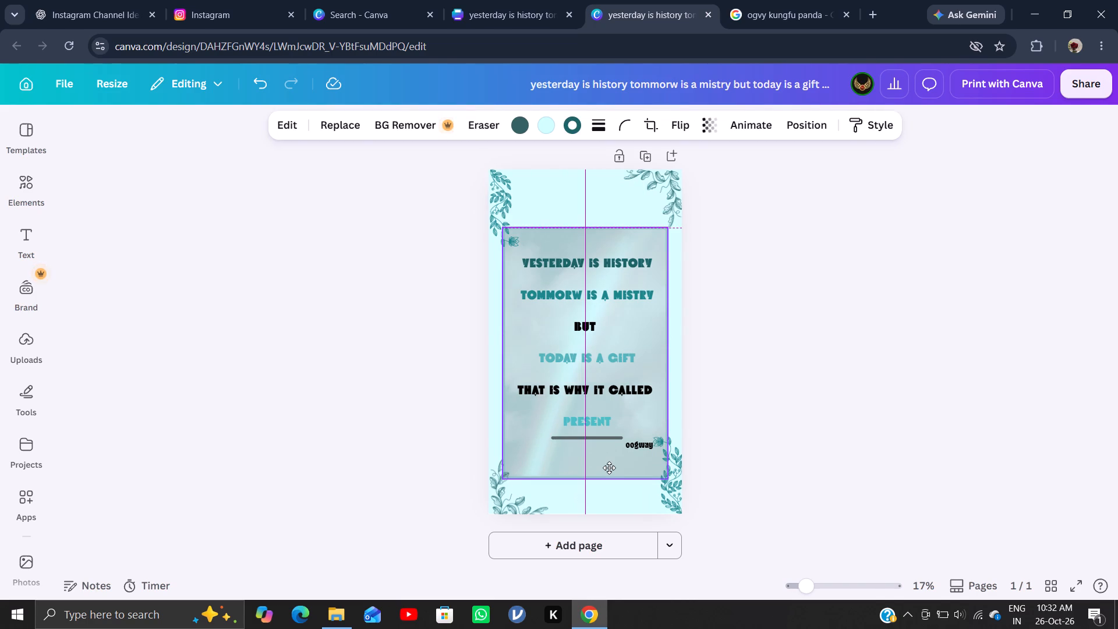
left_click_drag(609, 468, 609, 467)
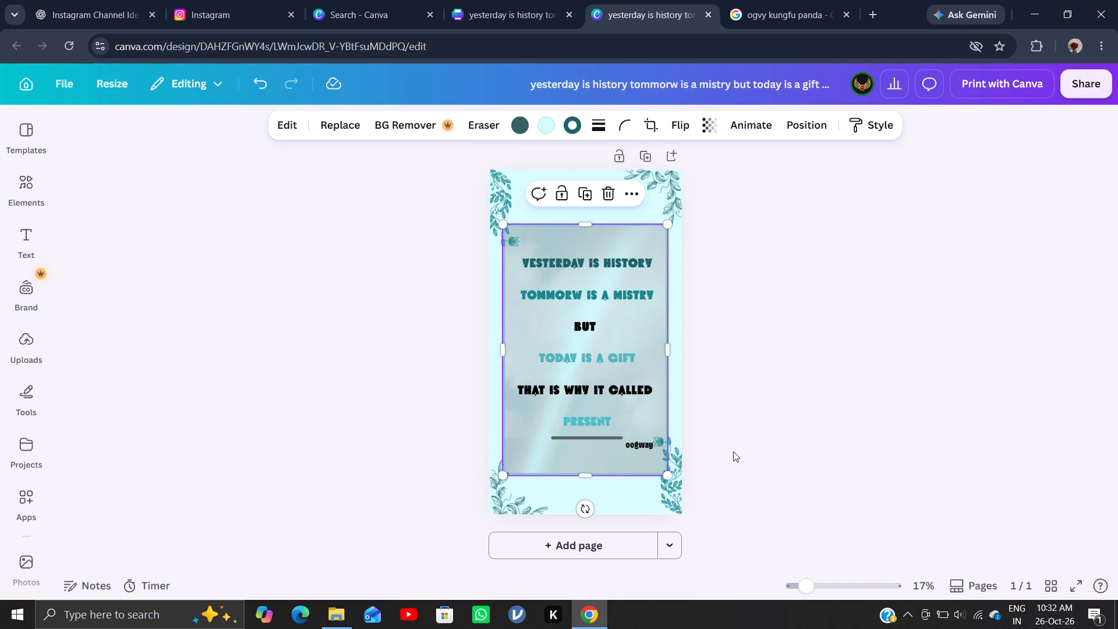
left_click(733, 451)
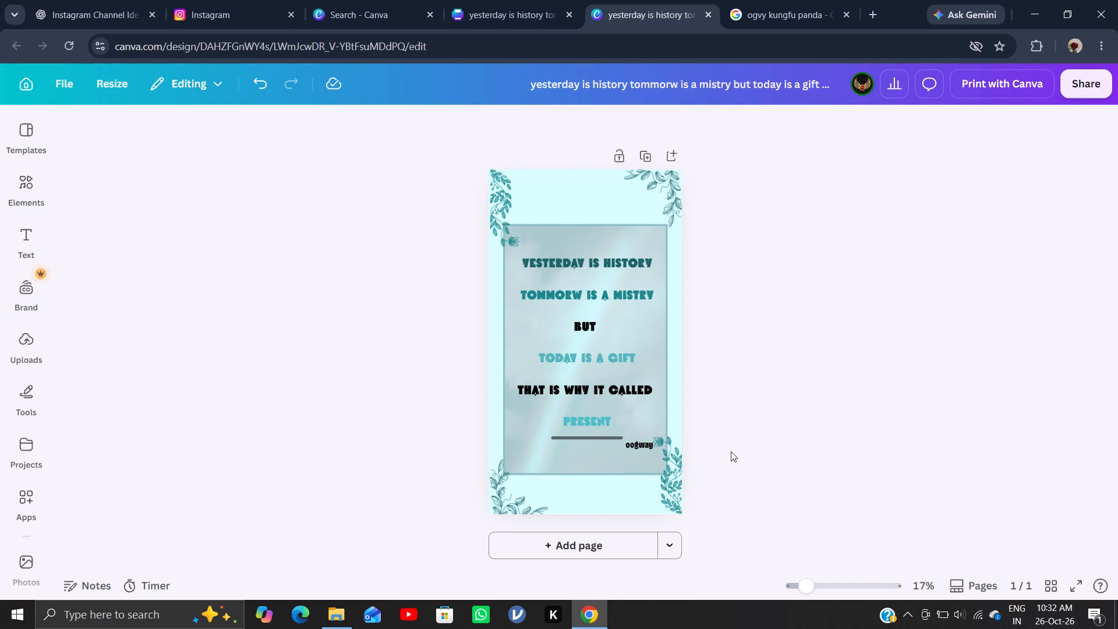
left_click(599, 429)
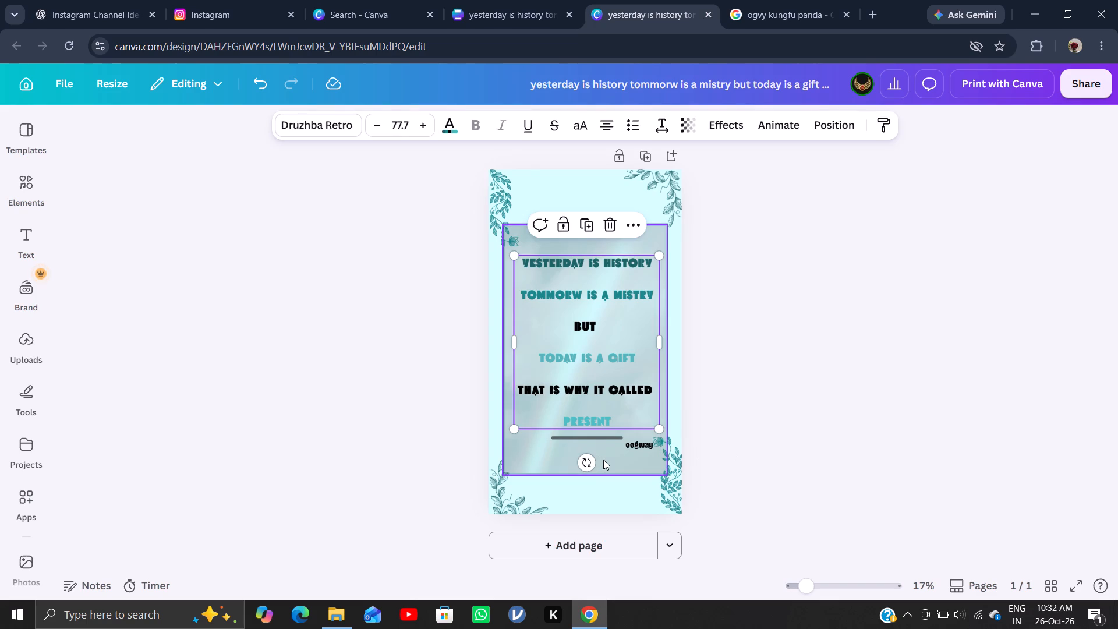
left_click(603, 460)
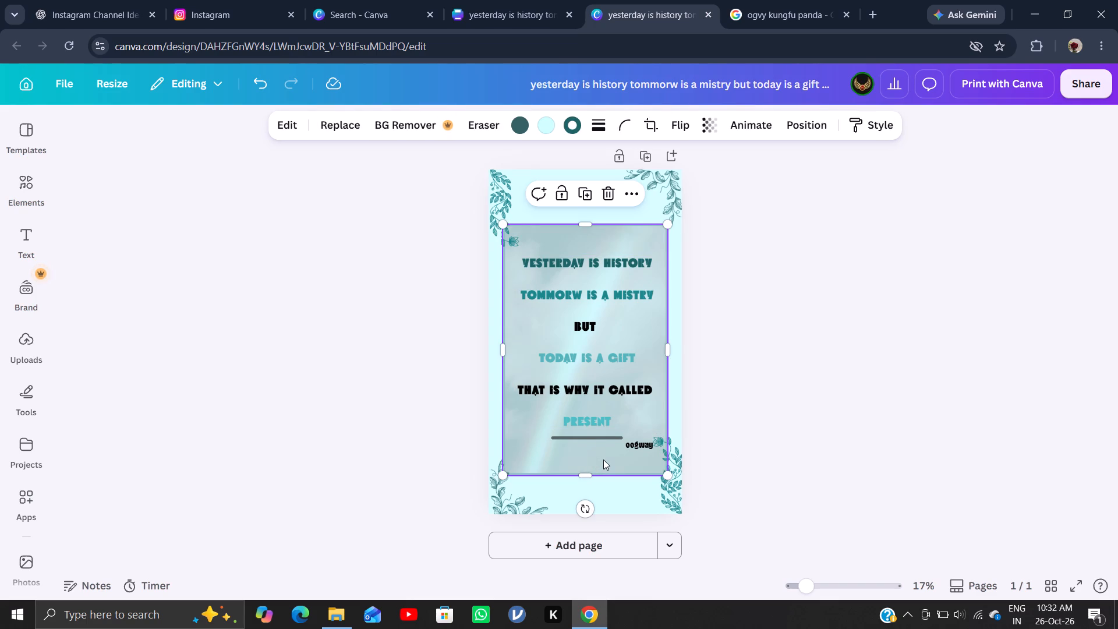
key("Right")
key("Right")
key("Right")
key("Right")
key("Right")
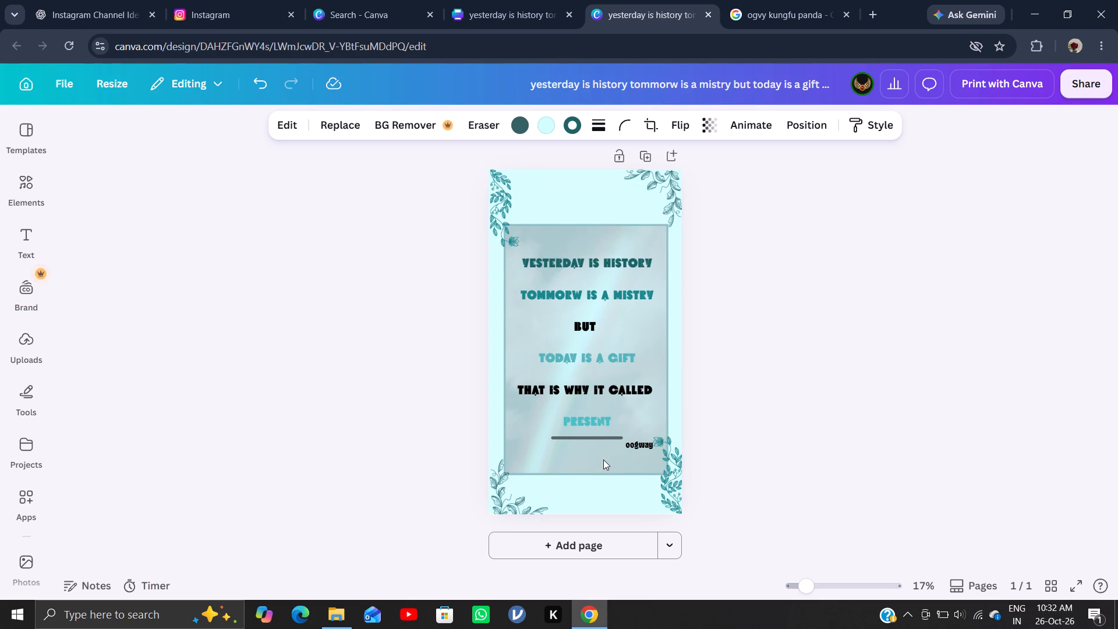
key("Right")
key("Right")
key("Right")
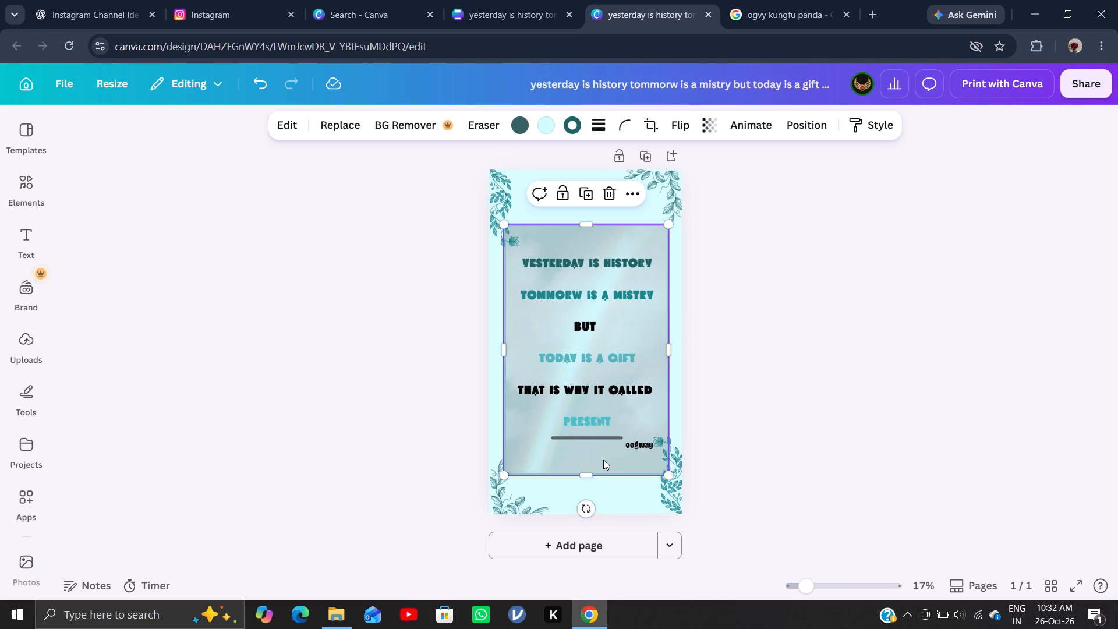
left_click(961, 390)
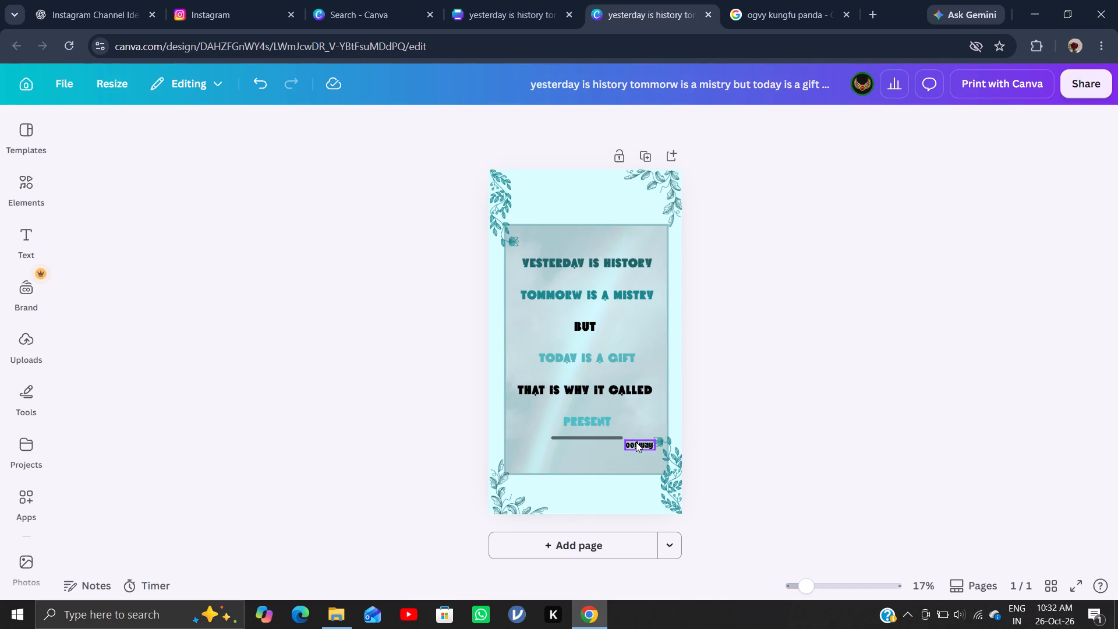
Move the oogway attribution down into the bottom-right corner of the sky panel.
left_click_drag(636, 444, 643, 464)
Nudge the divider line beneath PRESENT slightly further down.
left_click(577, 437)
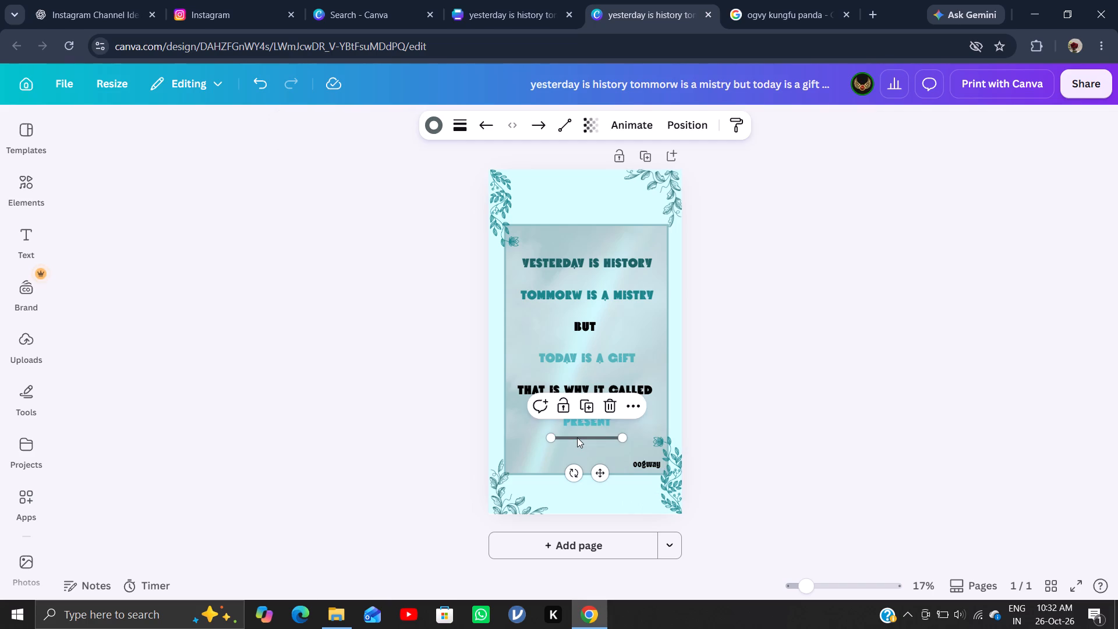
key("Down")
key("Down")
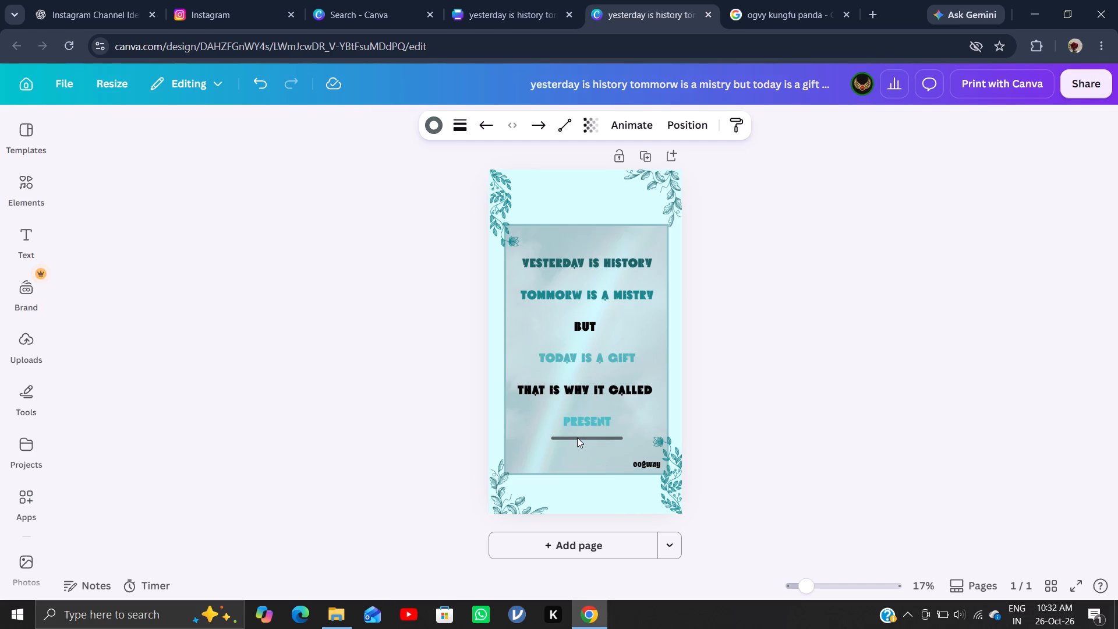
key("Down")
key("Down")
key("Down")
key("Down")
key("Down")
key("Down")
key("Down")
key("Down")
Return to the original poster design and add the generated misty-forest quote template as a new page.
left_click(375, 3)
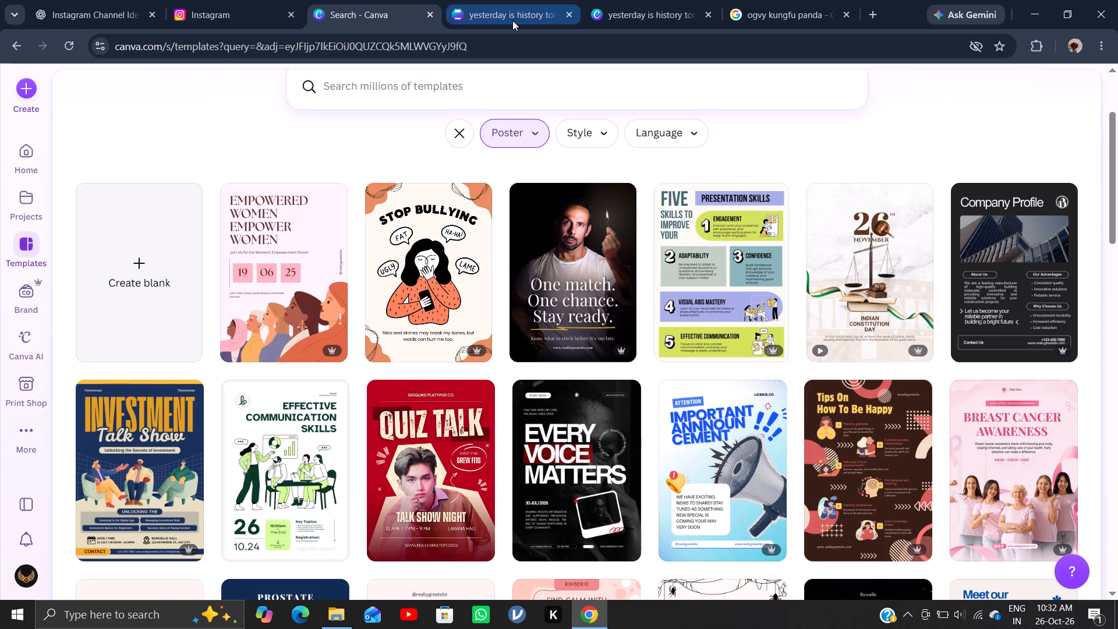
left_click(512, 20)
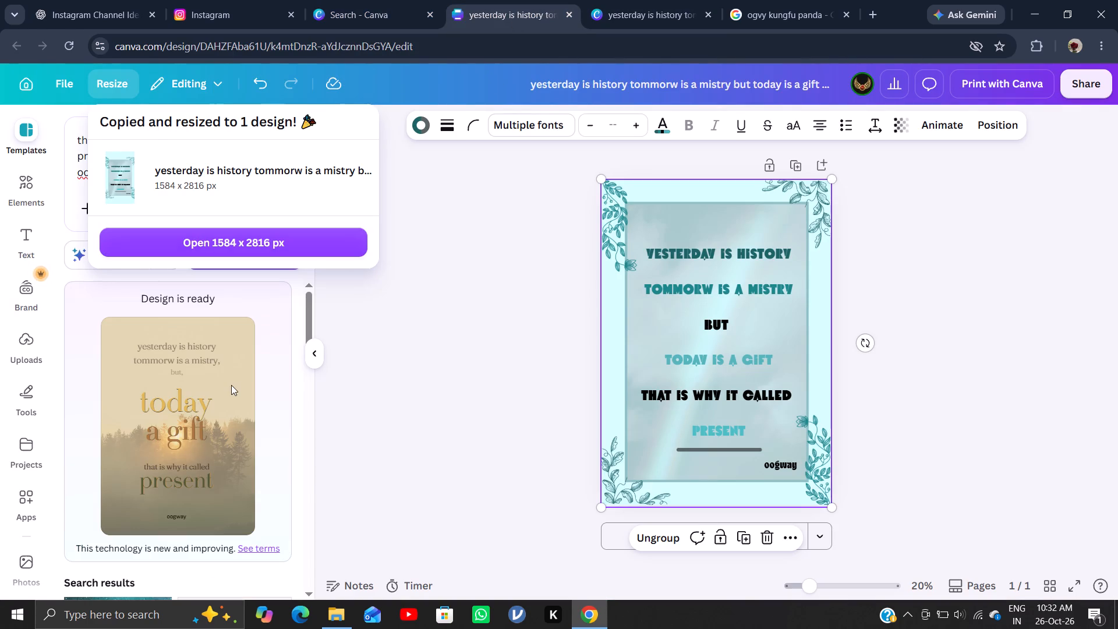
left_click(232, 385)
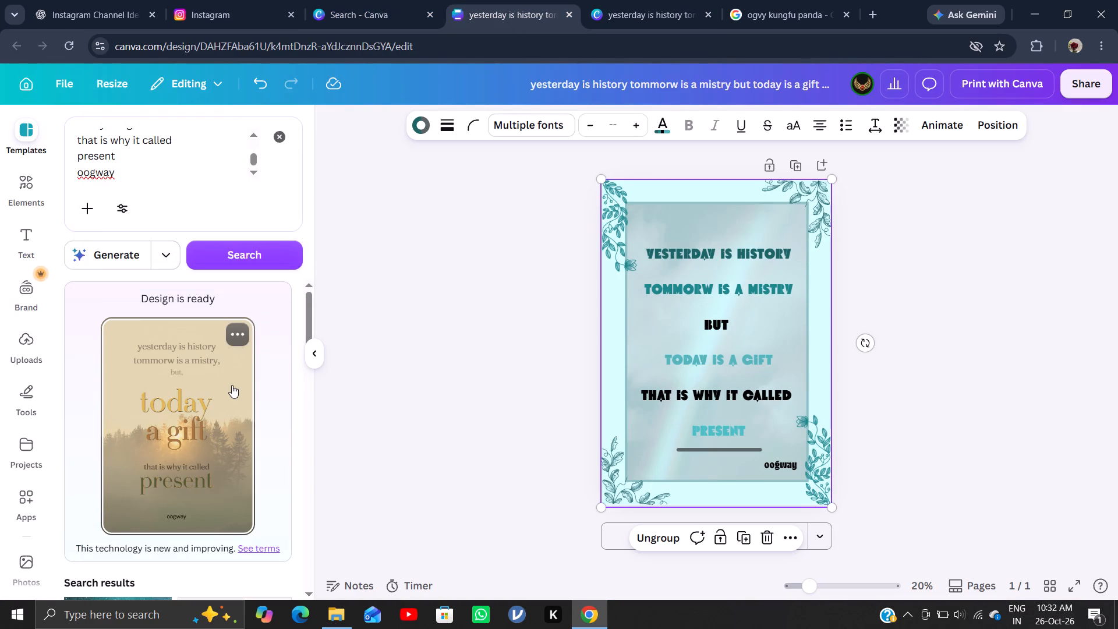
left_click(235, 338)
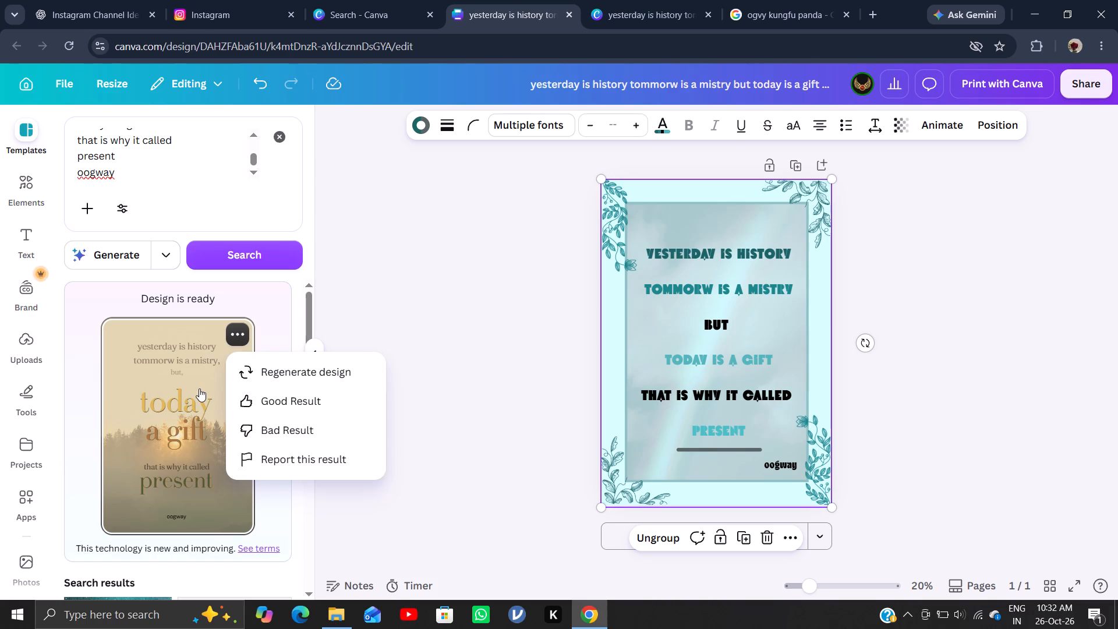
left_click(156, 453)
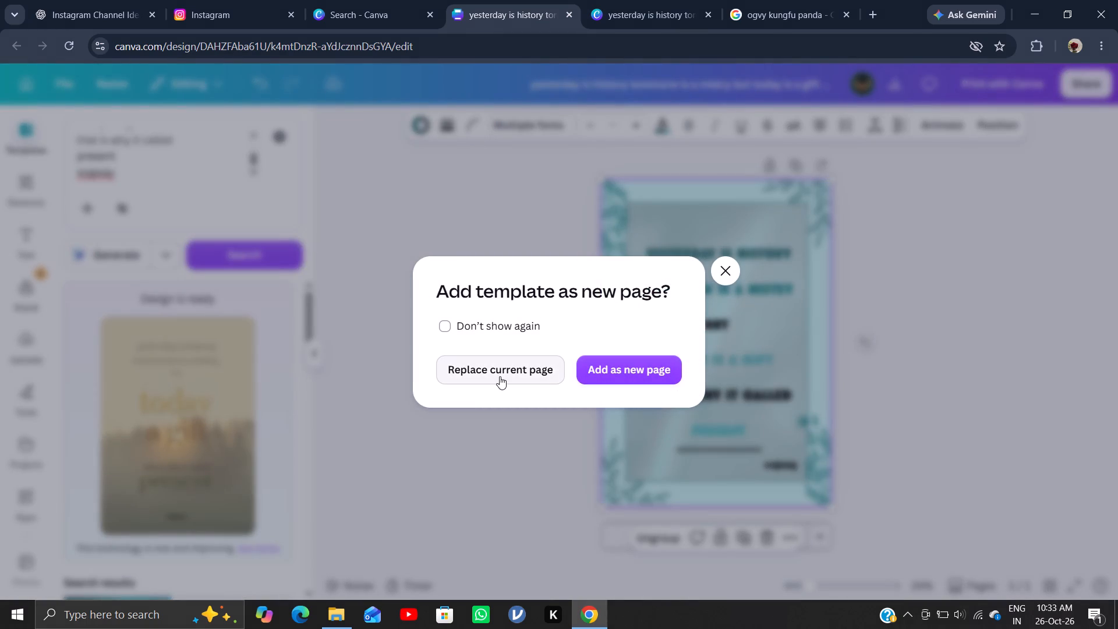
left_click(589, 359)
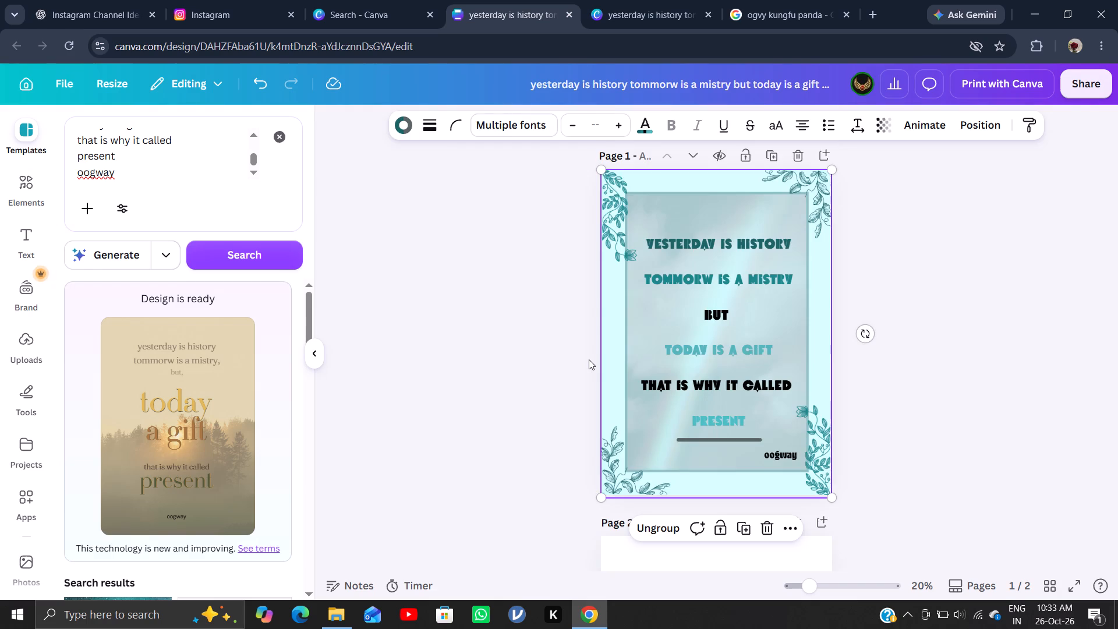
left_click(1059, 347)
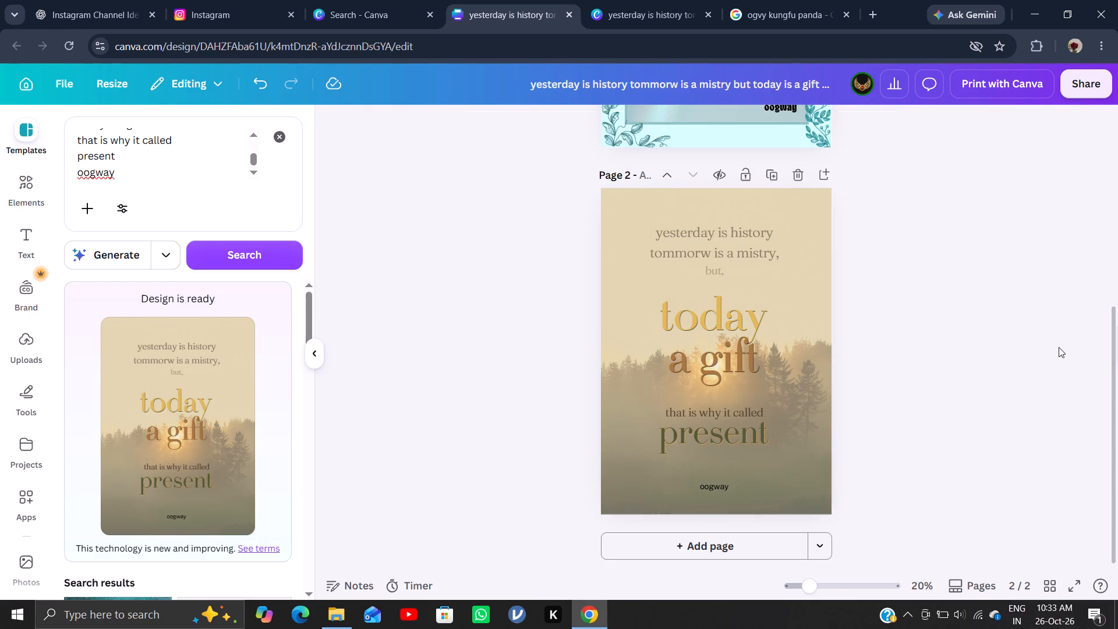
left_click(788, 400)
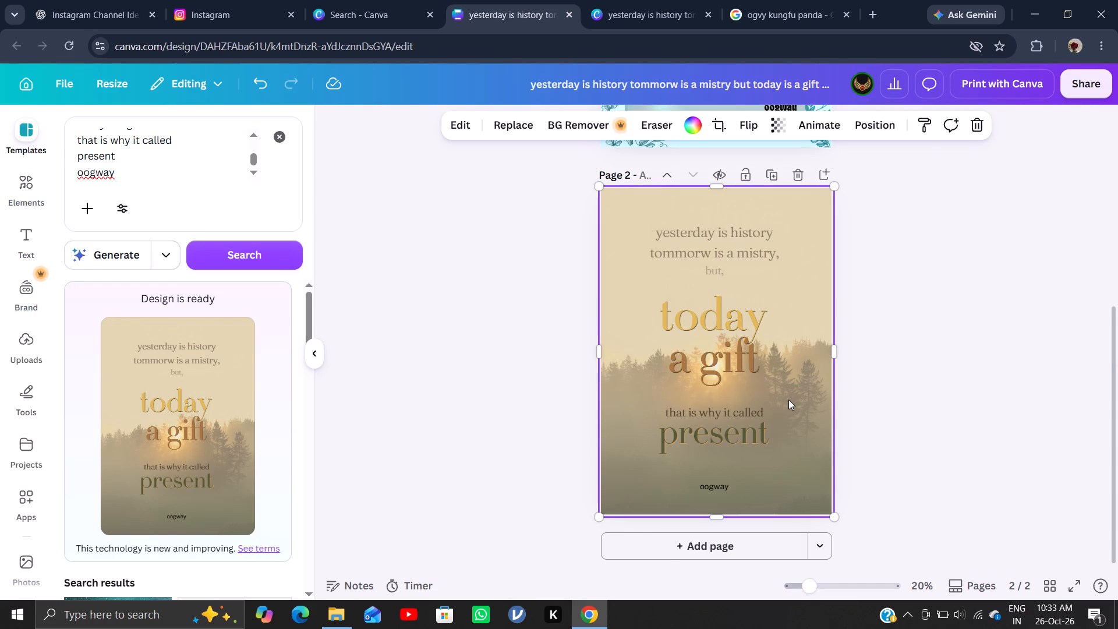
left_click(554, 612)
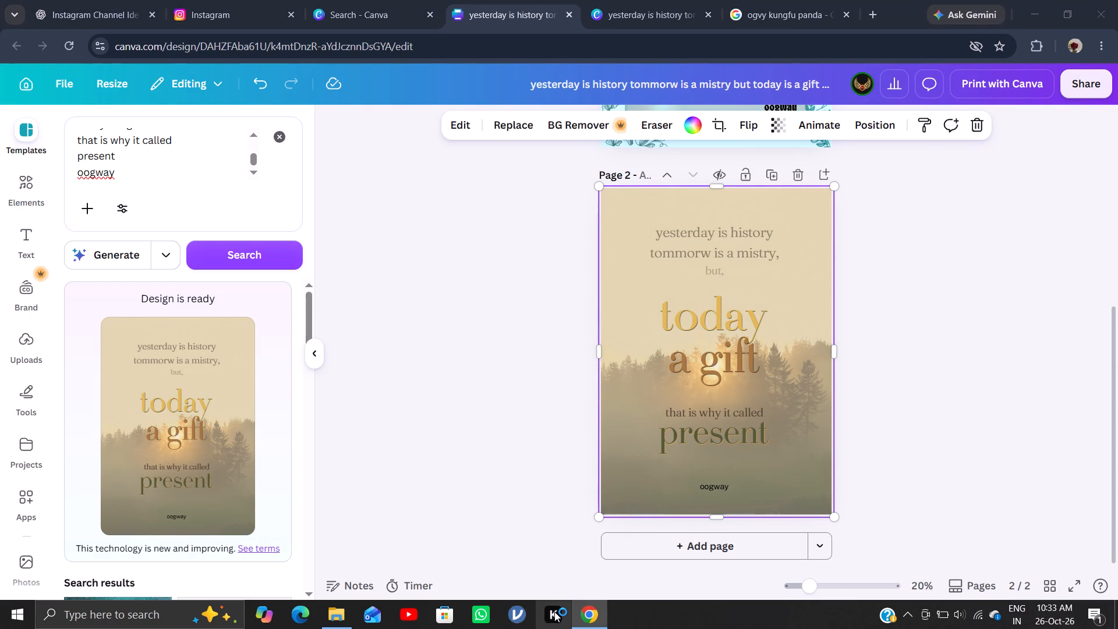
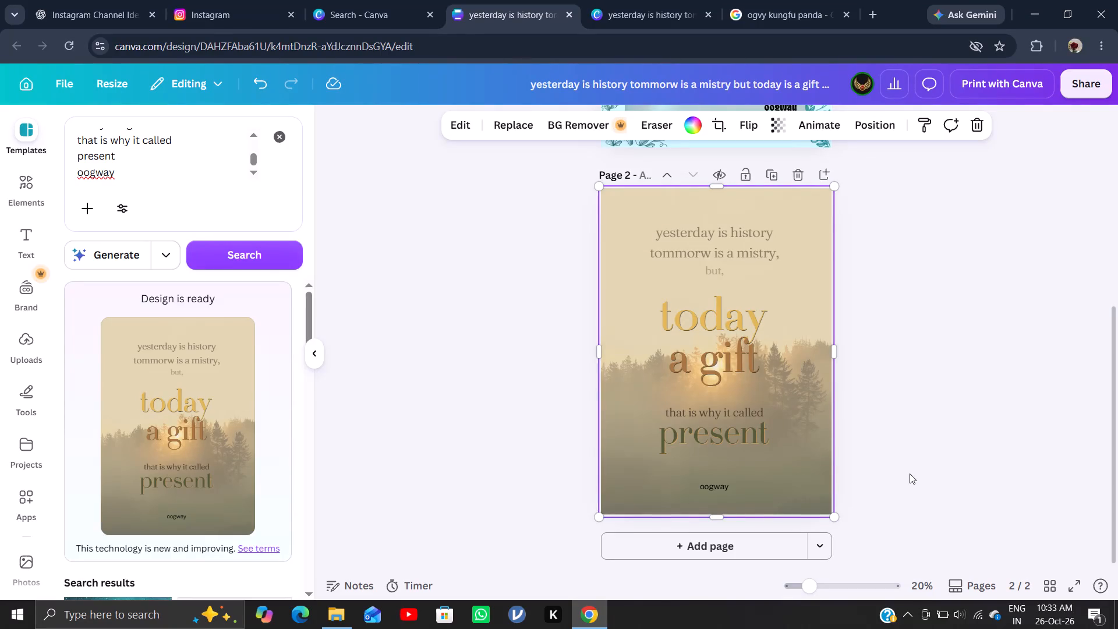
Review the teal quote page against the newly added misty-forest page in the original poster design.
scroll(910, 473, "up", 4)
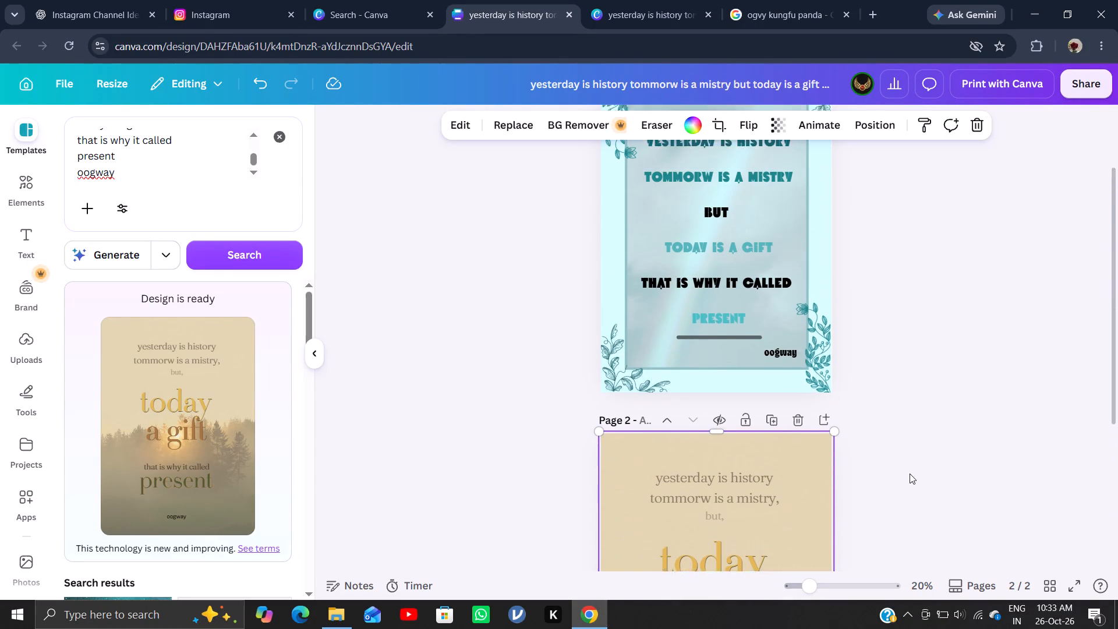
scroll(910, 473, "up", 2)
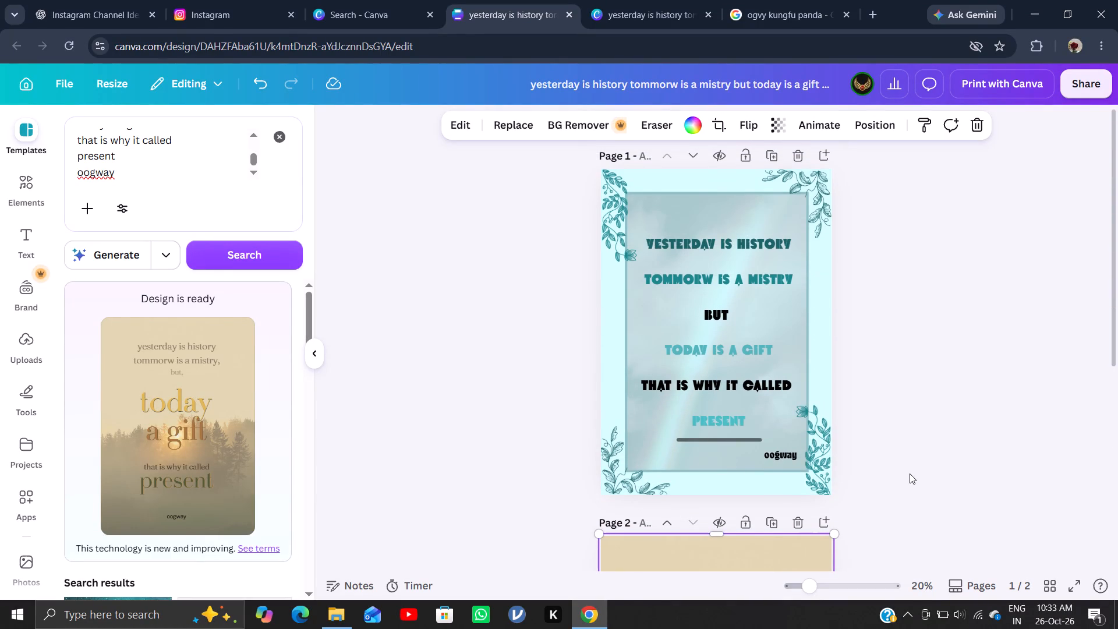
scroll(910, 473, "down", 2)
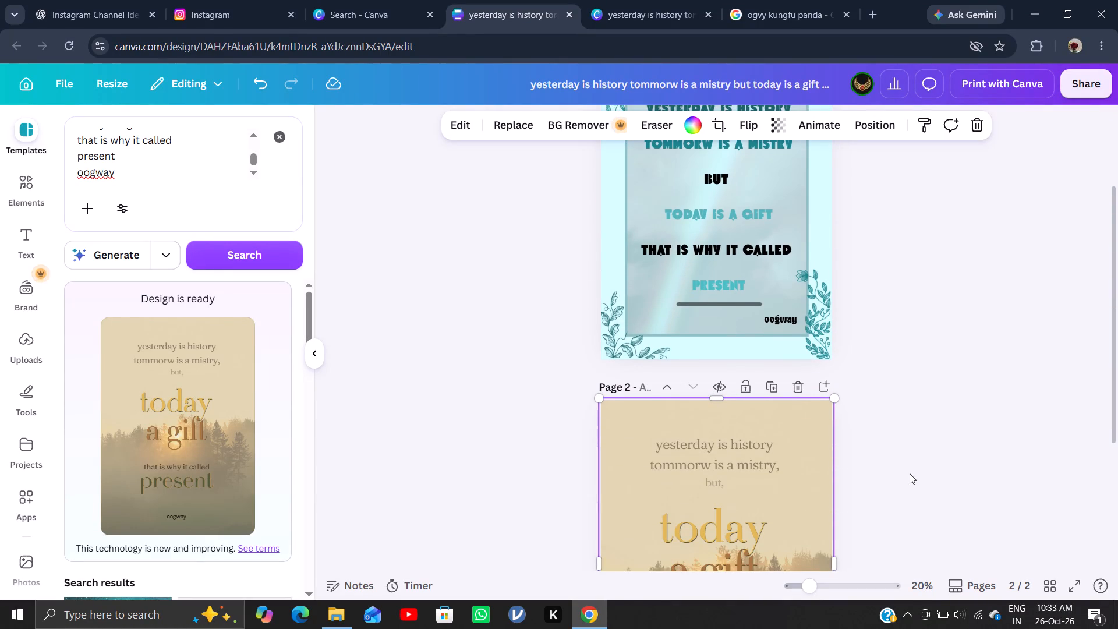
scroll(910, 473, "up", 3)
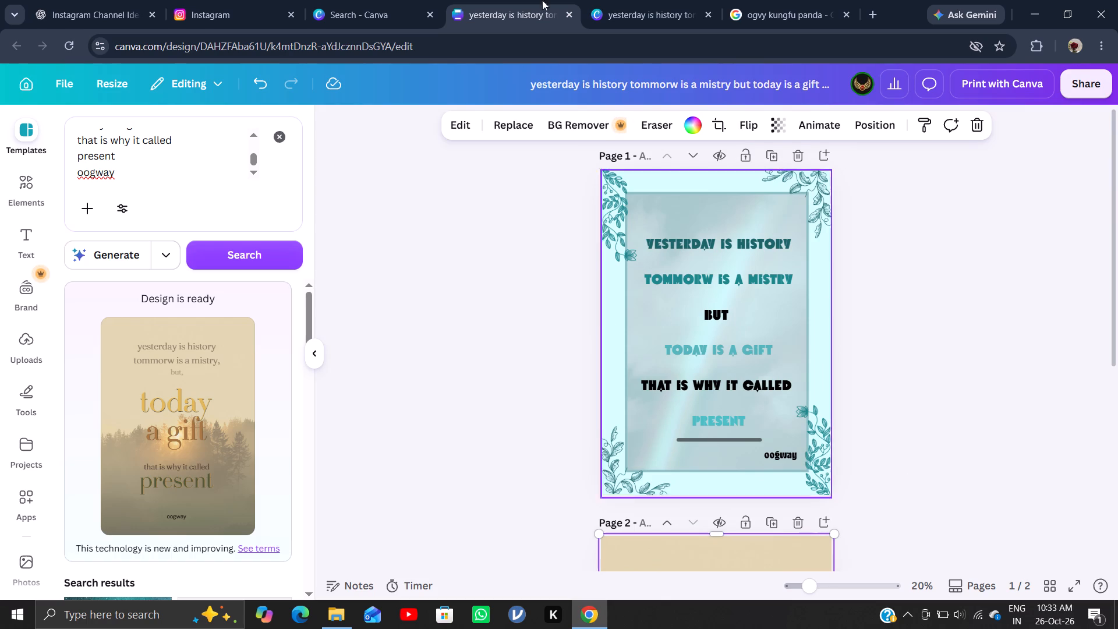
Switch to the tall copy of the poster and enlarge the sky panel from the page's top-left corner to cover the whole page.
left_click(618, 0)
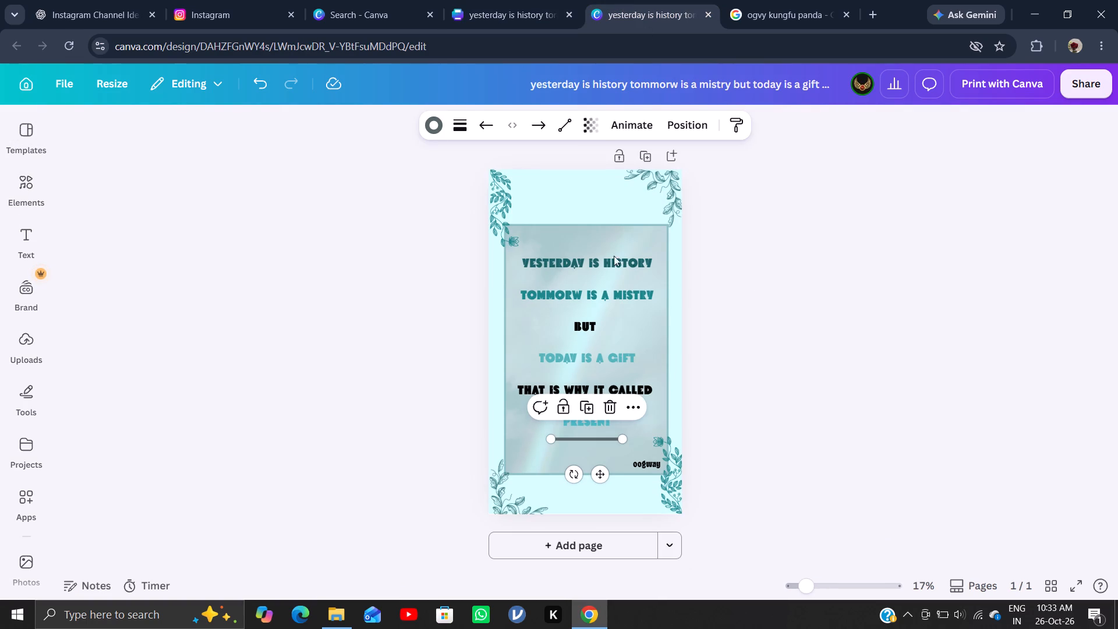
left_click(567, 227)
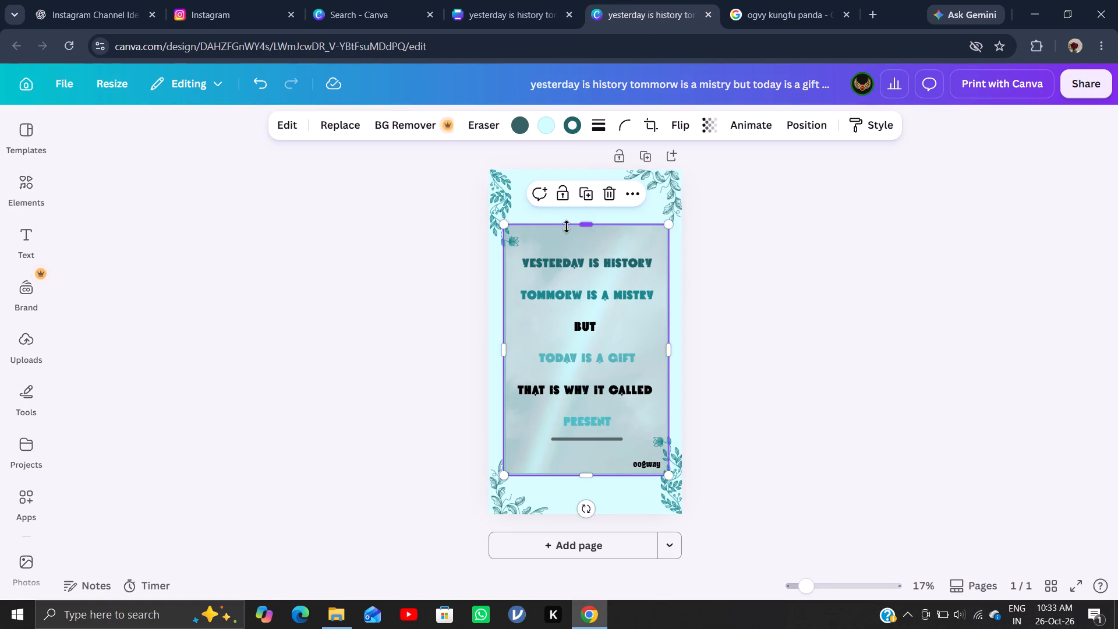
left_click(568, 254)
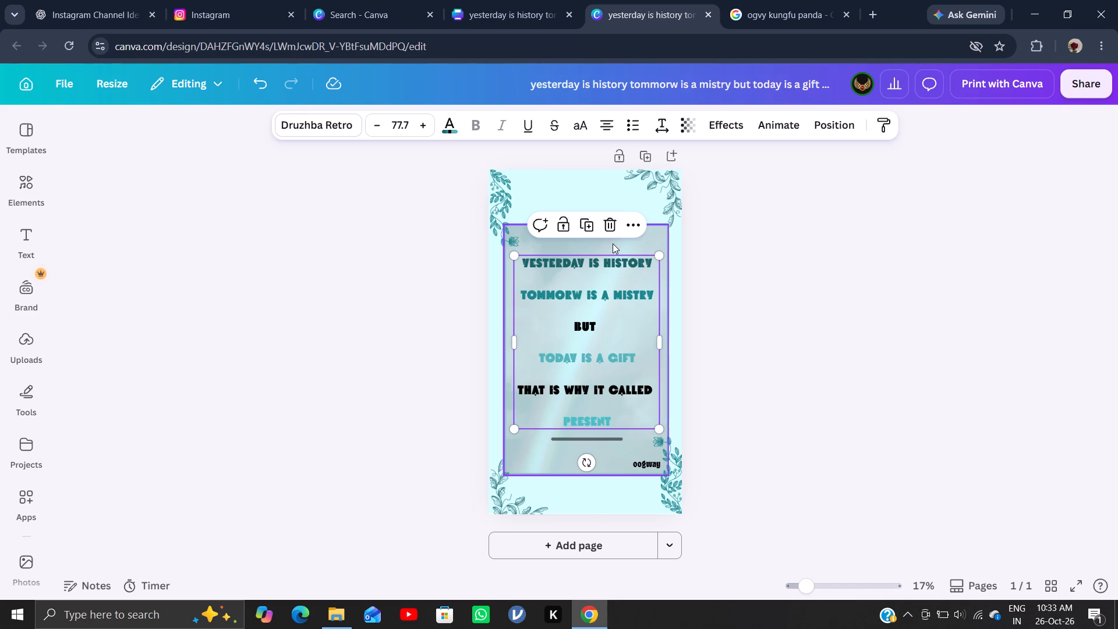
left_click_drag(613, 243, 597, 191)
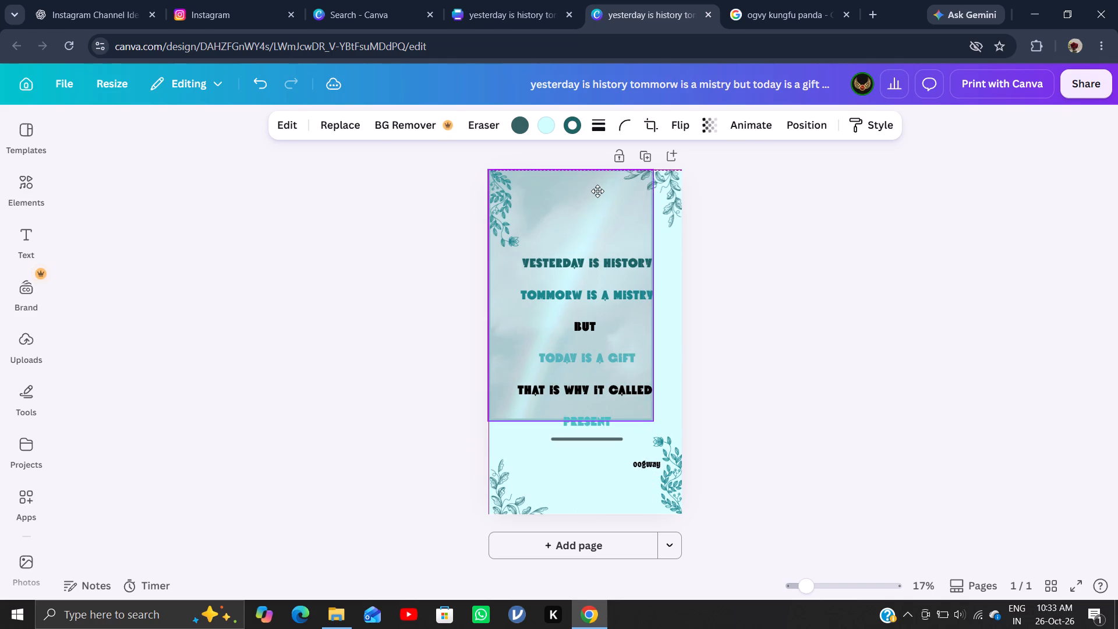
left_click_drag(597, 191, 600, 191)
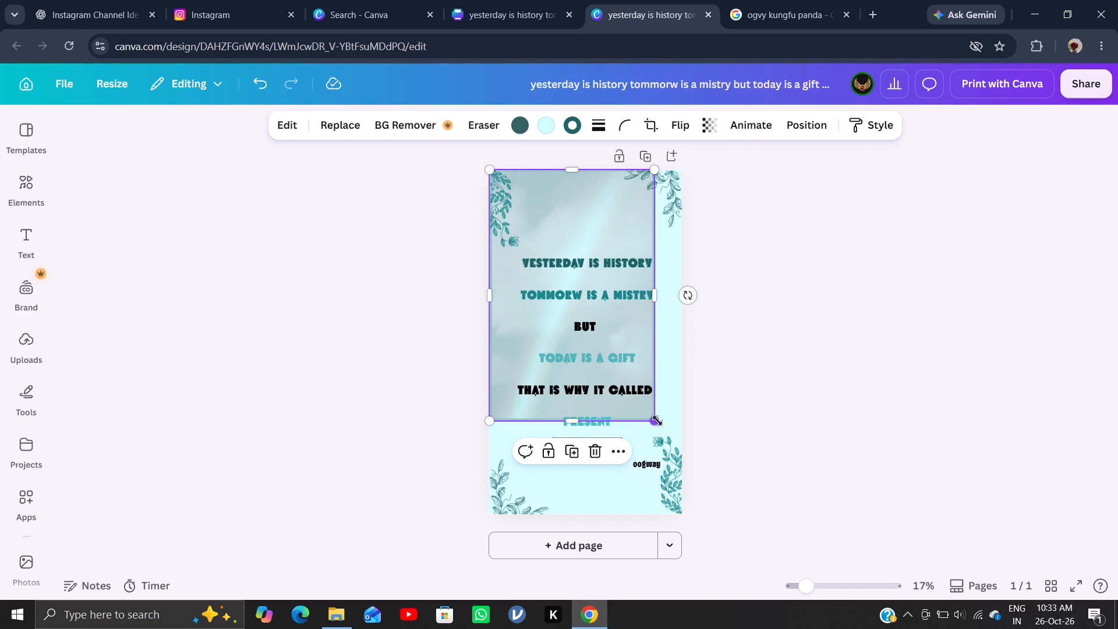
left_click_drag(657, 420, 713, 445)
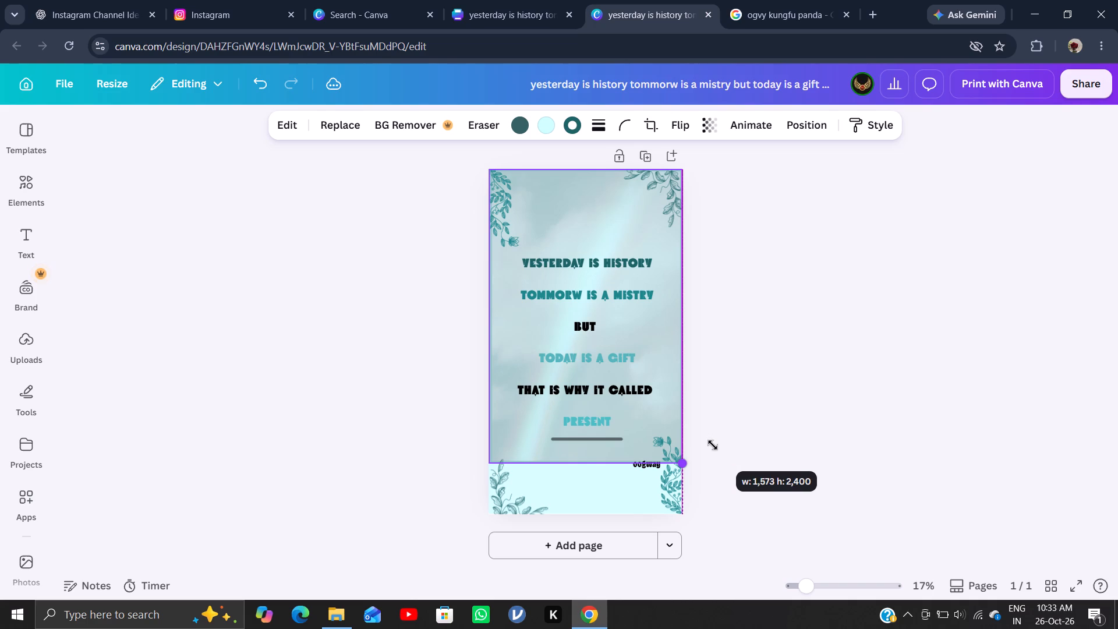
left_click_drag(713, 445, 710, 446)
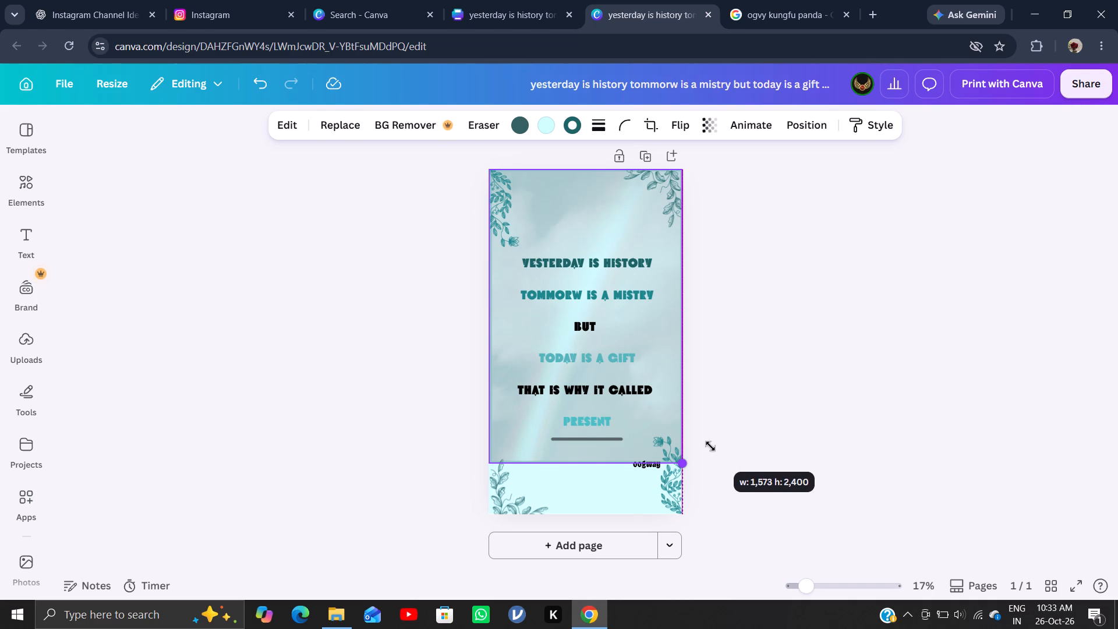
left_click_drag(710, 446, 705, 446)
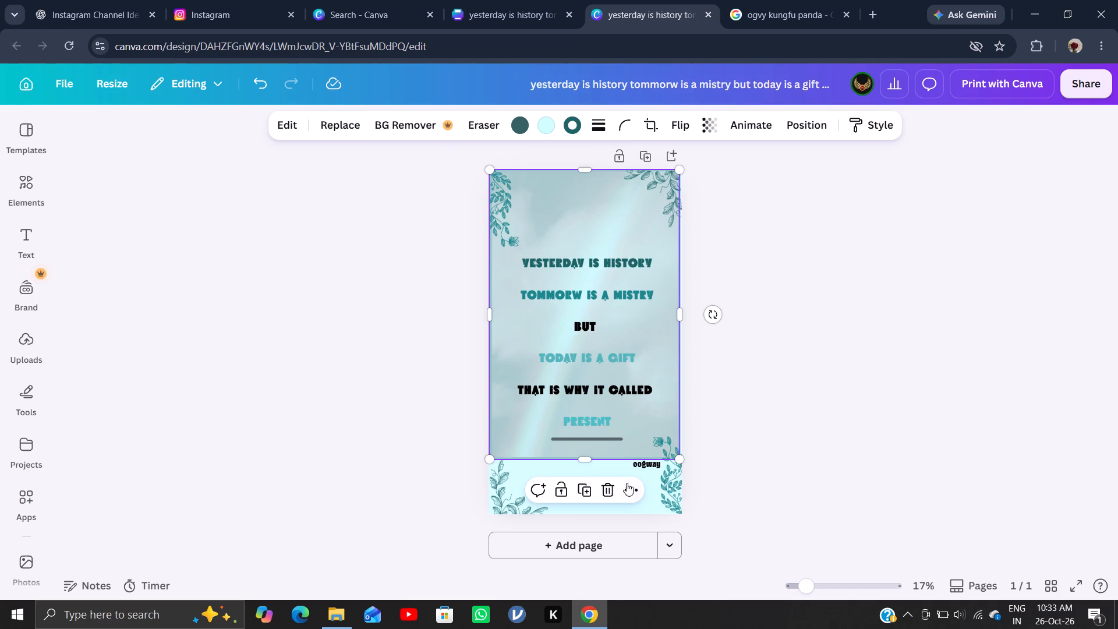
left_click(681, 312)
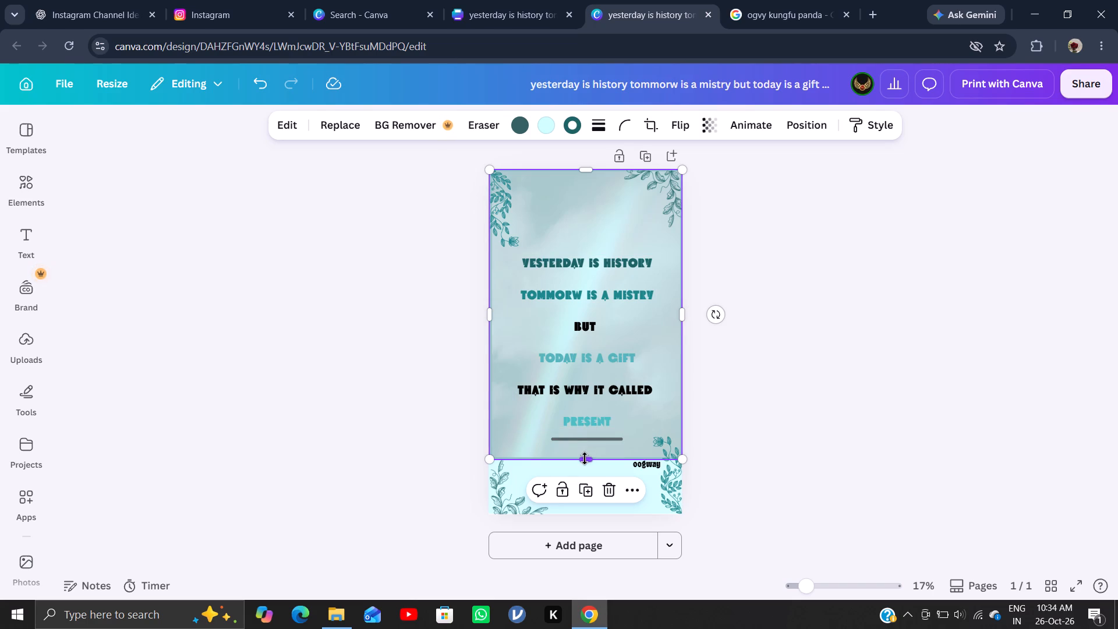
left_click_drag(585, 458, 591, 511)
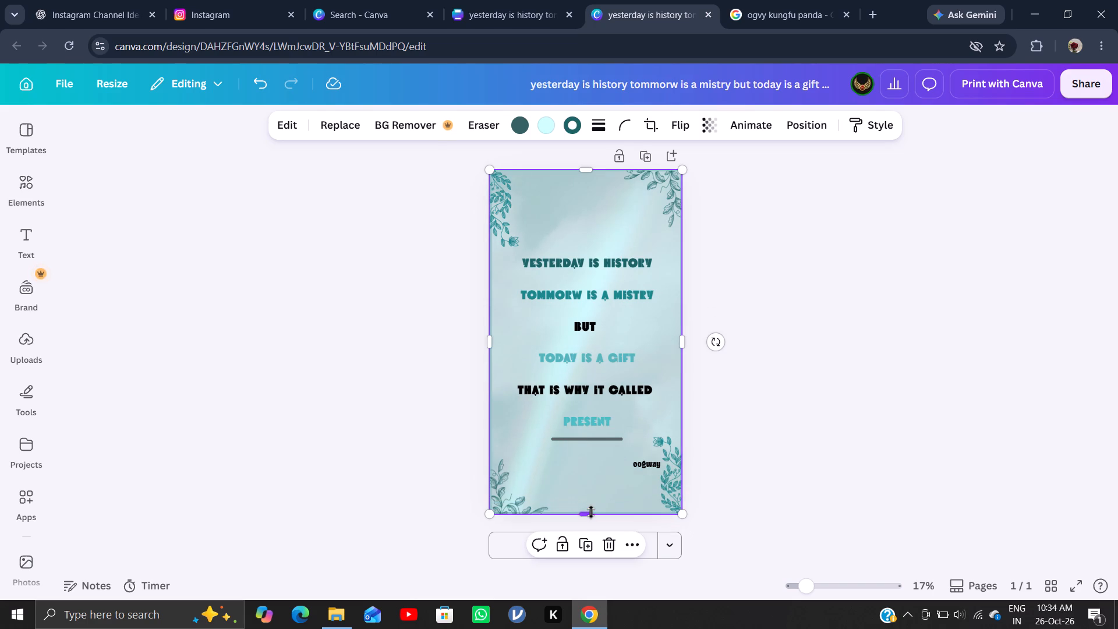
left_click(827, 443)
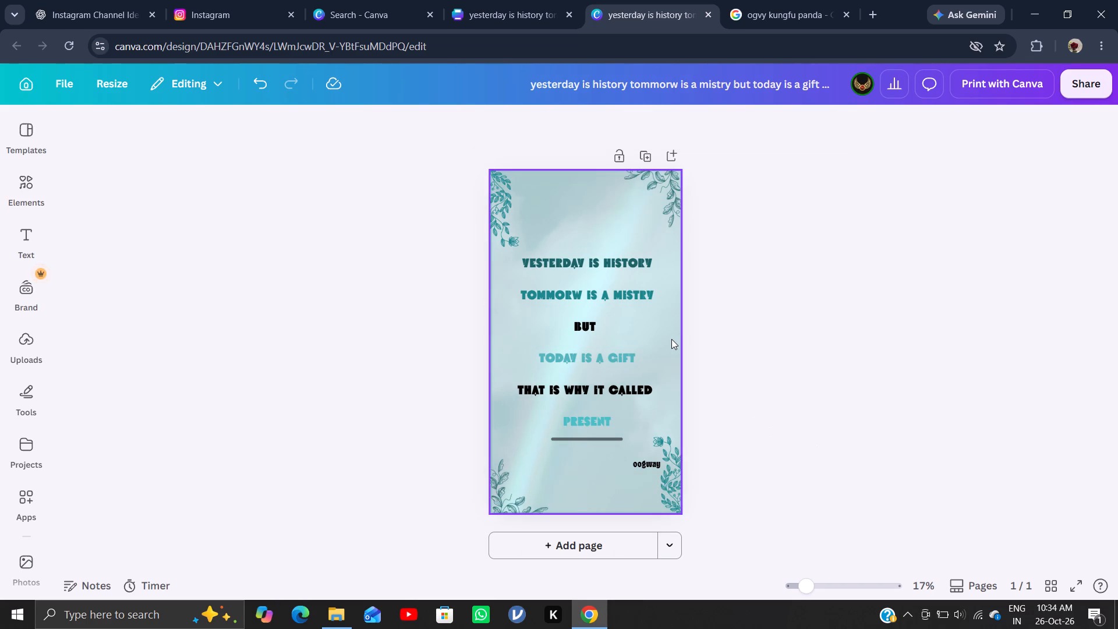
Thicken the sky panel's solid border to a stroke weight of 76.
left_click(668, 335)
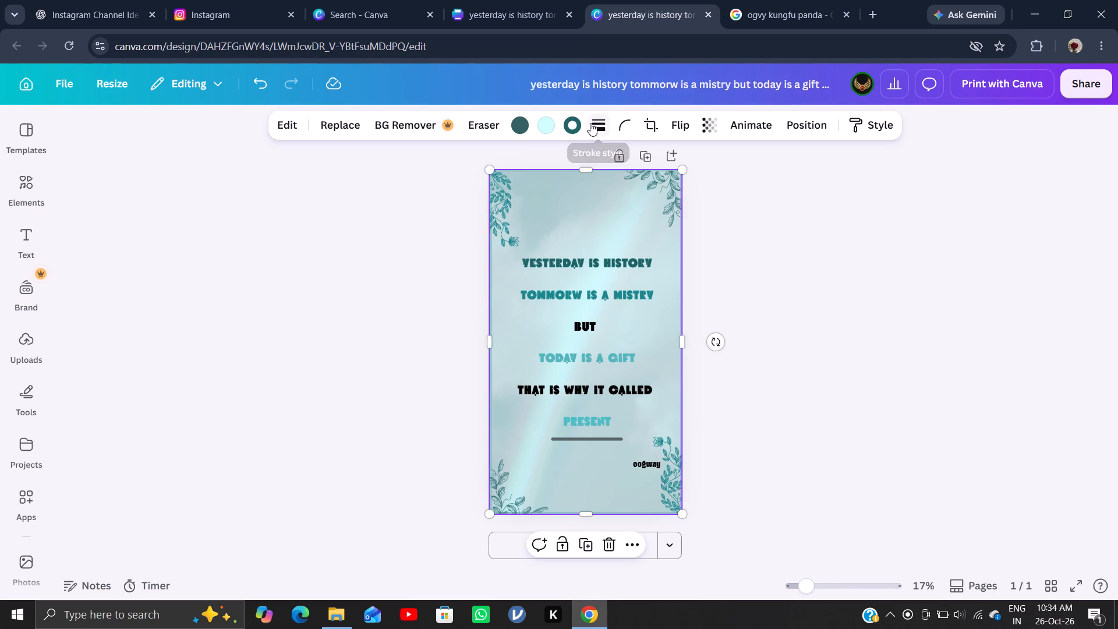
left_click(590, 122)
left_click_drag(531, 225, 540, 222)
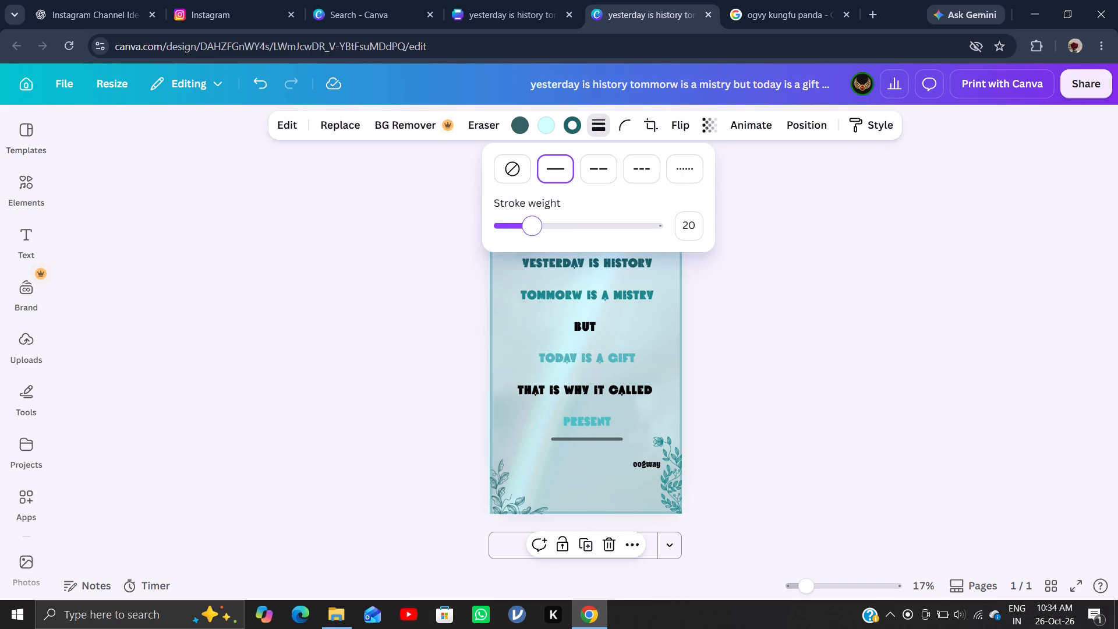
left_click_drag(540, 222, 664, 211)
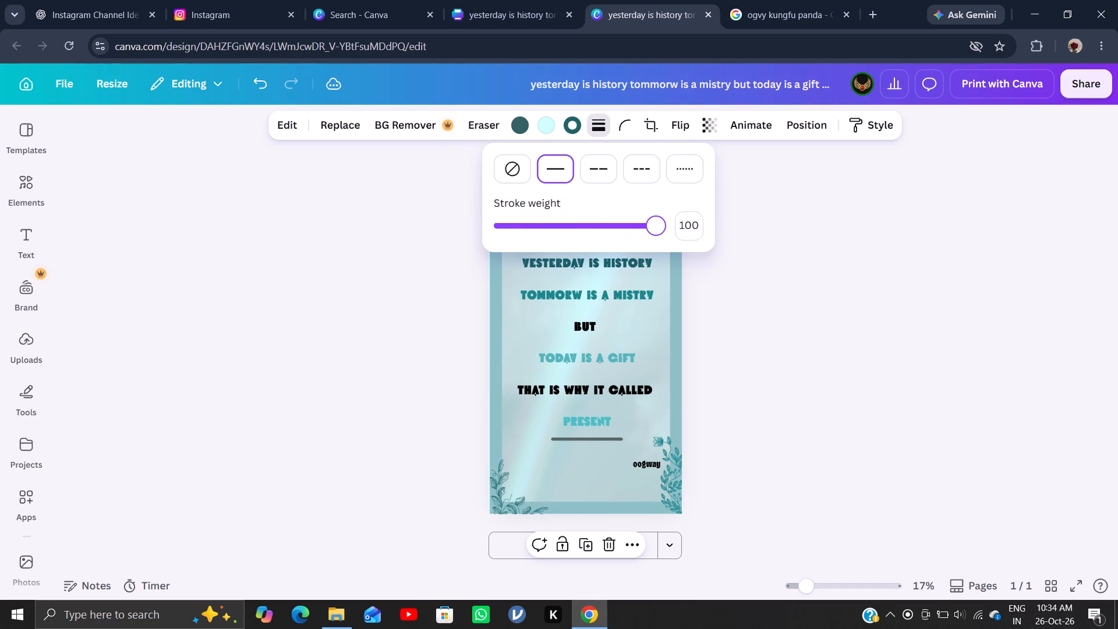
left_click_drag(664, 211, 620, 224)
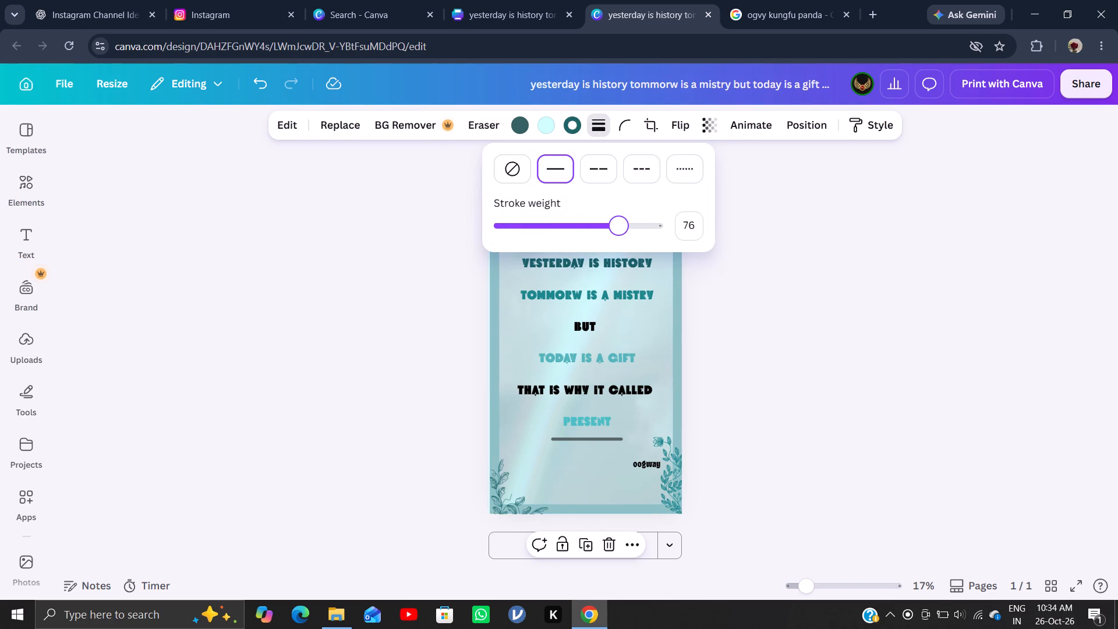
left_click_drag(620, 224, 620, 224)
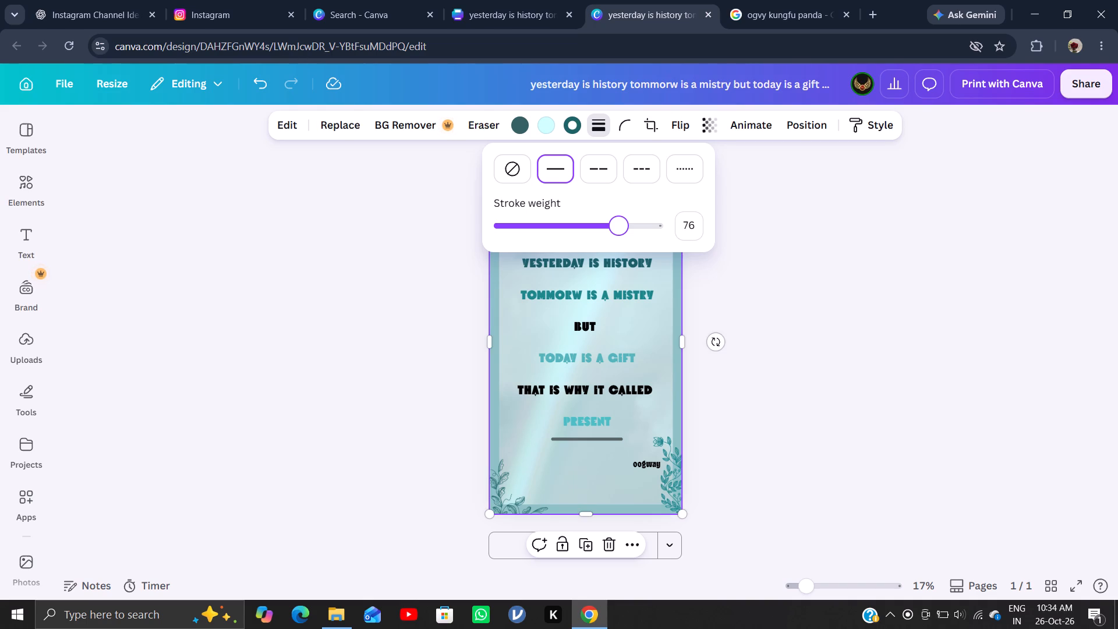
left_click(836, 273)
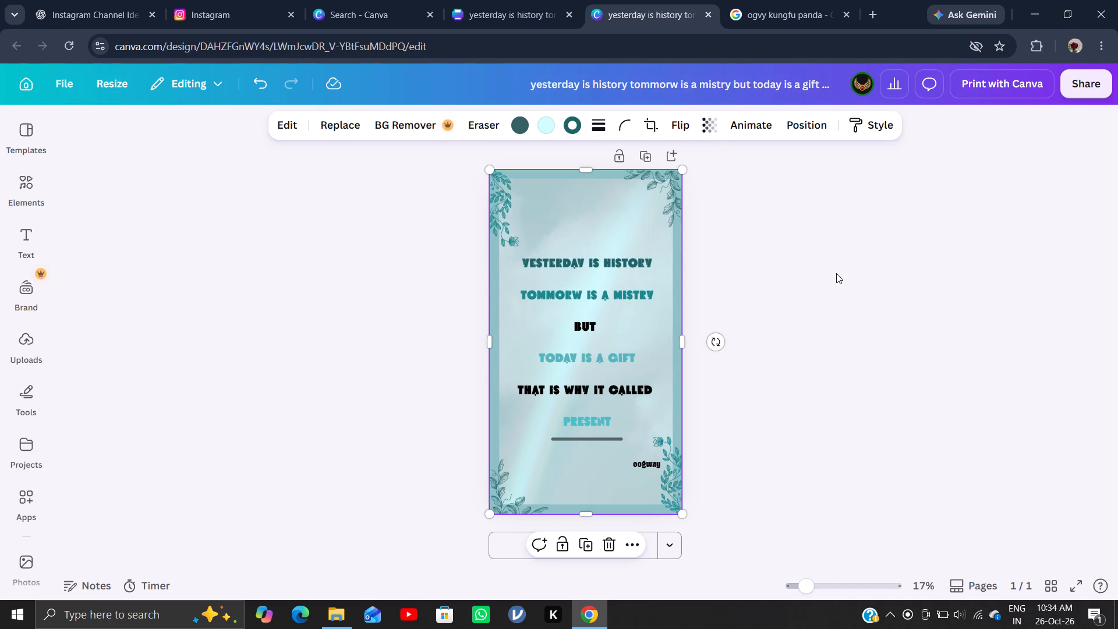
Move the top-left and top-right leaf ornaments inward so they sit against the inner corners of the thick border.
left_click_drag(510, 212, 521, 218)
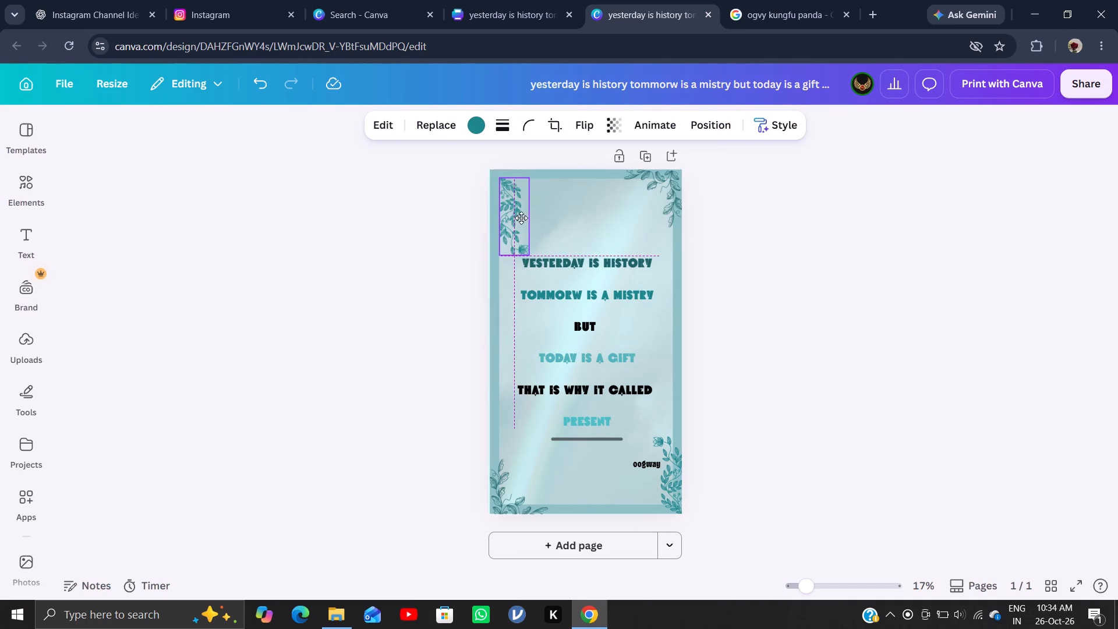
left_click_drag(521, 218, 521, 224)
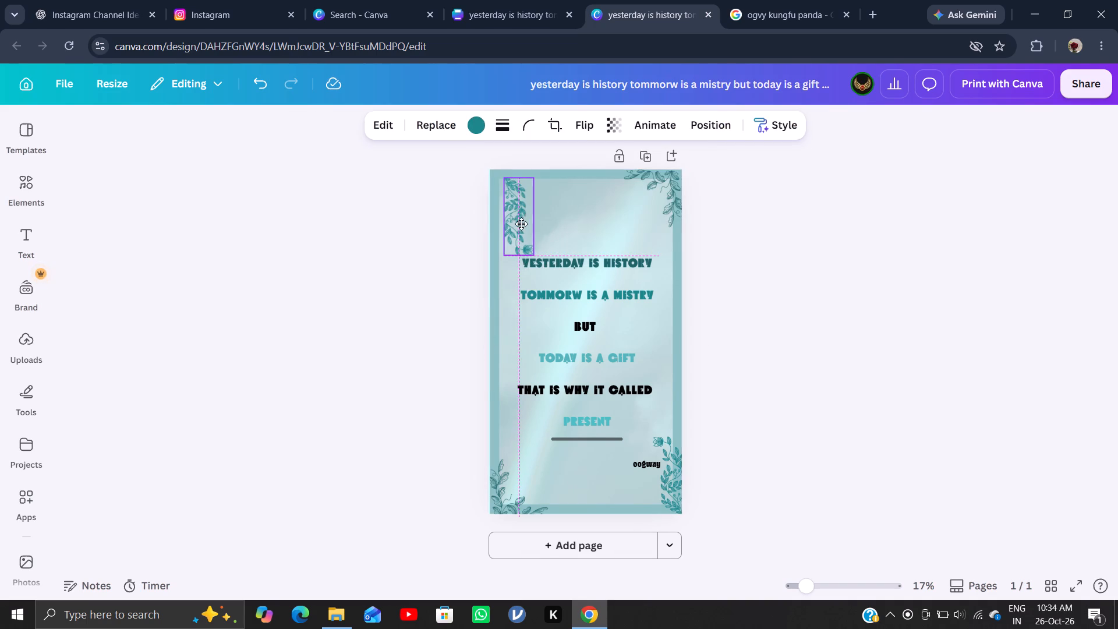
left_click_drag(521, 224, 519, 224)
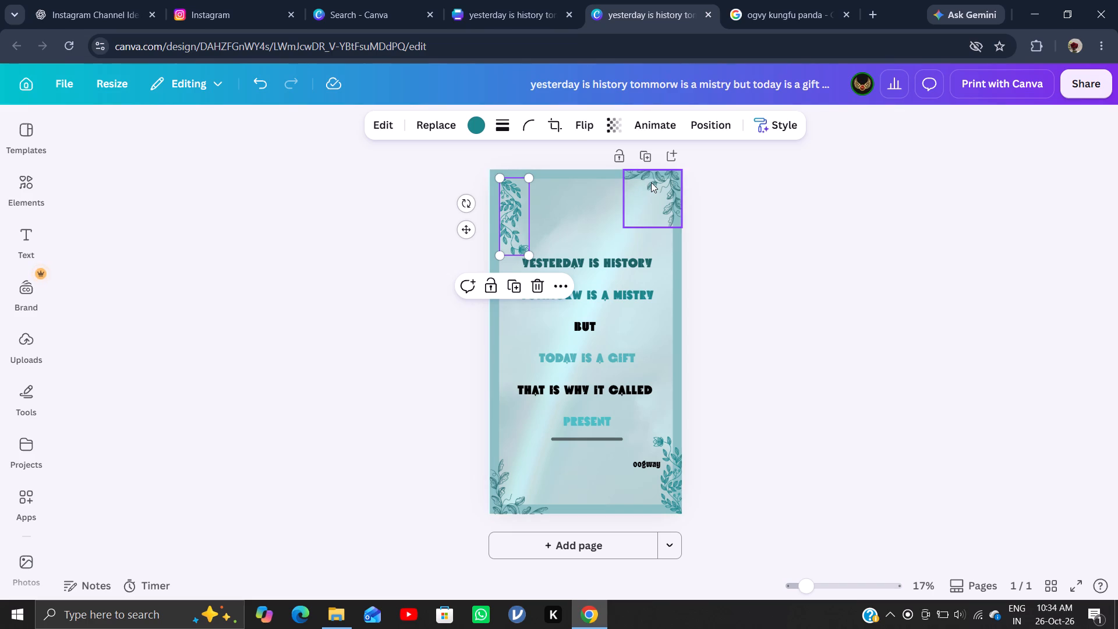
left_click_drag(651, 182, 643, 193)
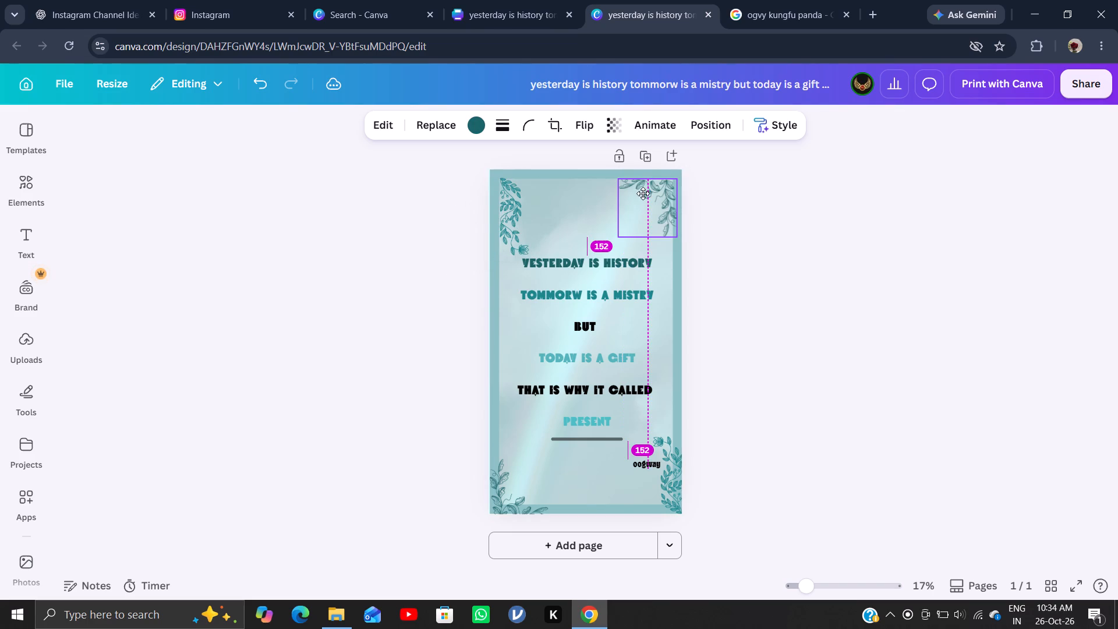
left_click_drag(643, 193, 642, 194)
left_click_drag(642, 194, 641, 195)
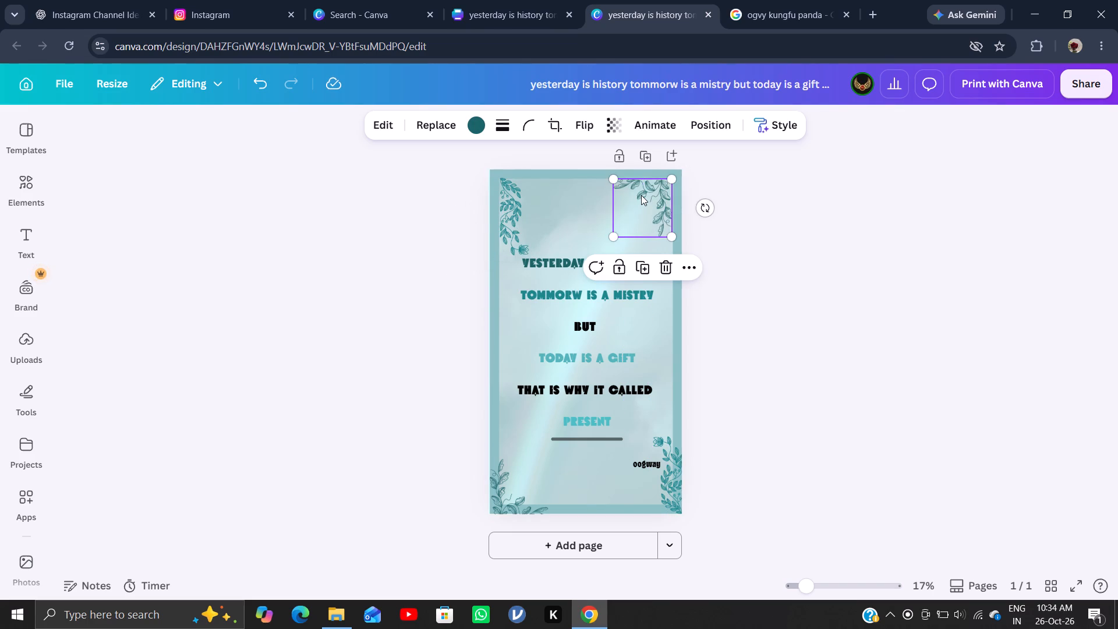
left_click(815, 182)
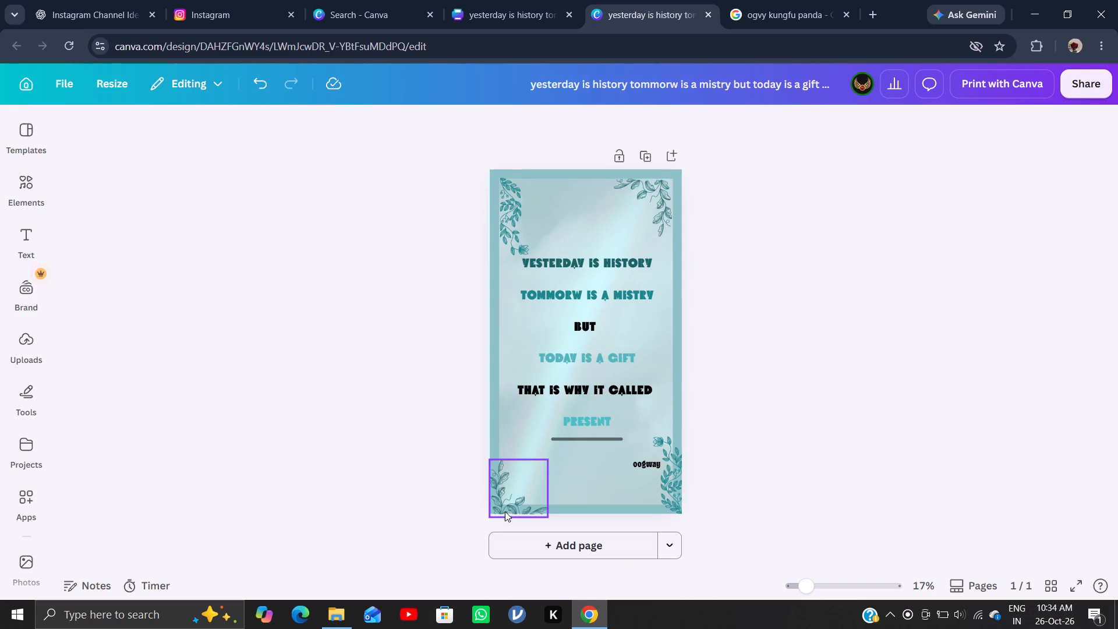
Move the bottom-left leaf ornament into the border's inner corner and nudge it slightly down.
left_click_drag(505, 506, 512, 496)
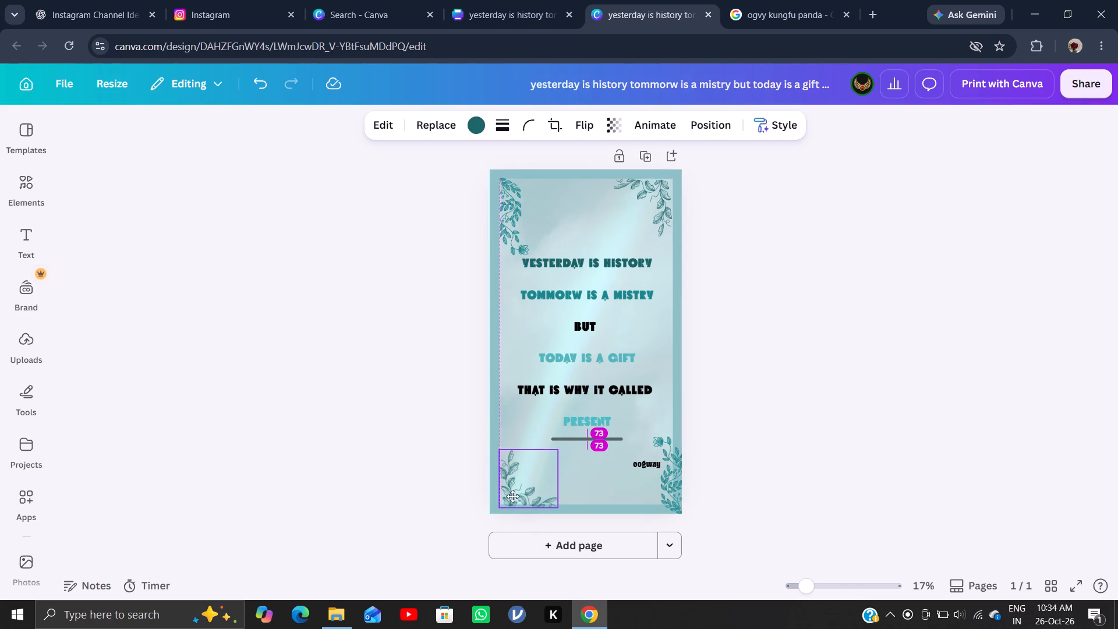
left_click_drag(512, 496, 515, 495)
left_click_drag(515, 495, 516, 496)
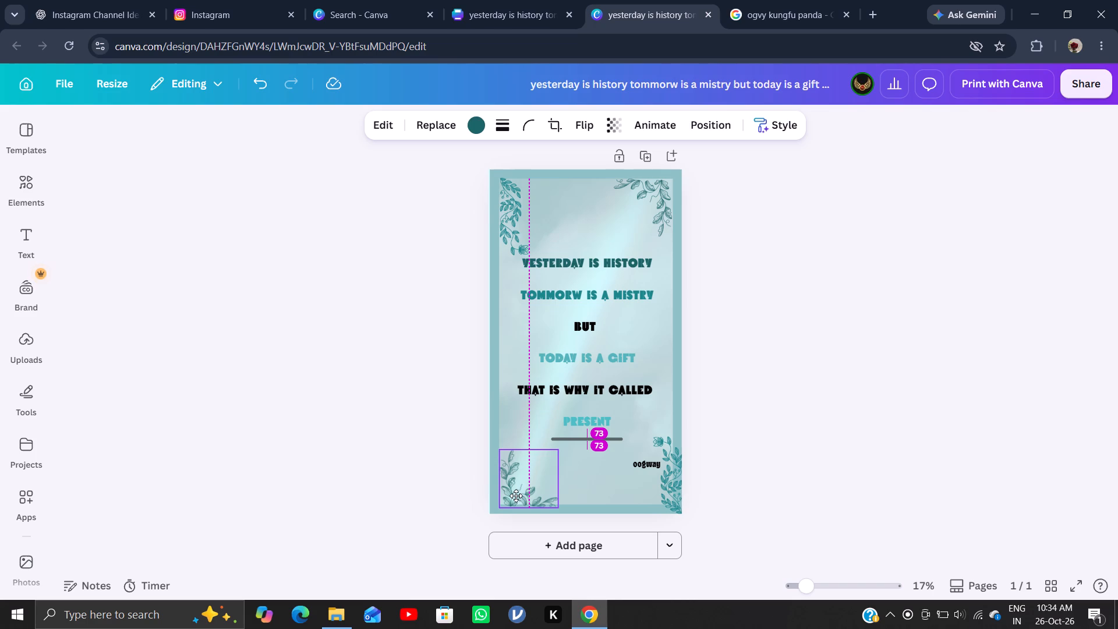
left_click_drag(516, 496, 516, 494)
left_click(918, 451)
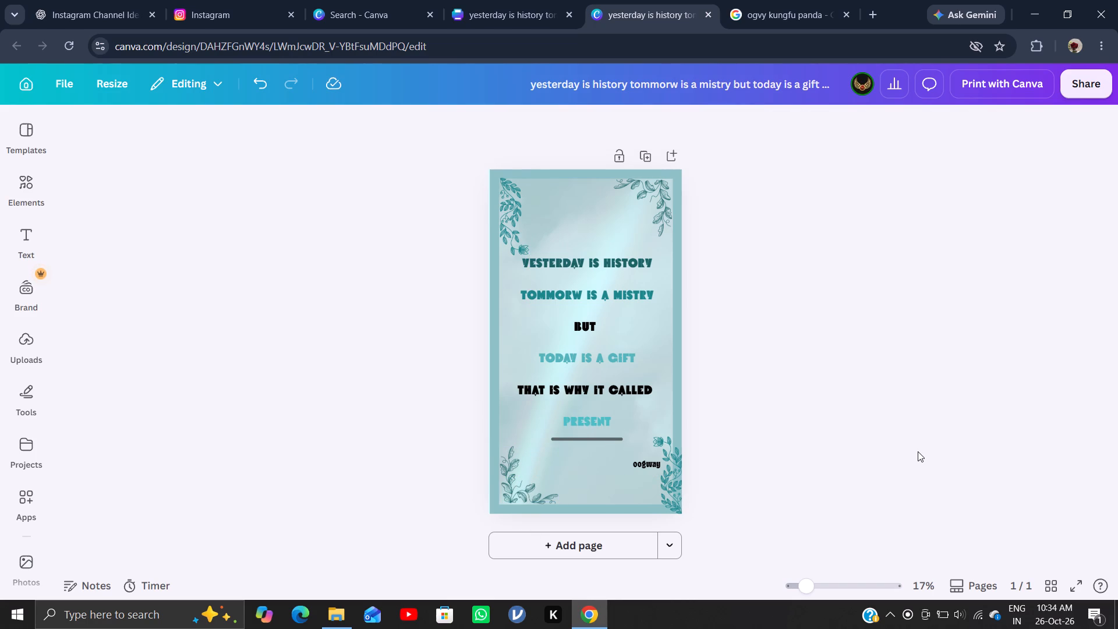
left_click(525, 463)
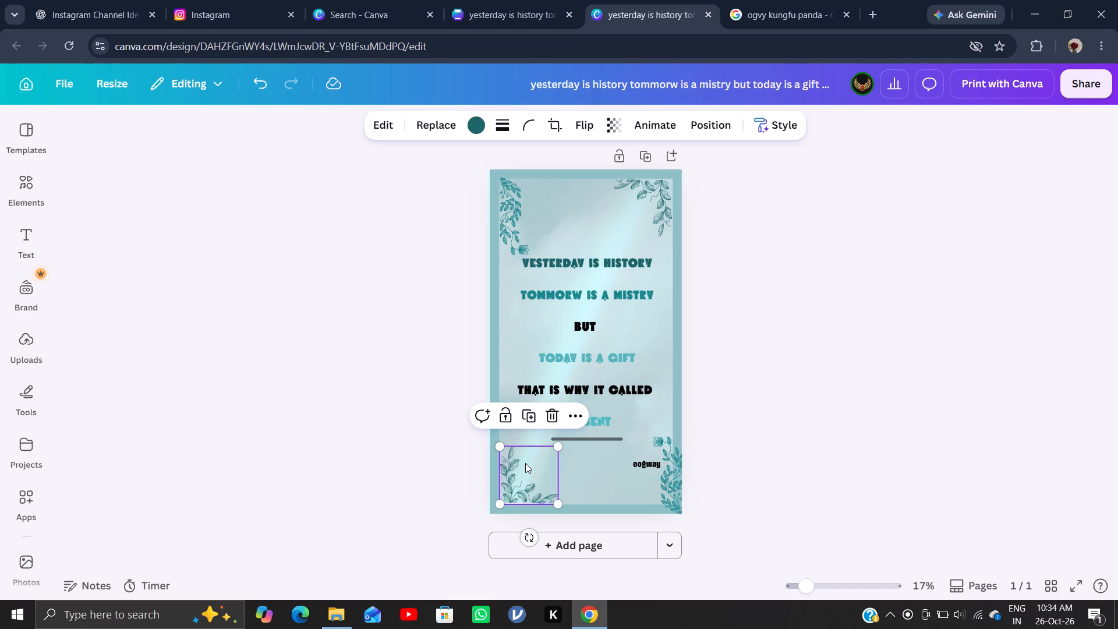
key("Down")
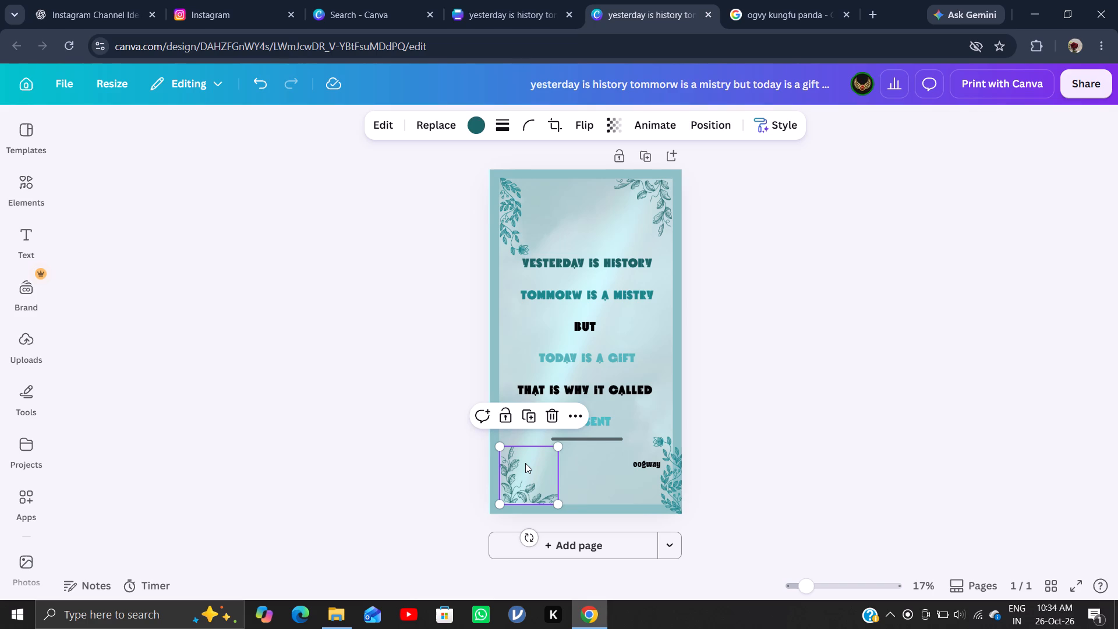
key("Down")
key("Down")
key("Down")
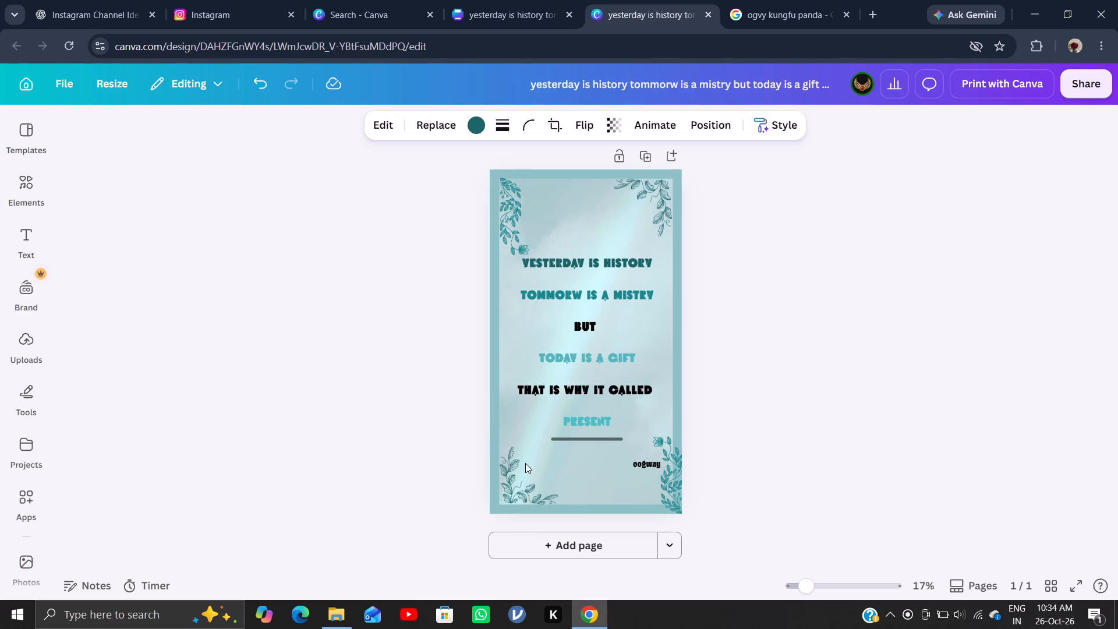
Nudge the bottom-left leaf ornament slightly up and left so it fits the border's inner corner.
key("Down")
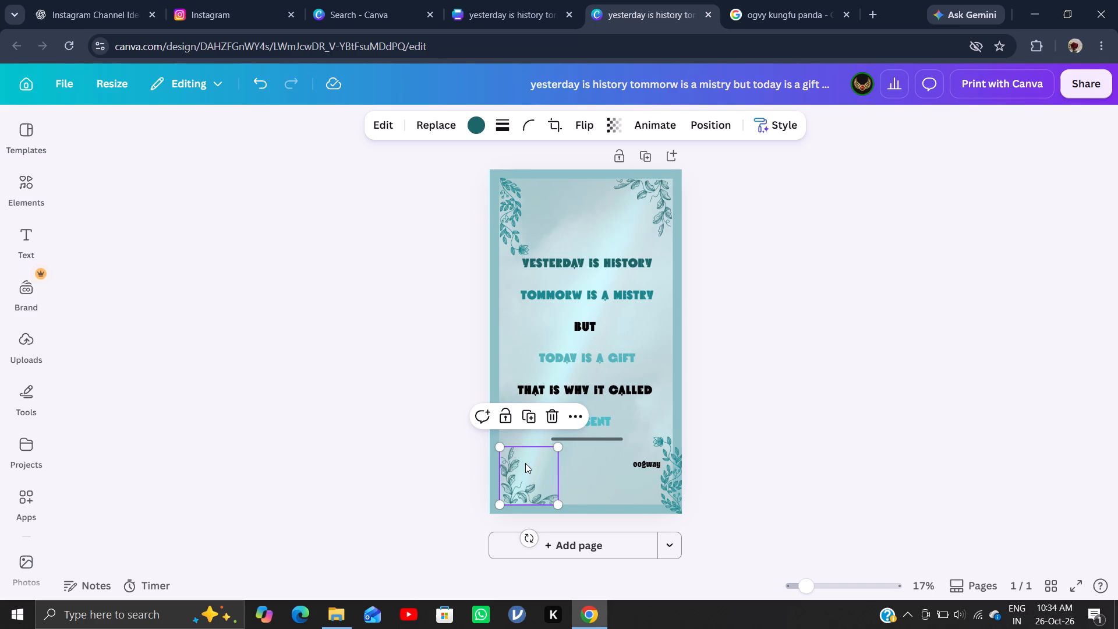
key("Up")
key("Up")
key("Up")
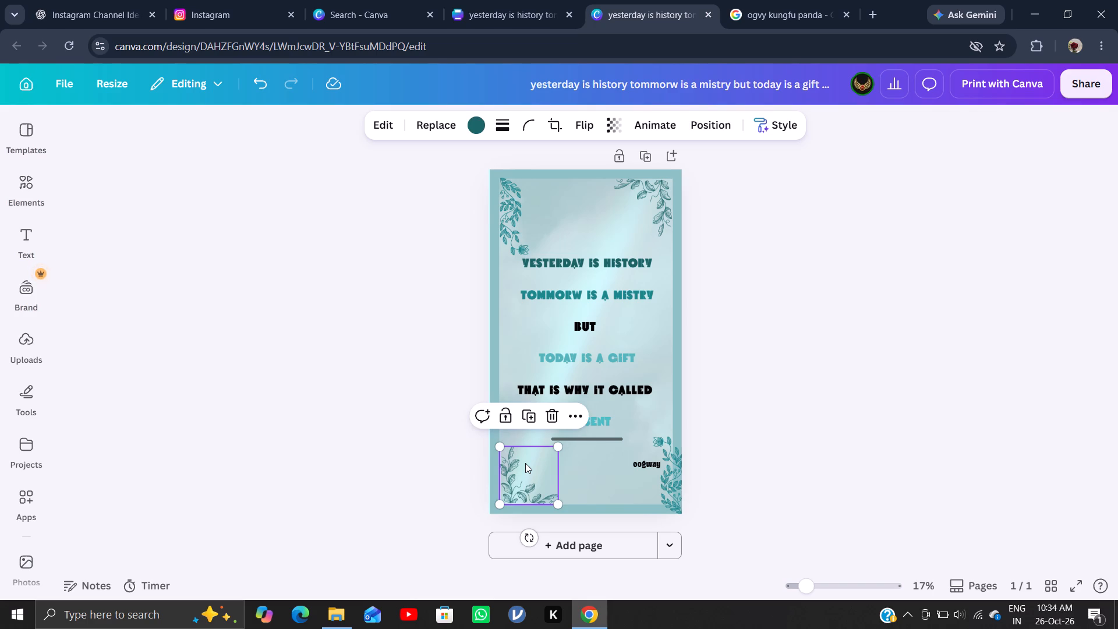
key("Left")
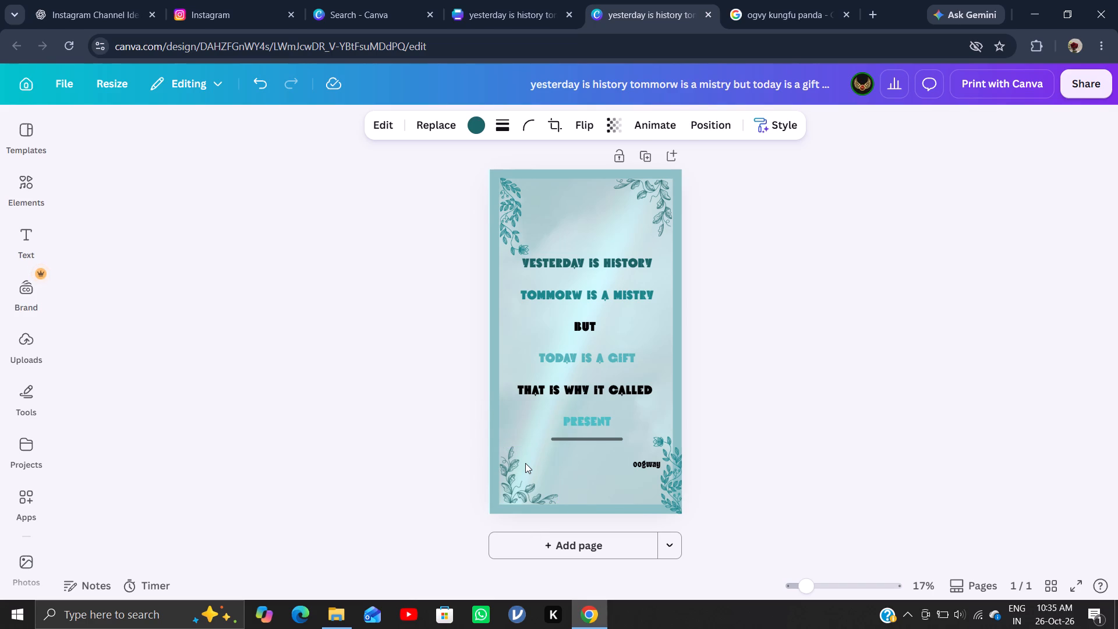
key("Left")
key("Left")
key("Left")
left_click(841, 462)
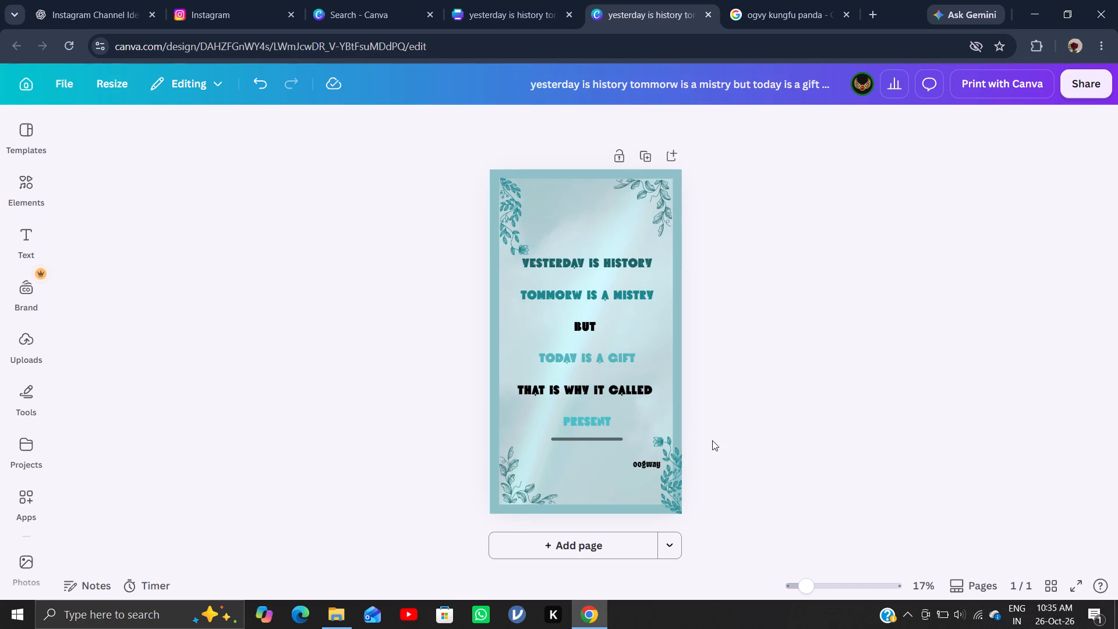
Nudge the top-right leaf ornament slightly right and down against the border's inner corner.
left_click(660, 199)
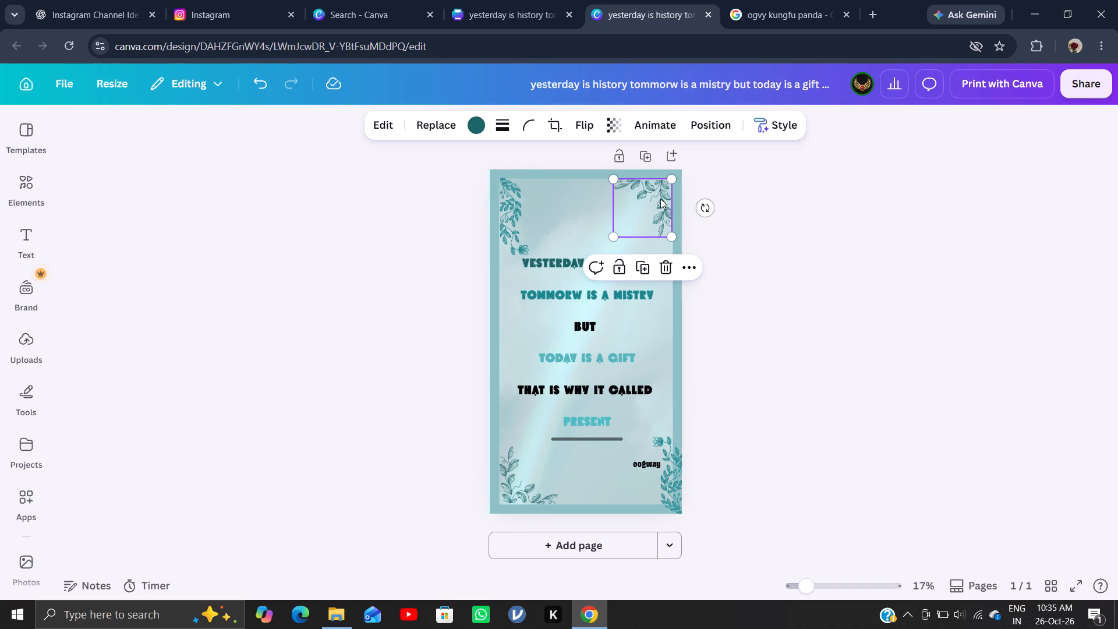
key("Right")
key("Right")
key("Right")
key("Right")
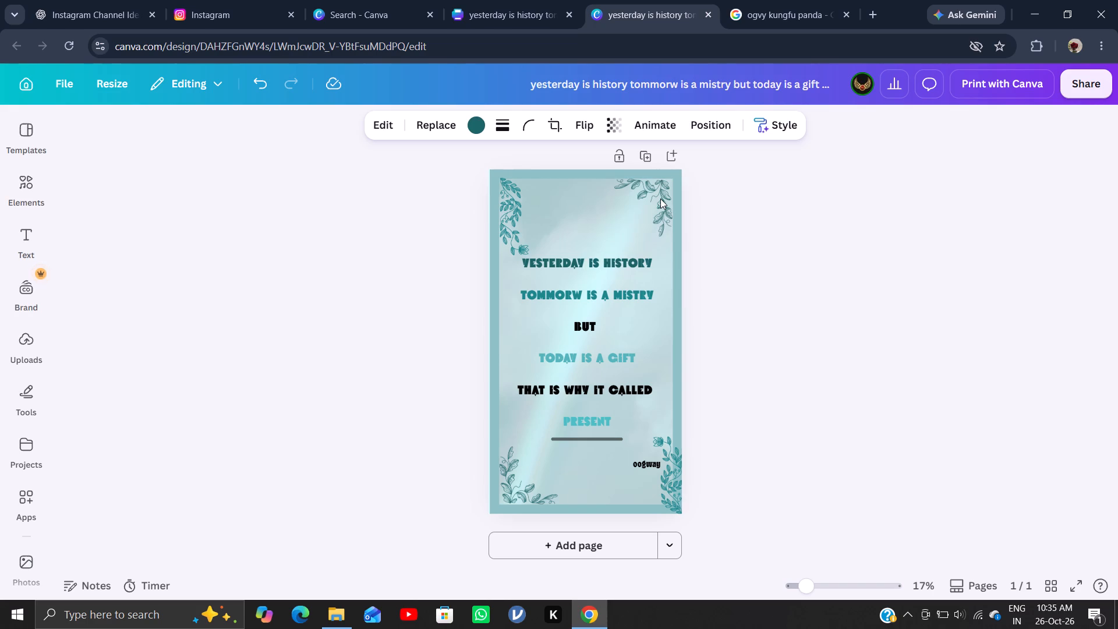
key("Down")
key("Down")
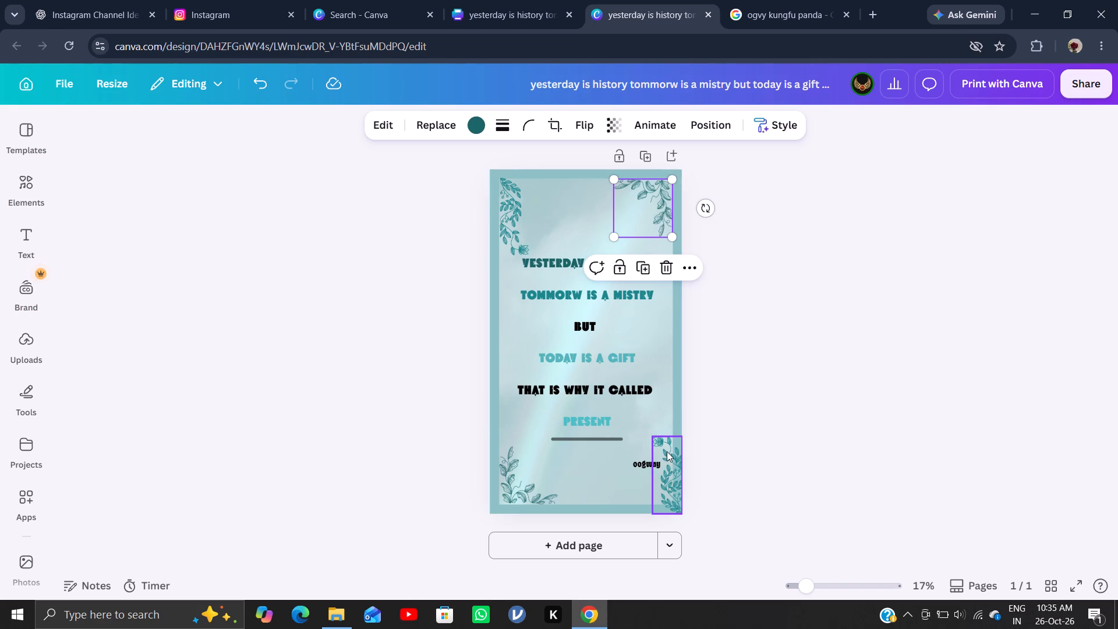
Move the "oogway" signature horizontally to the page's centre line, keeping it below the quote.
left_click(641, 461)
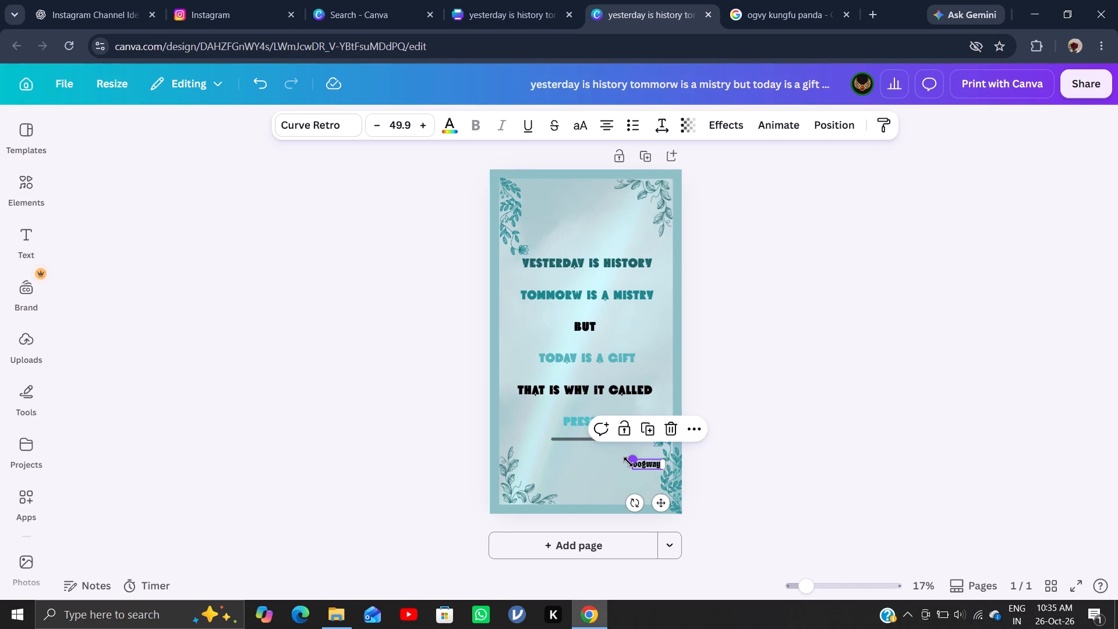
left_click_drag(640, 462, 589, 462)
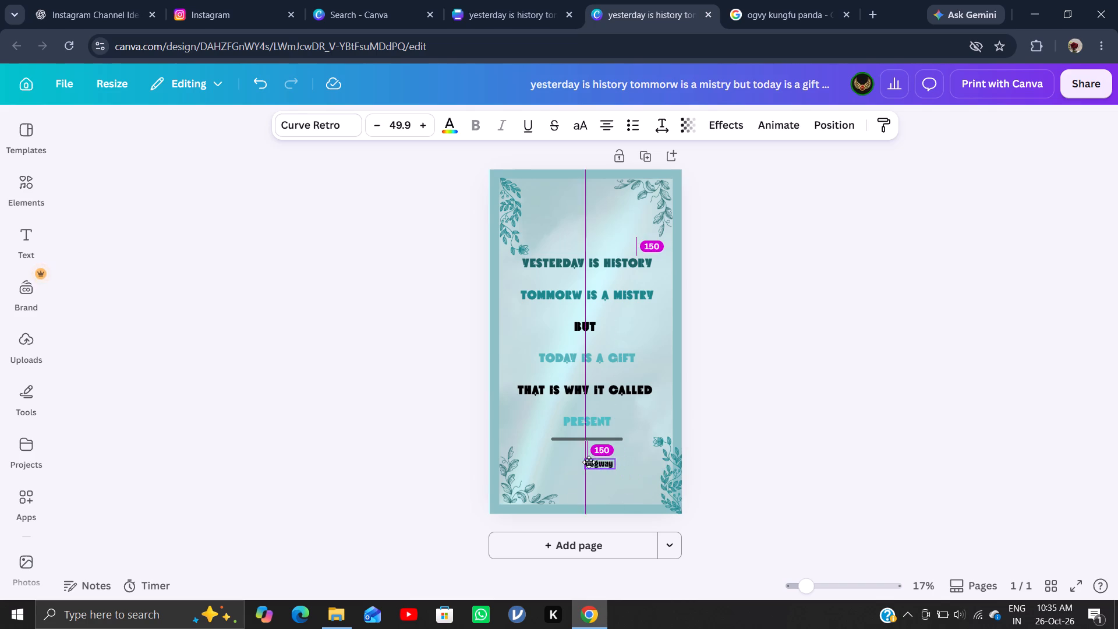
left_click_drag(589, 462, 583, 461)
Move the bottom-right leaf ornament inward to the border's inner corner and fine-tune it slightly left and down.
left_click_drag(668, 482, 668, 480)
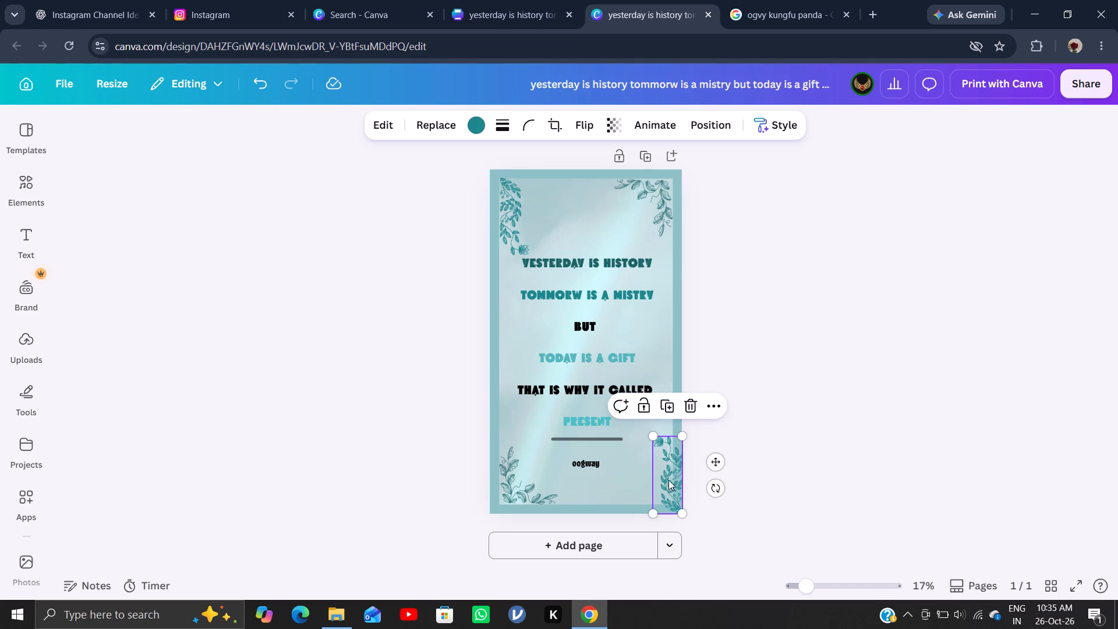
left_click_drag(668, 480, 657, 471)
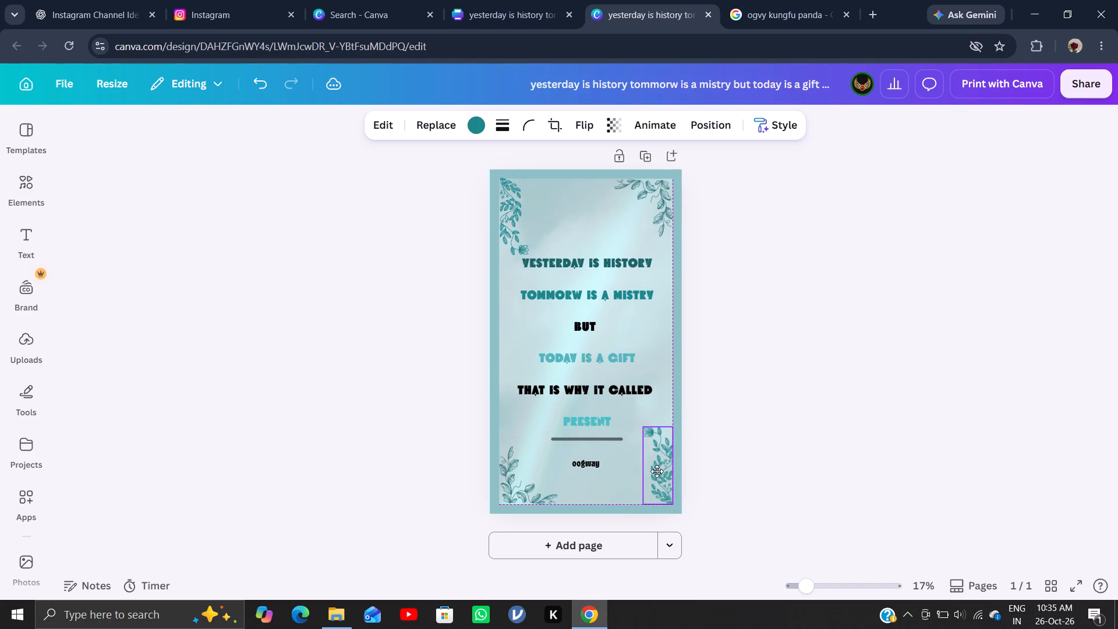
left_click_drag(657, 471, 657, 471)
key("Left")
key("Left")
key("Left")
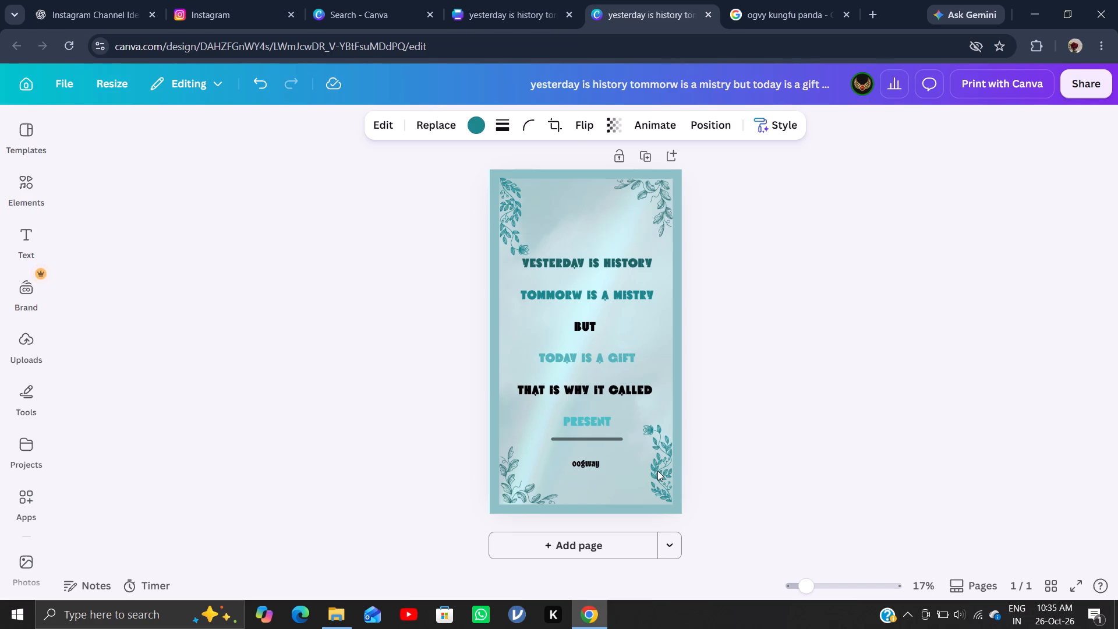
key("Down")
key("Down")
key("Down")
key("Down")
key("Down")
key("Down")
key("Down")
key("Down")
key("Down")
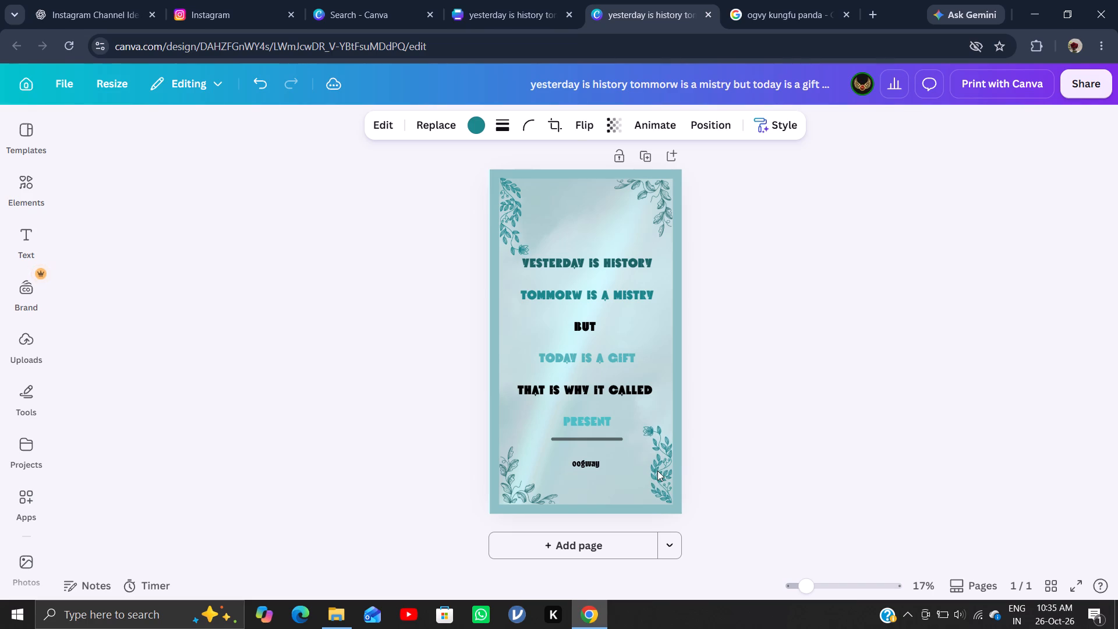
key("Down")
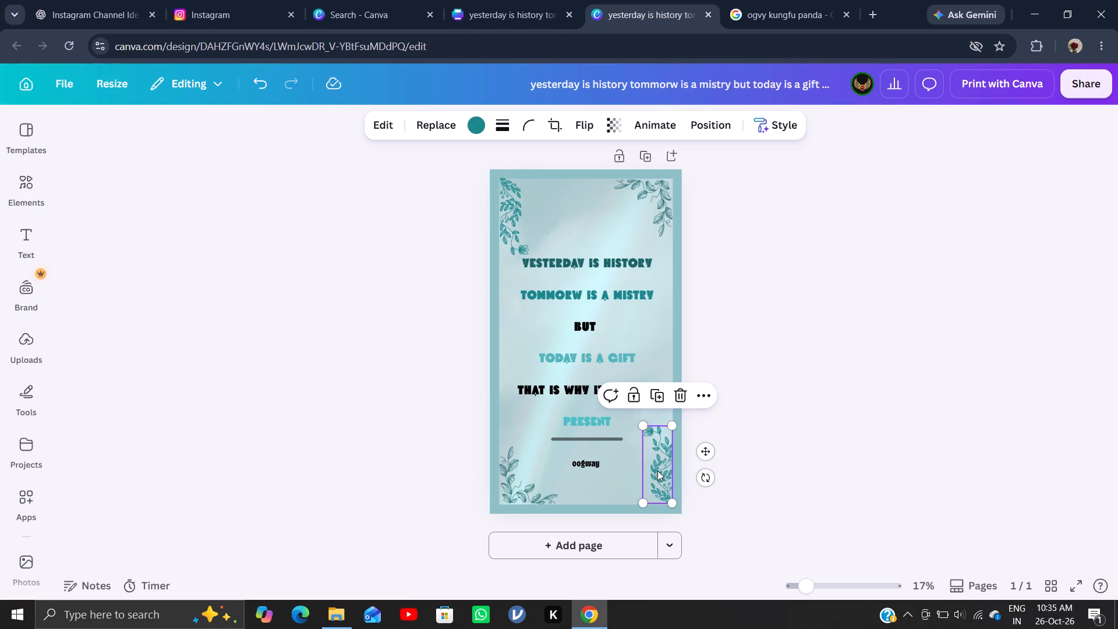
key("Down")
left_click(776, 447)
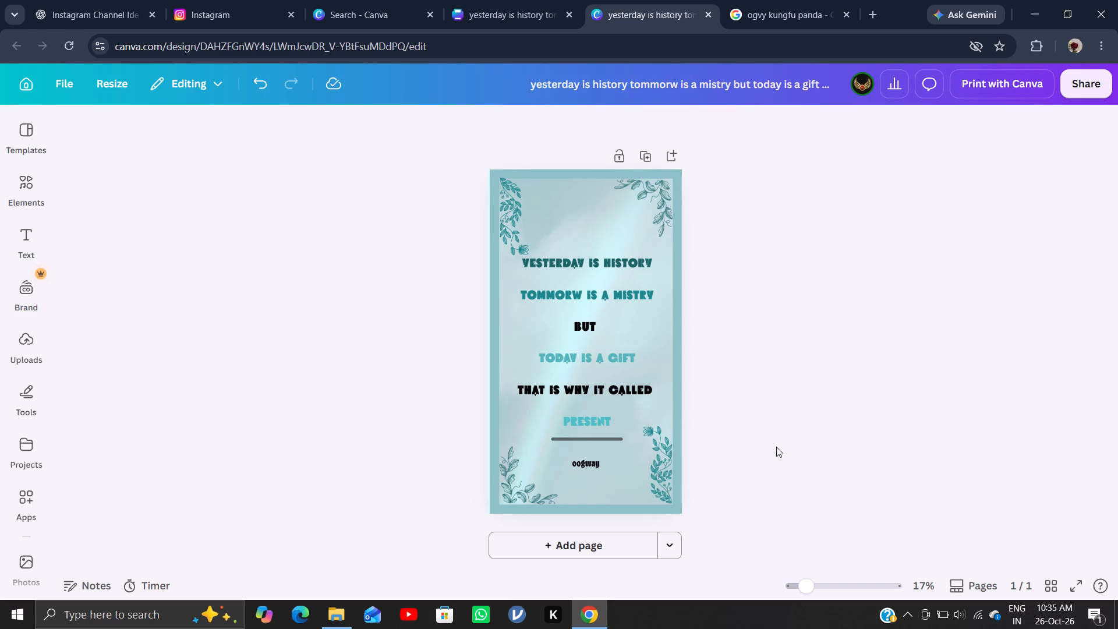
Delete the grey divider line between the quote and the "oogway" signature.
left_click(605, 438)
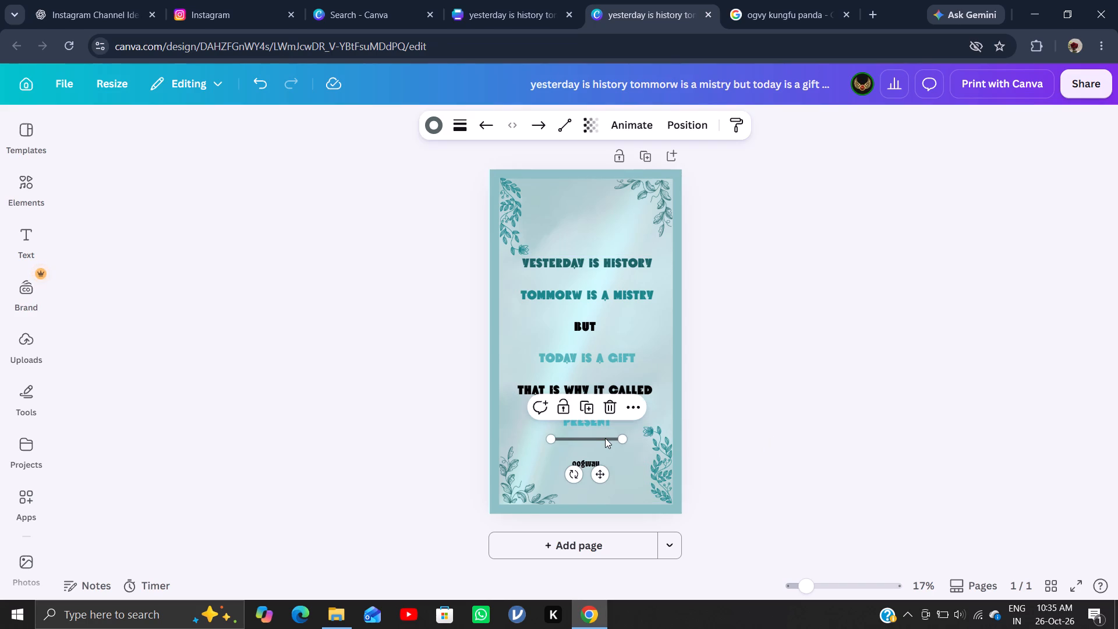
key("Delete")
key("BackSpace")
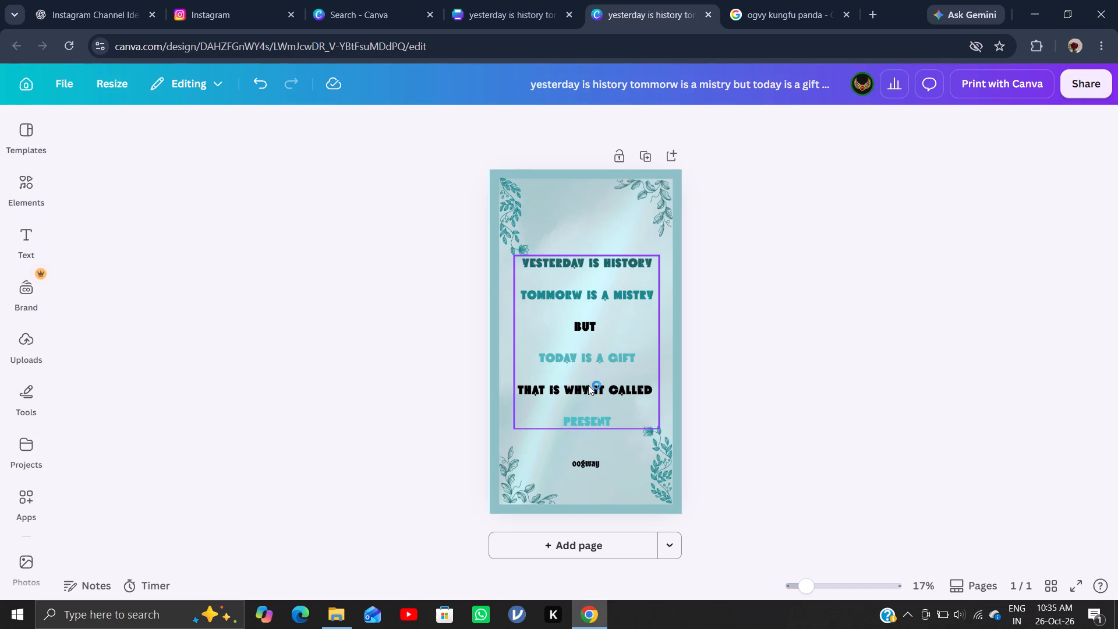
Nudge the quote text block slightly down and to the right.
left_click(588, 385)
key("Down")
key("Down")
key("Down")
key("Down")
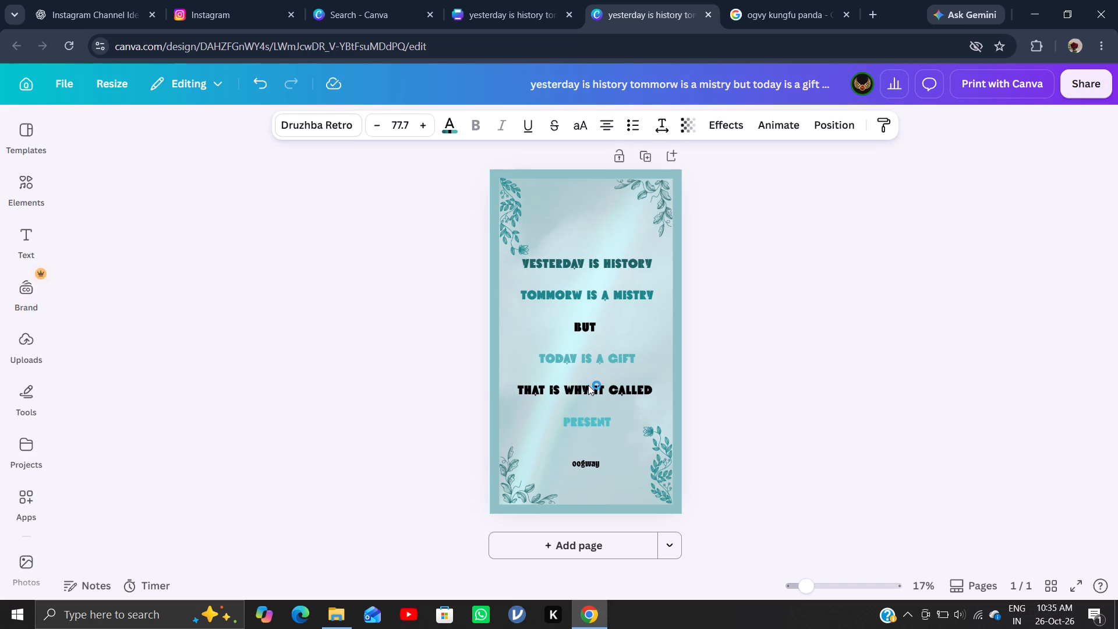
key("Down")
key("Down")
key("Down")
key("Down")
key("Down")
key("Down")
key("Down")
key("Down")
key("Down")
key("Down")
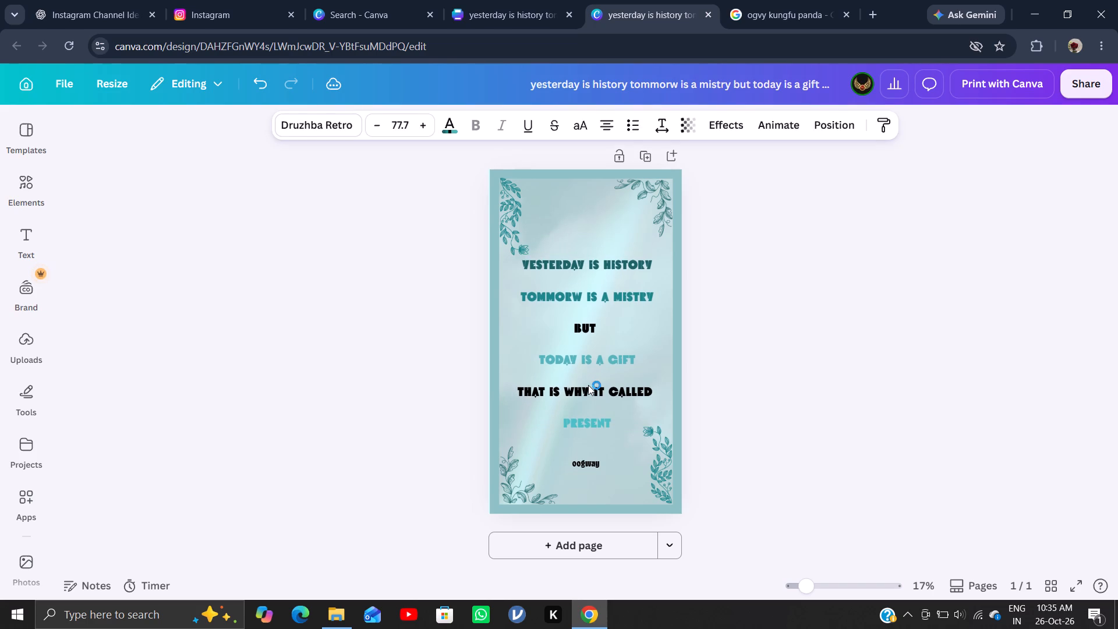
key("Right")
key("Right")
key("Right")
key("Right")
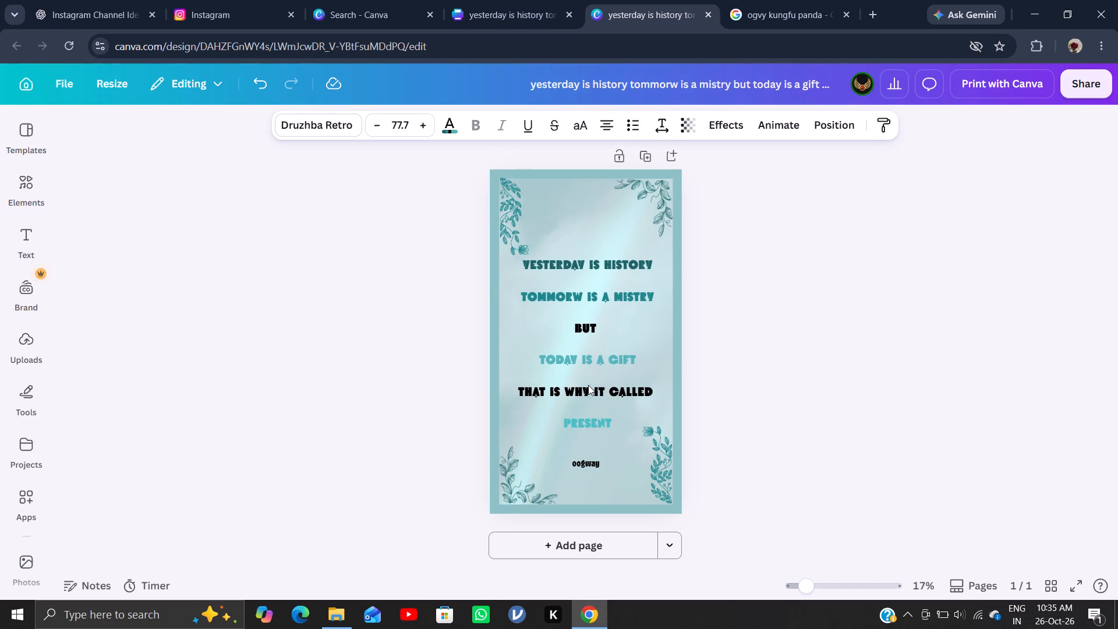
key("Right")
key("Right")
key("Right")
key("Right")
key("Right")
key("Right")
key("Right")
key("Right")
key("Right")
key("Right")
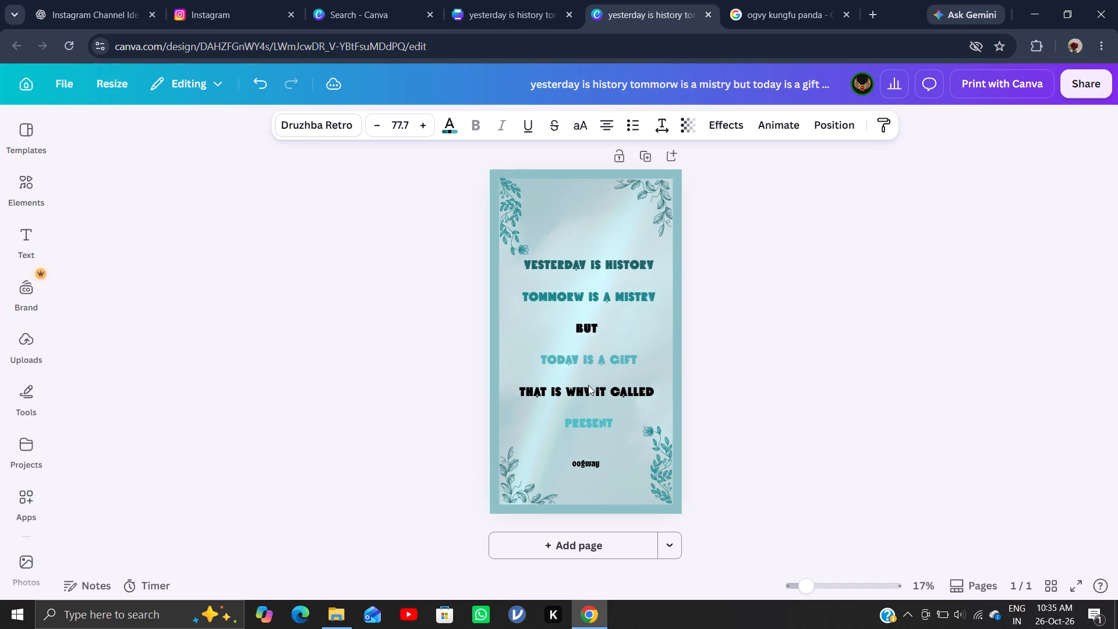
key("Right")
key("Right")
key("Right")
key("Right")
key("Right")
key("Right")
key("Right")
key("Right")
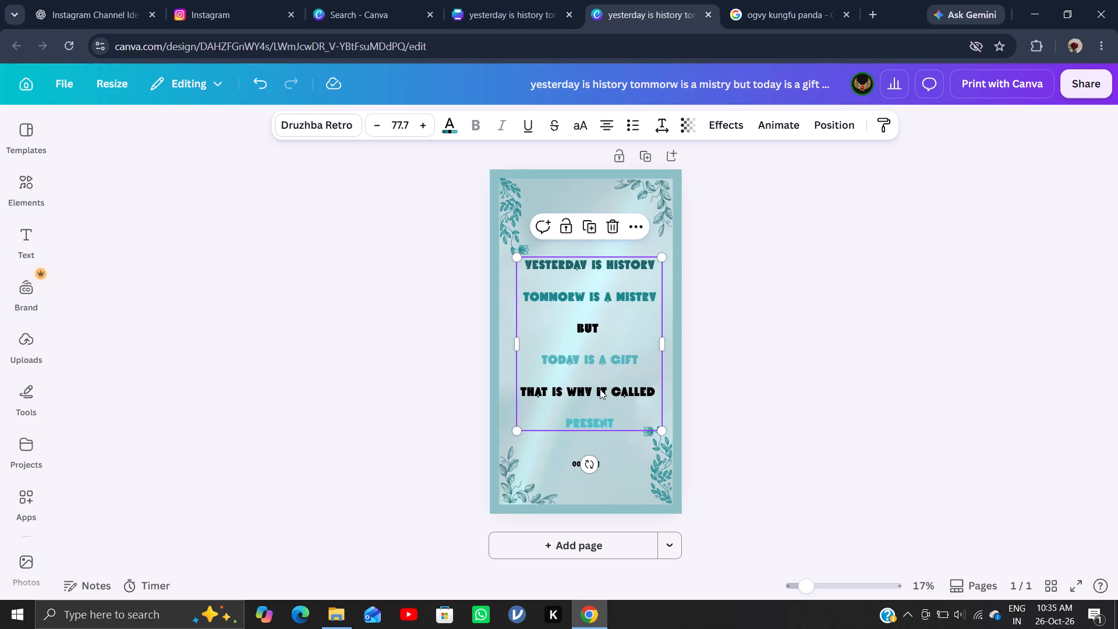
Move the quote text block slightly up and centre it horizontally on the page.
left_click(604, 380)
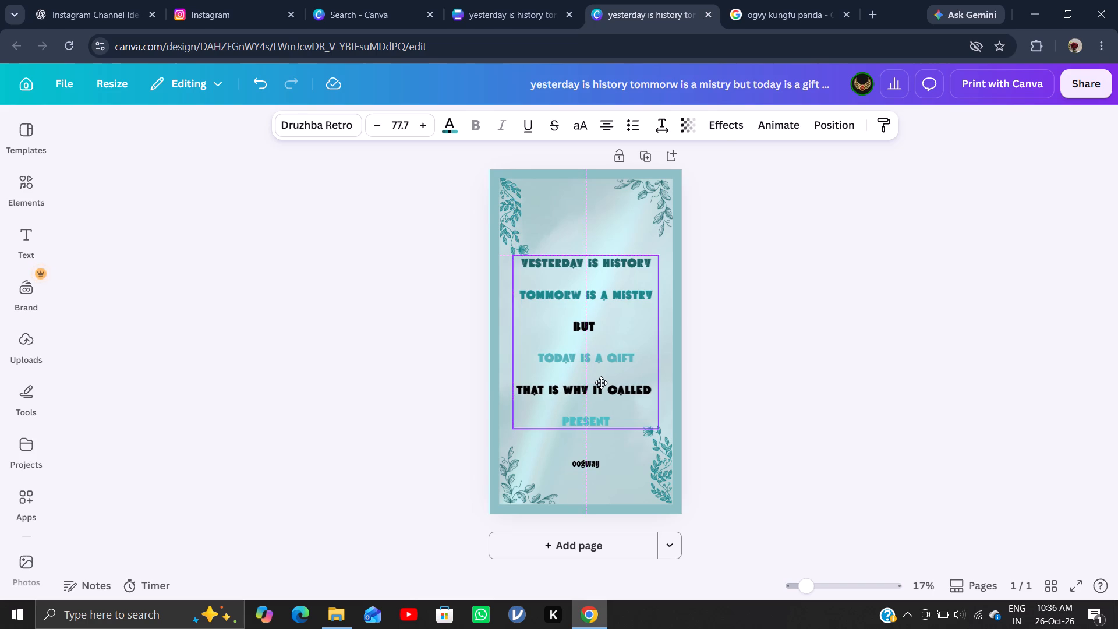
left_click(791, 393)
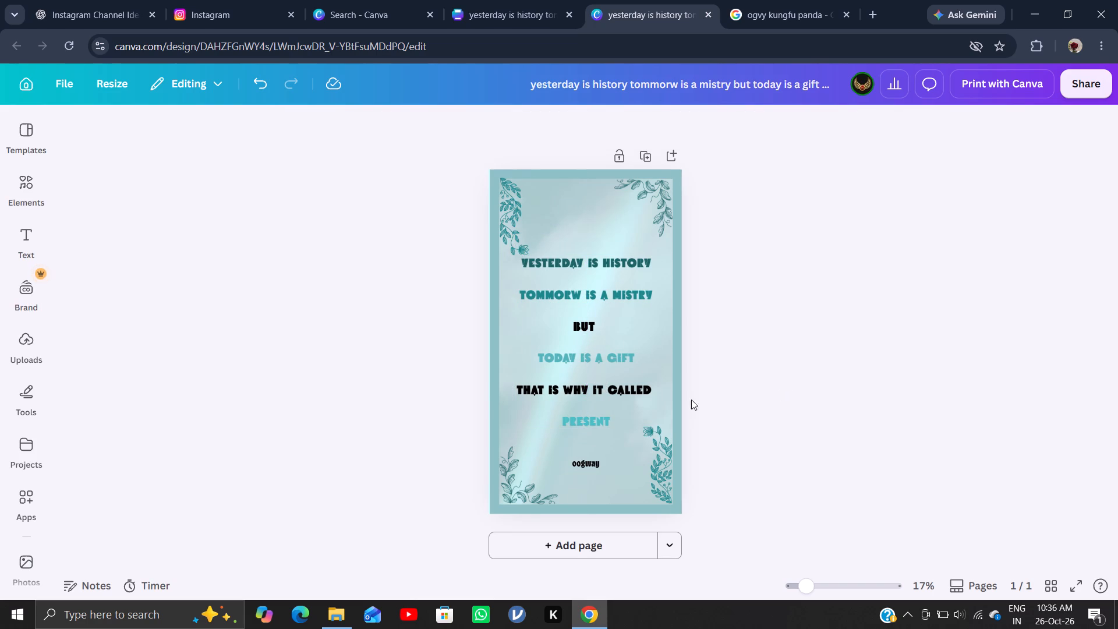
Reduce the quote's first three lines, from "Yesterday is history" through "But", to font size 48.7.
left_click(616, 299)
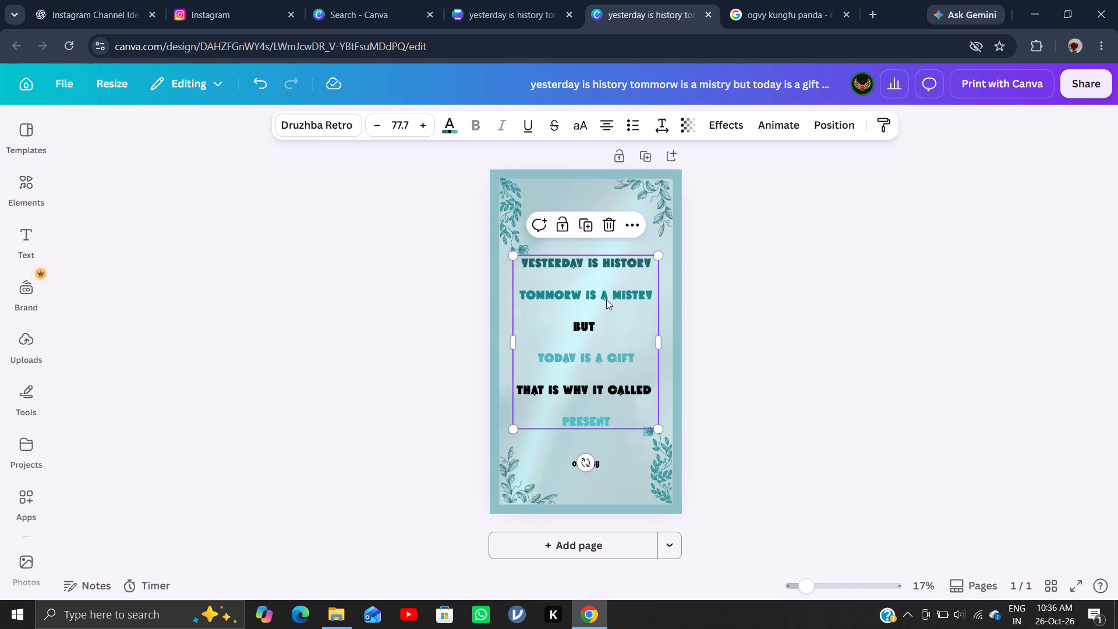
left_click(568, 287)
left_click(568, 287)
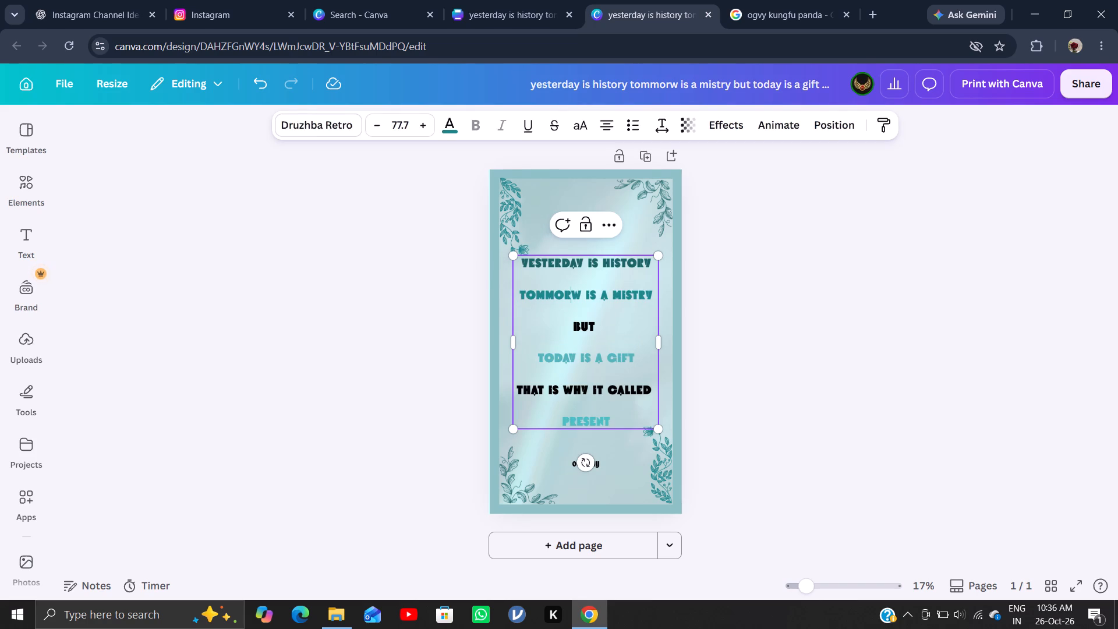
left_click_drag(523, 267, 604, 302)
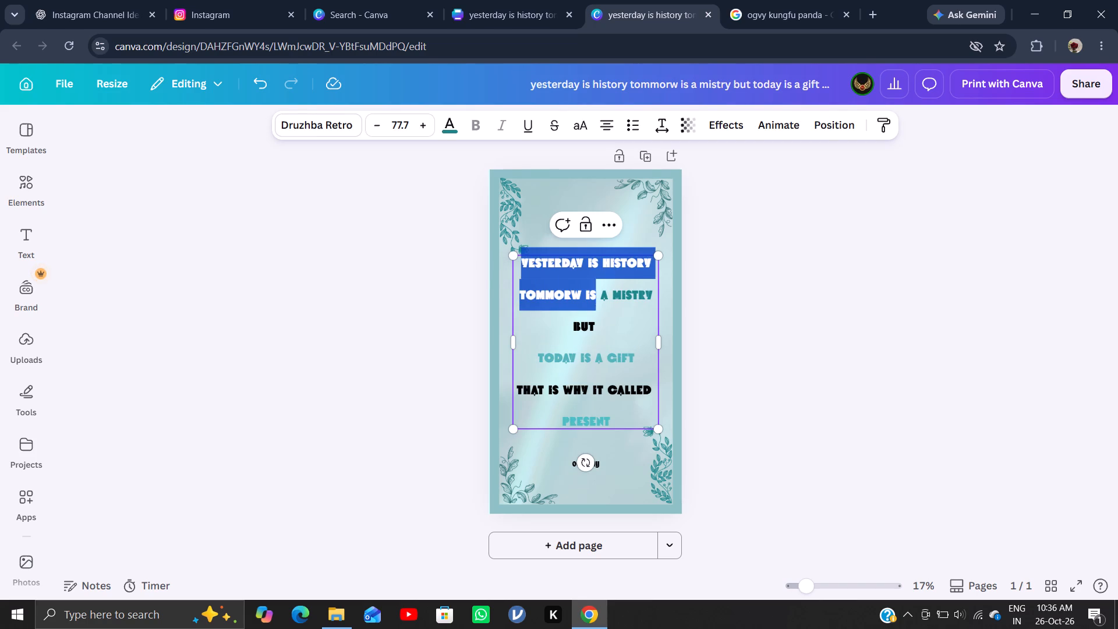
left_click_drag(604, 302, 650, 305)
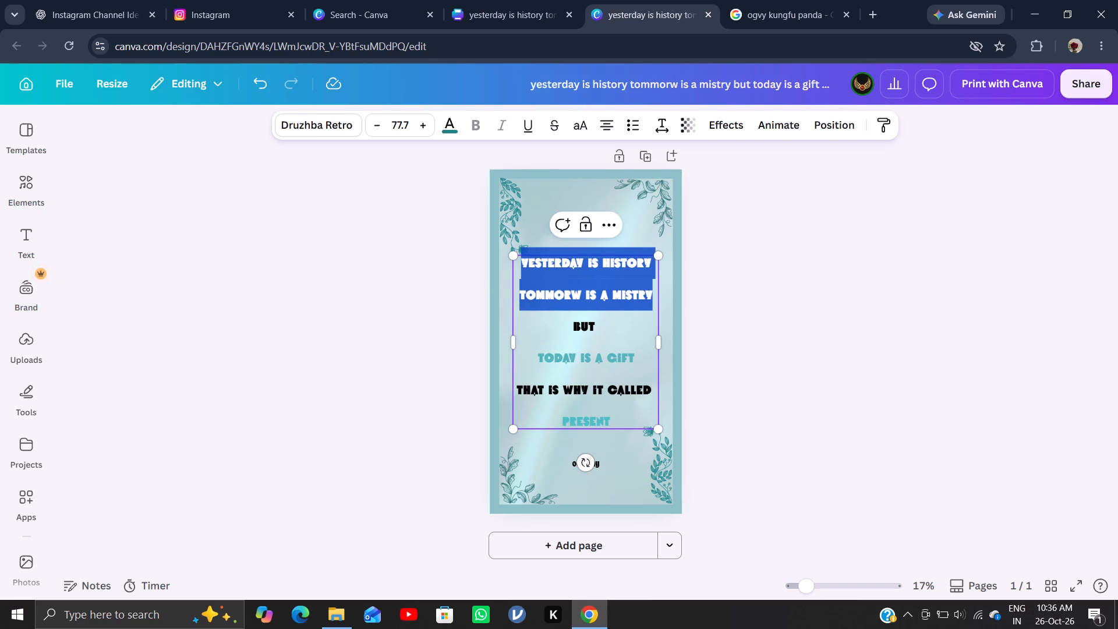
left_click_drag(650, 305, 647, 315)
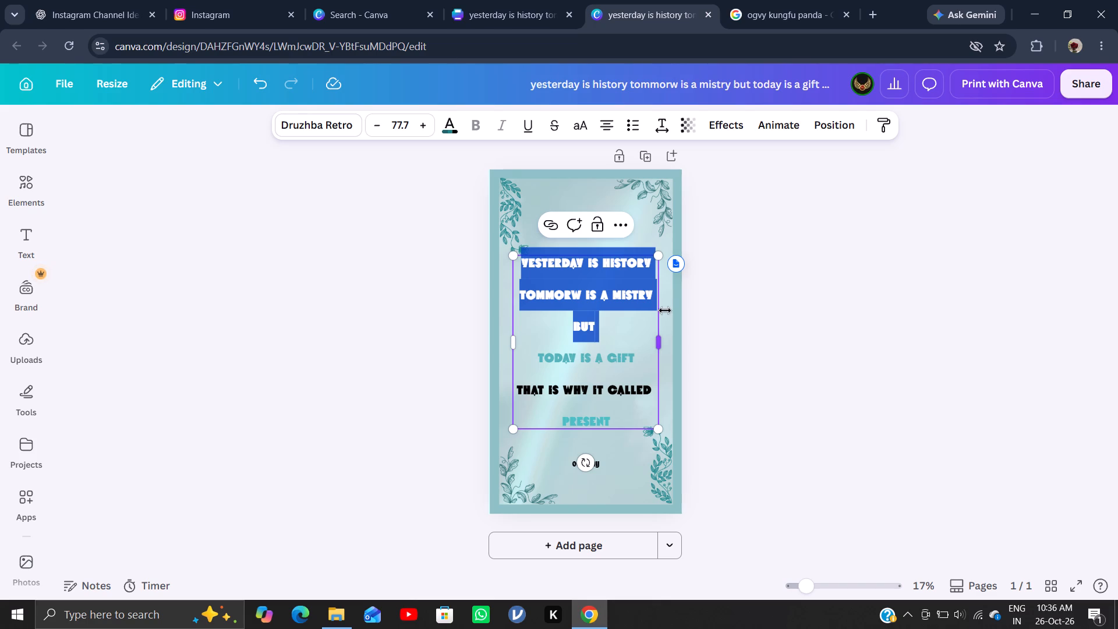
triple_click(378, 127)
triple_click(378, 127)
triple_click(378, 127)
triple_click(378, 127)
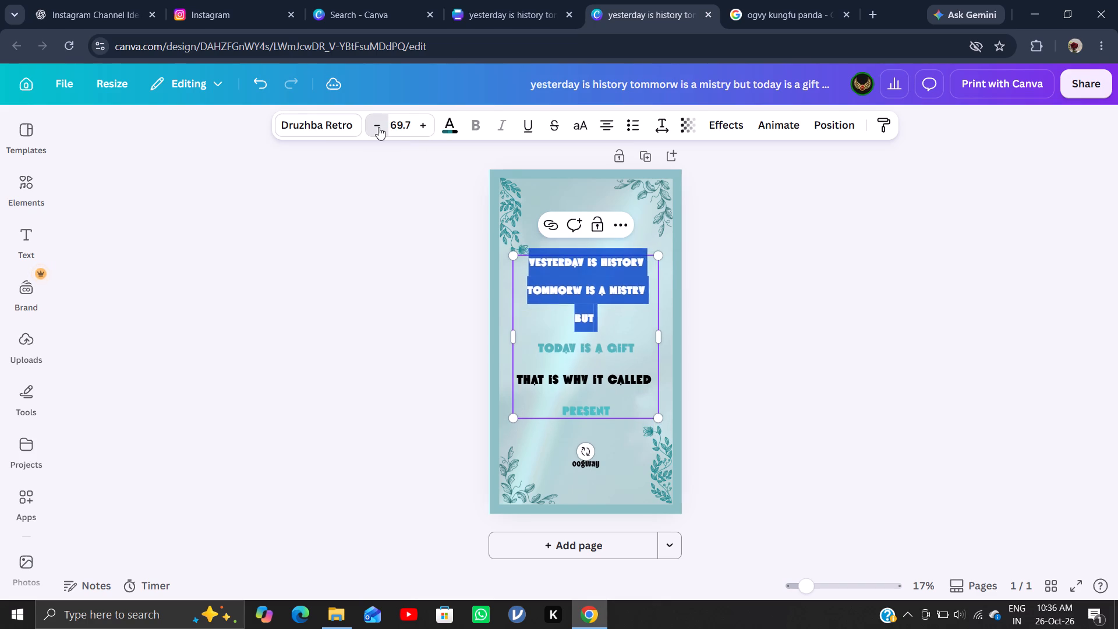
triple_click(378, 127)
triple_click(378, 127)
triple_click(378, 127)
triple_click(378, 127)
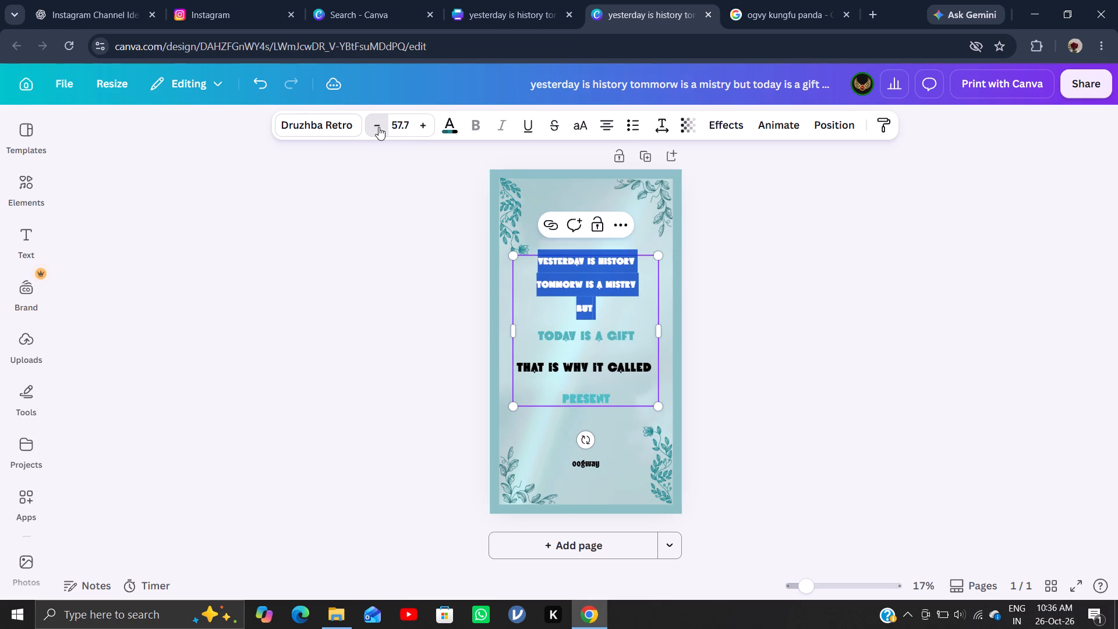
triple_click(378, 127)
triple_click(378, 127)
left_click(378, 127)
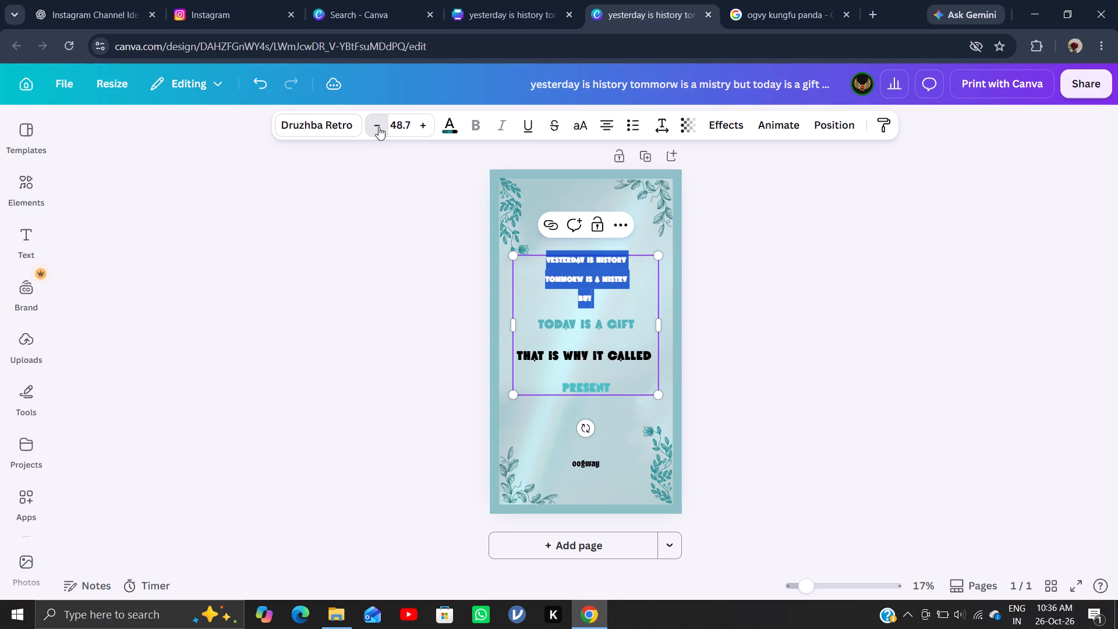
left_click(752, 300)
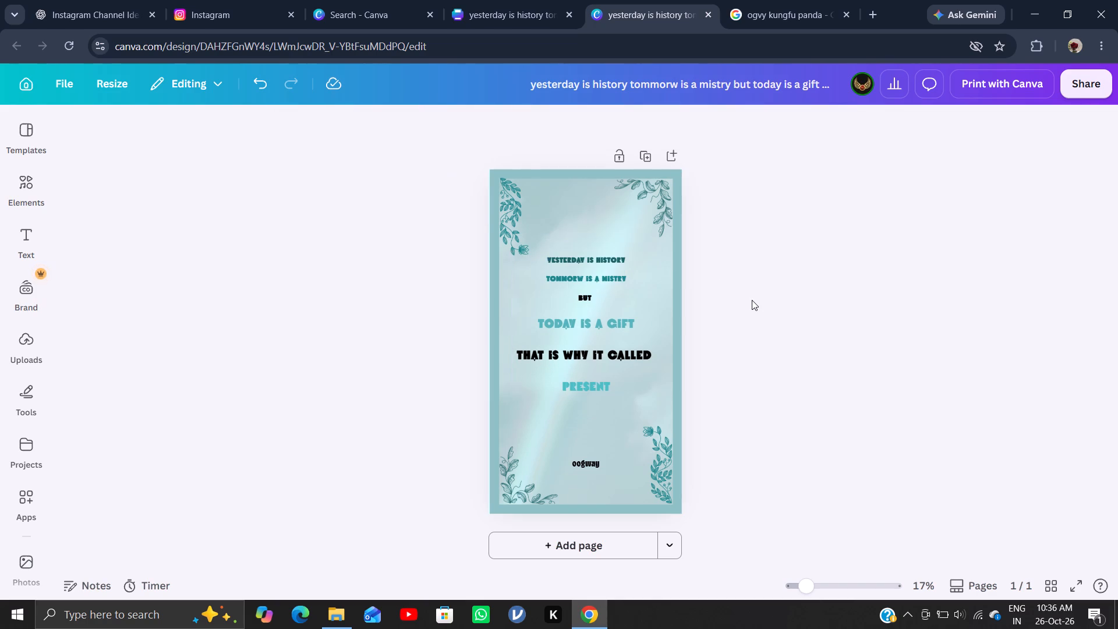
Undo the font size reductions on the quote's first three lines, keeping the text block's last centring move.
double_click(587, 296)
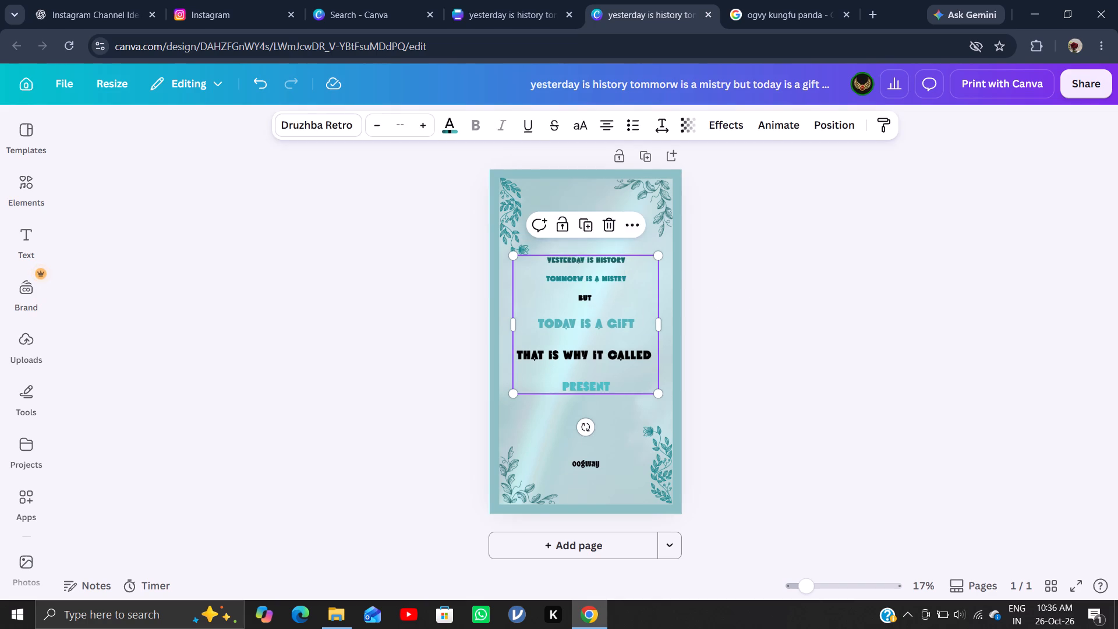
double_click(587, 296)
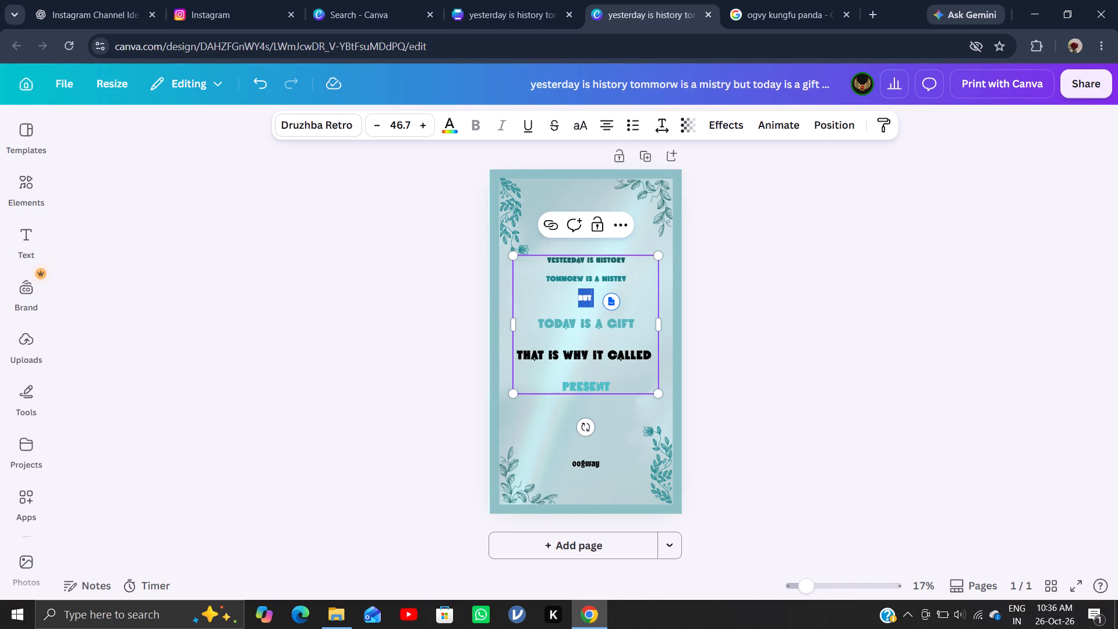
key("ctrl+z")
left_click(587, 296, "ctrl")
key("ctrl+z")
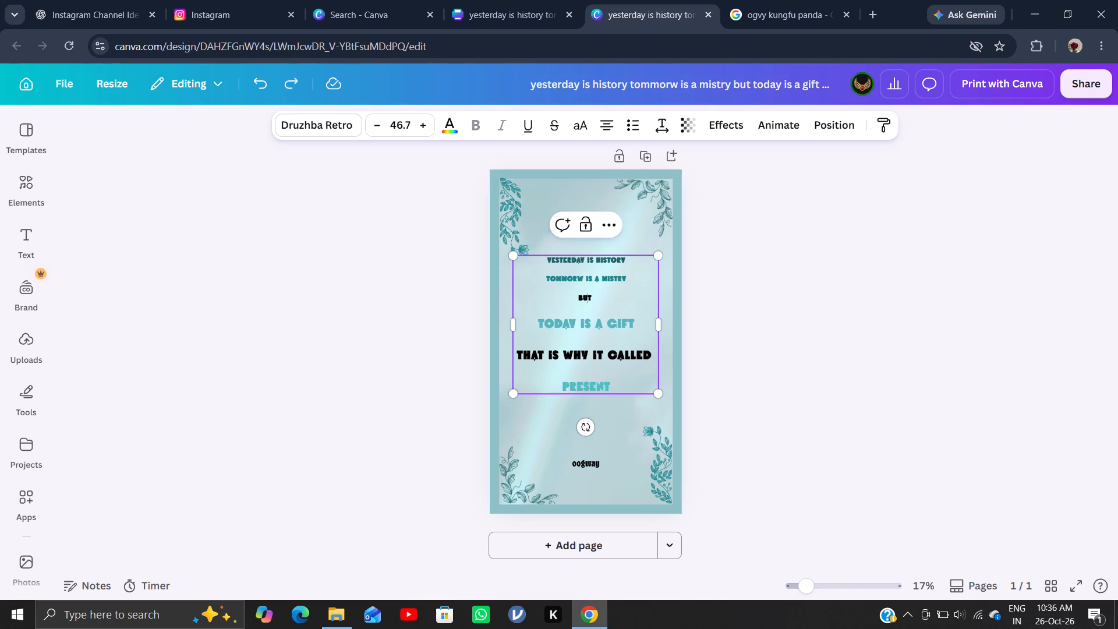
key("ctrl+z")
key("ctrl+z")
key("ctrl+z")
key("ctrl+z")
key("ctrl+z")
key("ctrl+z")
key("ctrl+z")
key("ctrl+z")
key("ctrl+z")
key("ctrl+z")
key("ctrl+z")
key("ctrl+z")
key("ctrl+z")
key("ctrl+z")
key("ctrl+z")
key("ctrl+z")
key("ctrl+z")
key("ctrl+z")
key("ctrl+z")
key("ctrl+z")
key("ctrl+z")
key("ctrl+z")
key("ctrl+z")
key("ctrl+z")
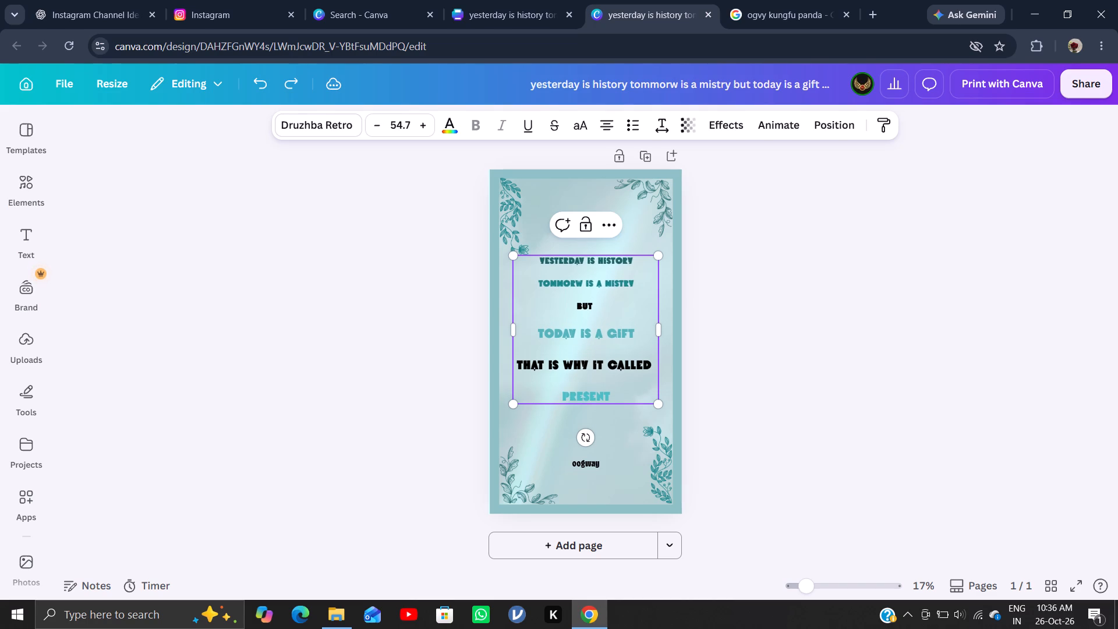
key("ctrl+z")
key("ctrl+z")
key("ctrl+z")
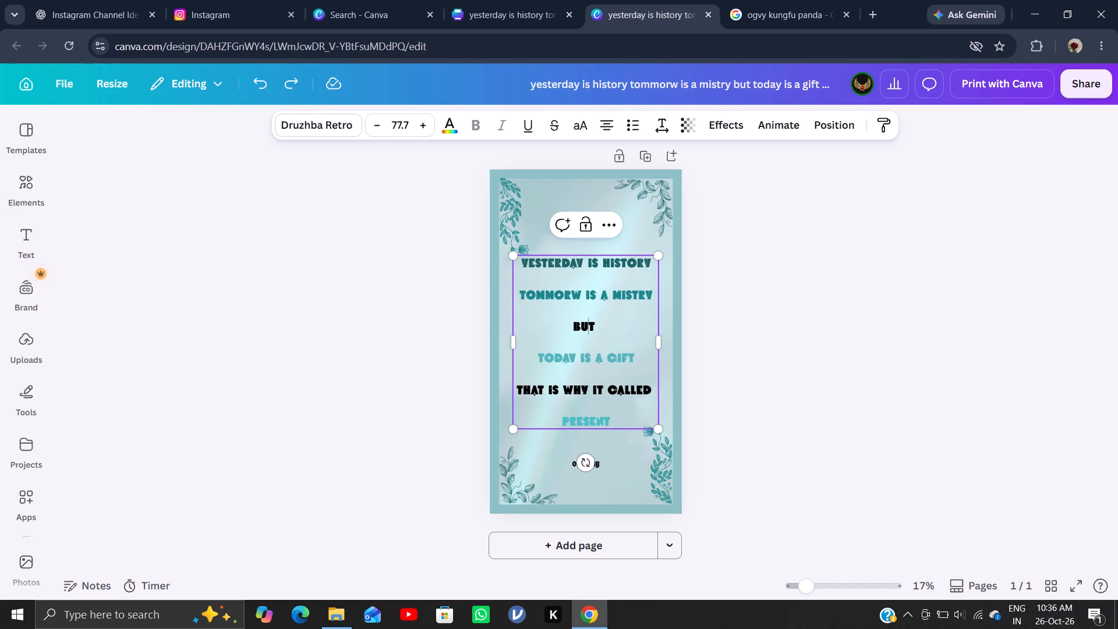
key("ctrl+z")
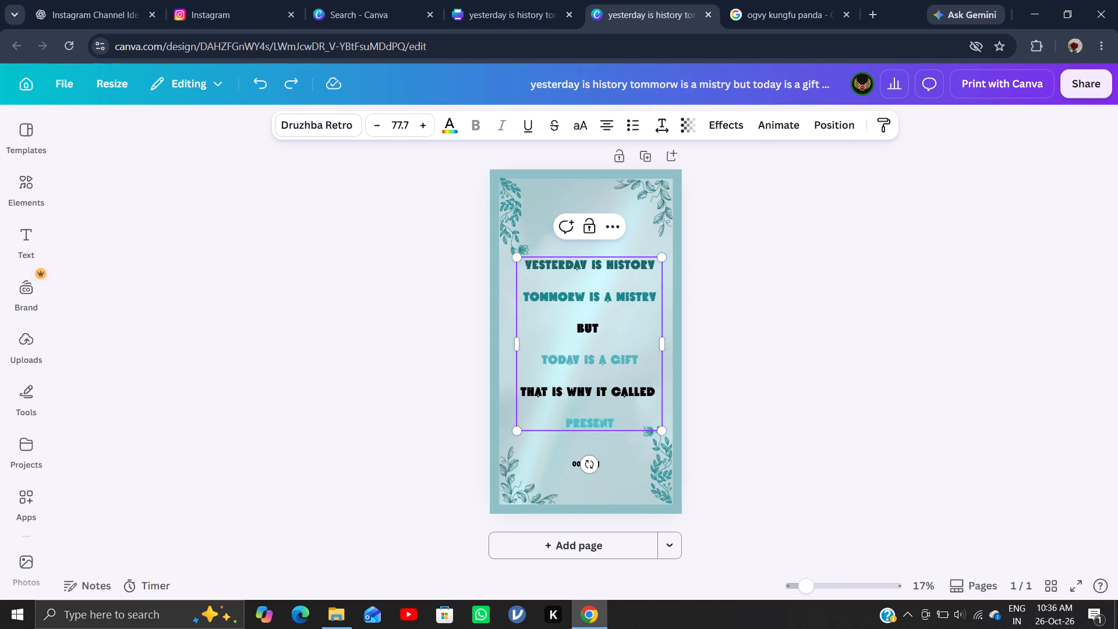
key("ctrl+y")
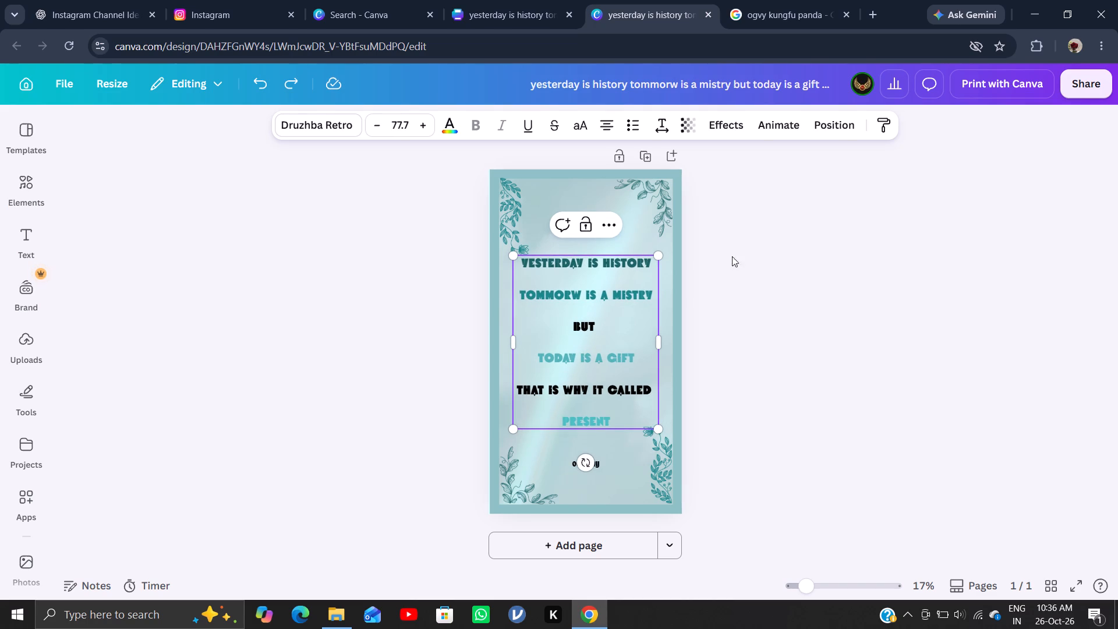
left_click(790, 270)
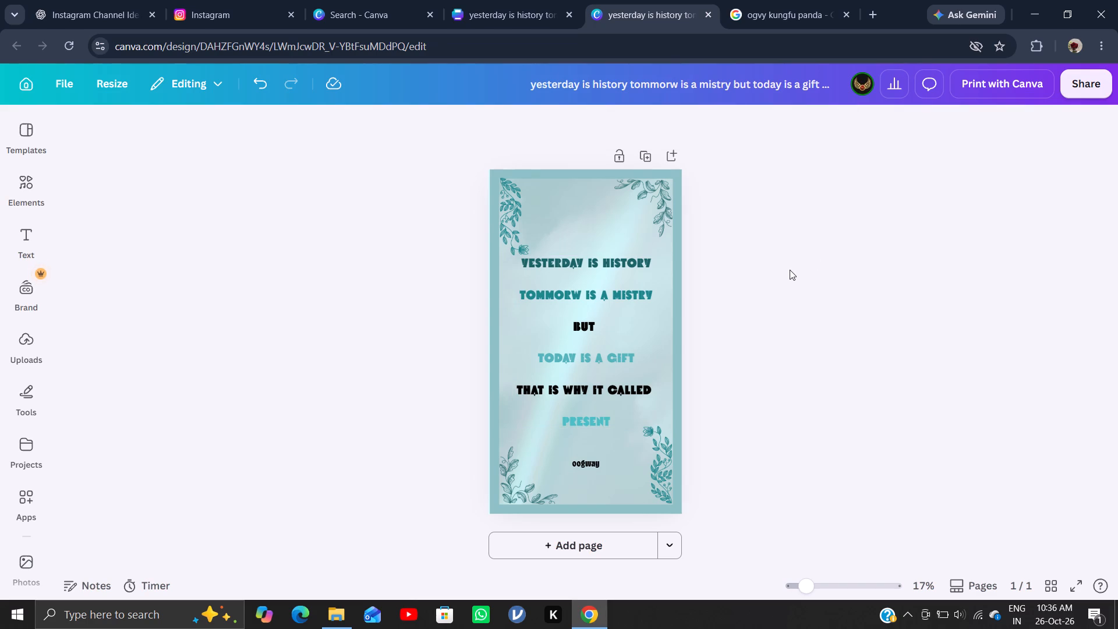
Open the design's sharing options and look through the available export and sharing choices.
left_click(1074, 98)
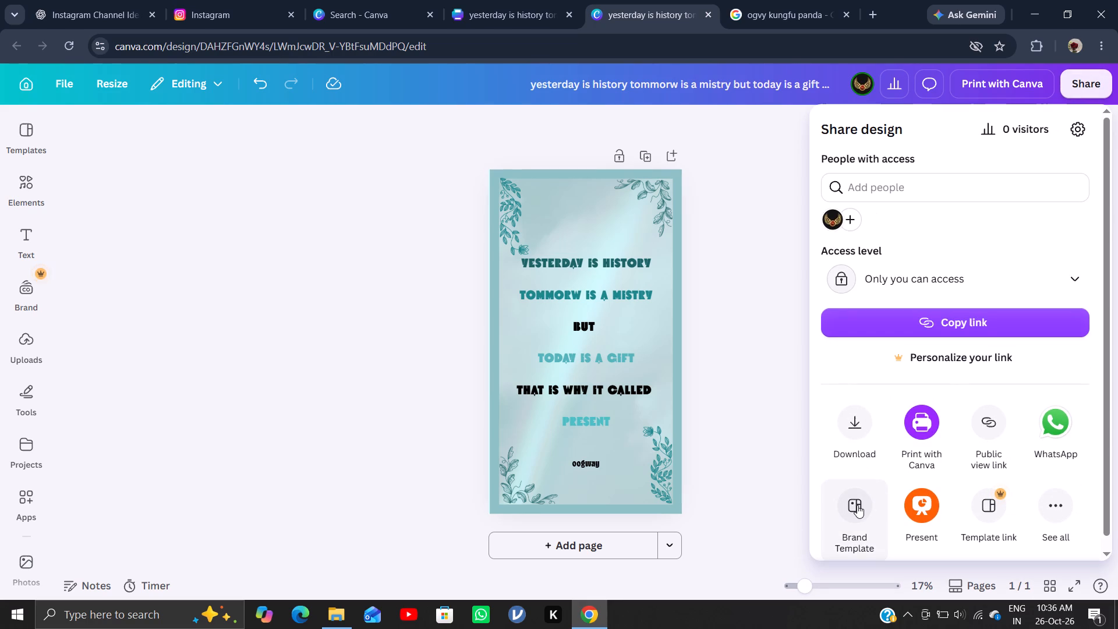
scroll(879, 508, "down", 6)
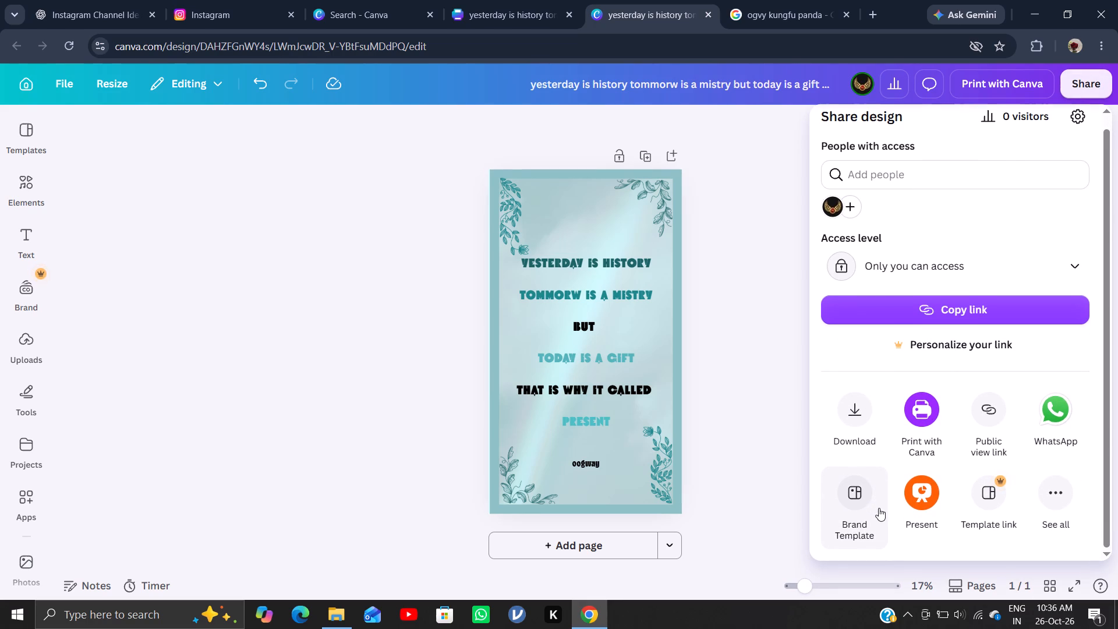
Look through all the ways to publish the design and choose Instagram as the social publishing destination.
scroll(879, 508, "up", 1)
scroll(879, 508, "down", 2)
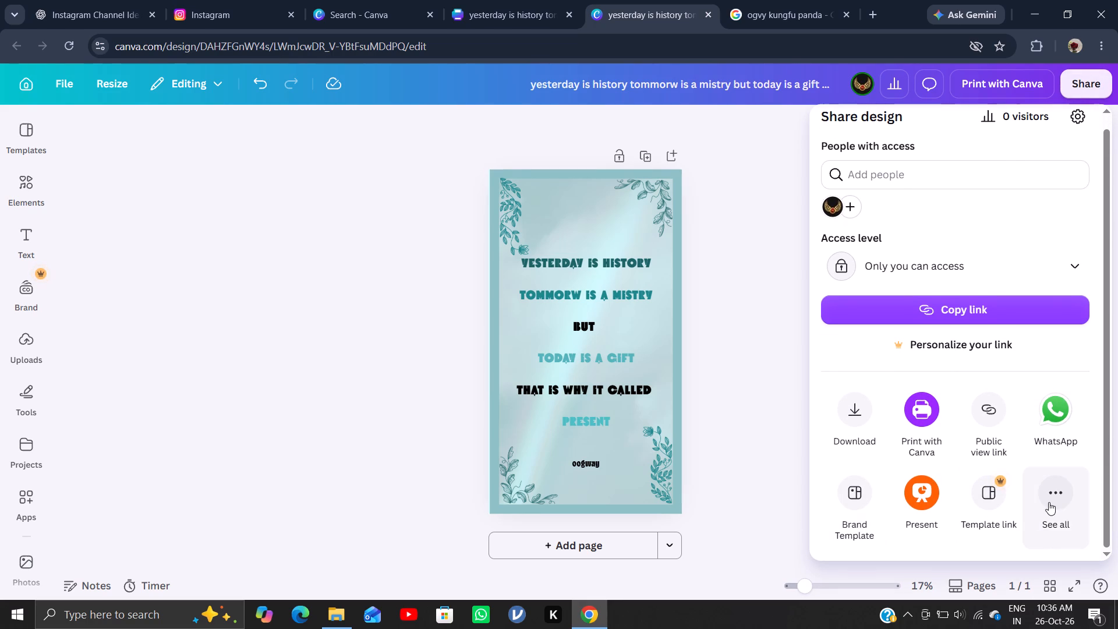
left_click(1049, 502)
scroll(983, 352, "down", 1)
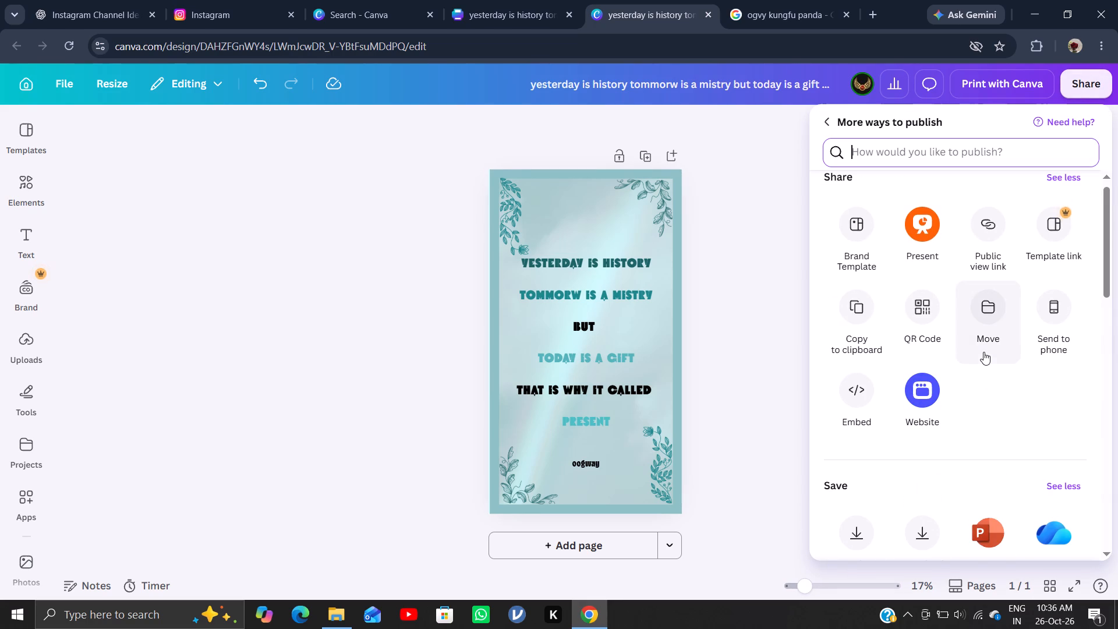
scroll(983, 352, "down", 1)
scroll(983, 352, "up", 8)
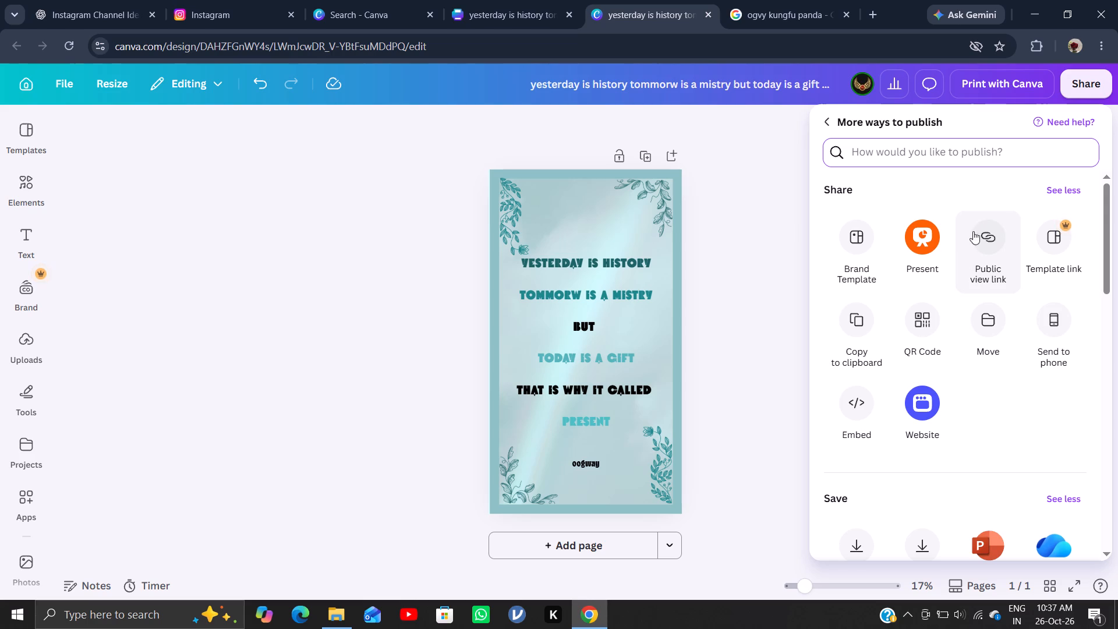
scroll(931, 367, "down", 4)
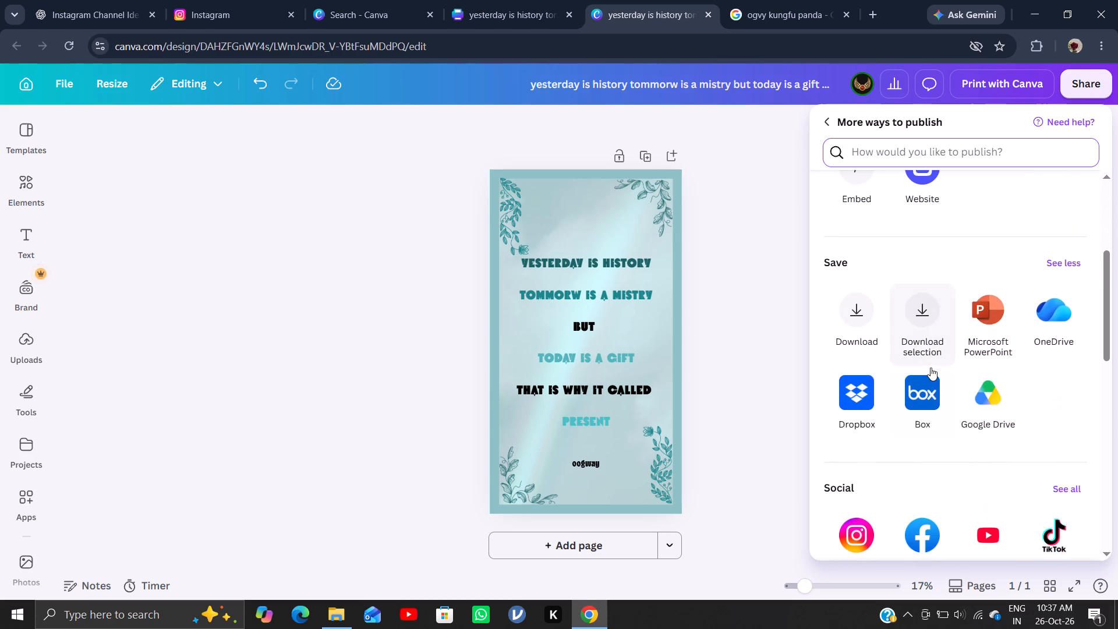
scroll(931, 367, "down", 2)
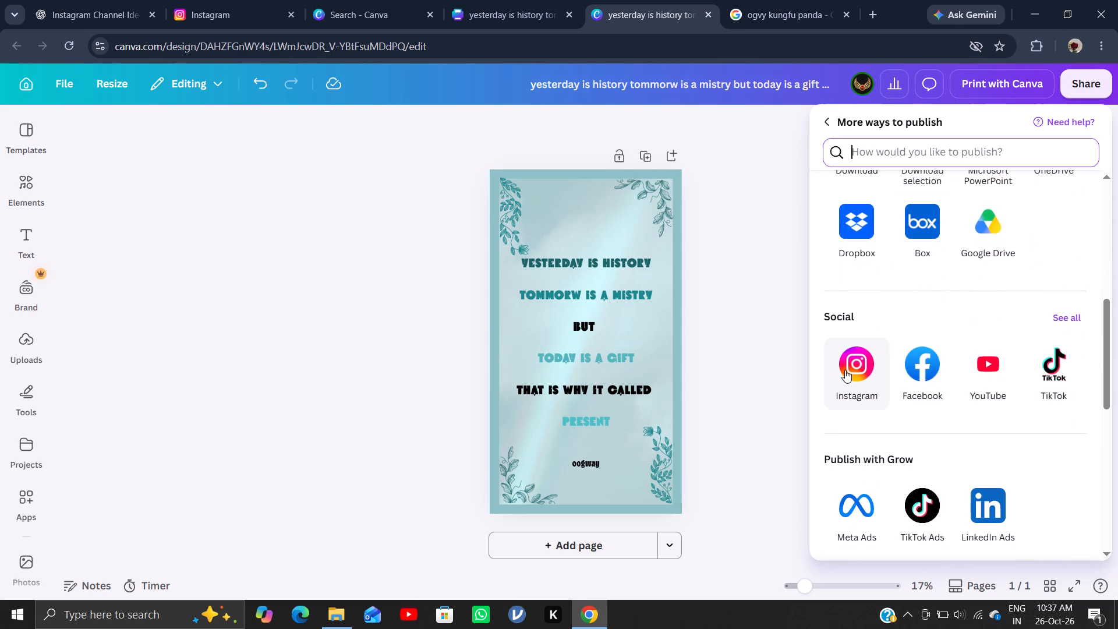
left_click(845, 370)
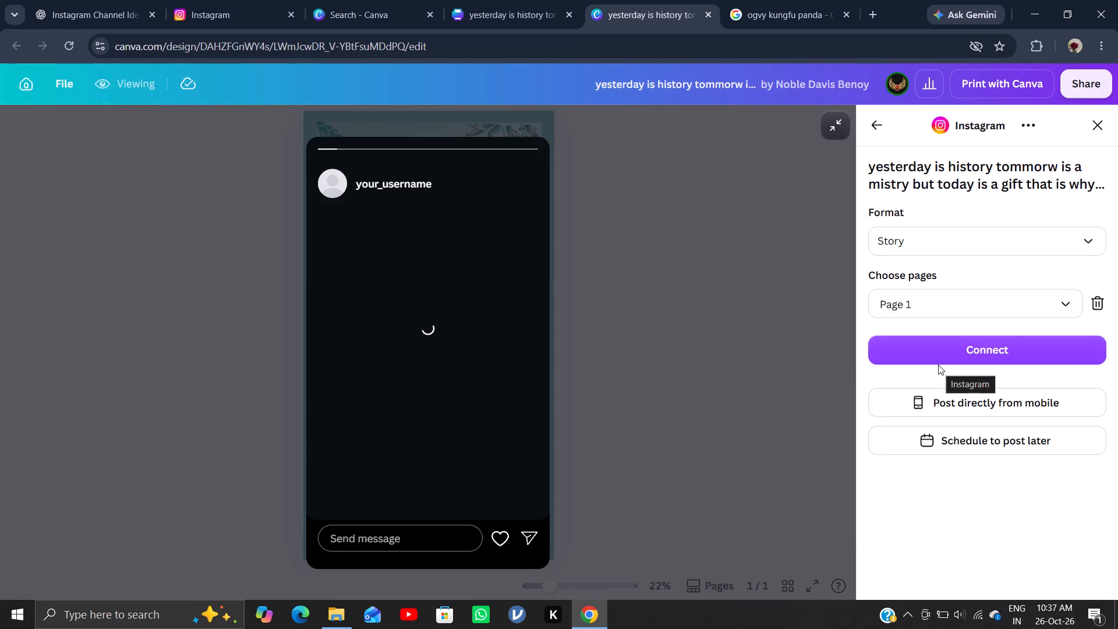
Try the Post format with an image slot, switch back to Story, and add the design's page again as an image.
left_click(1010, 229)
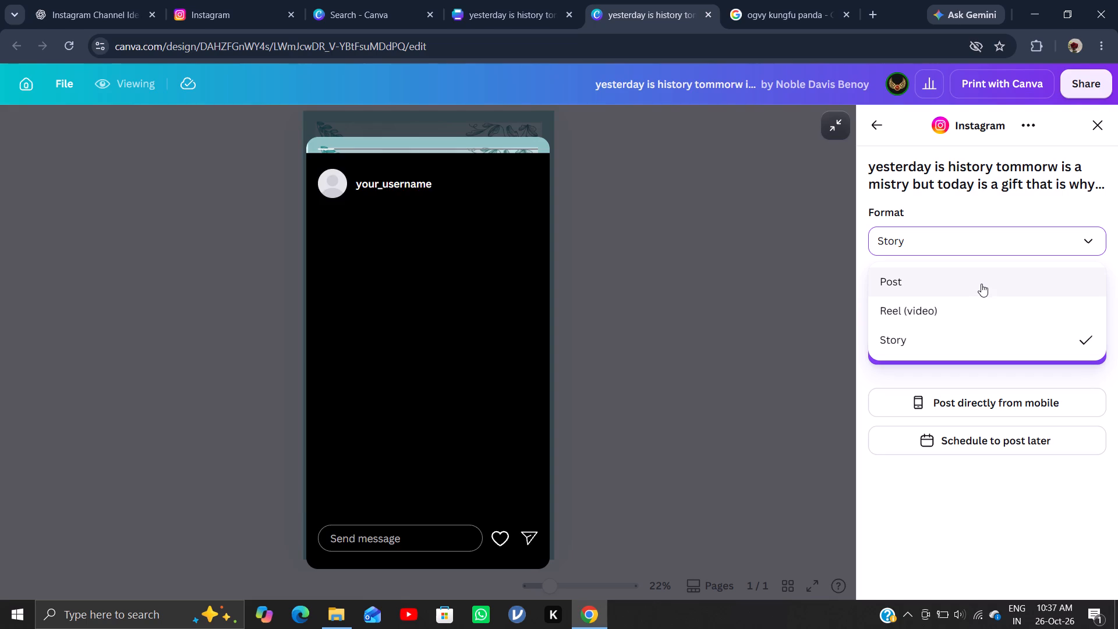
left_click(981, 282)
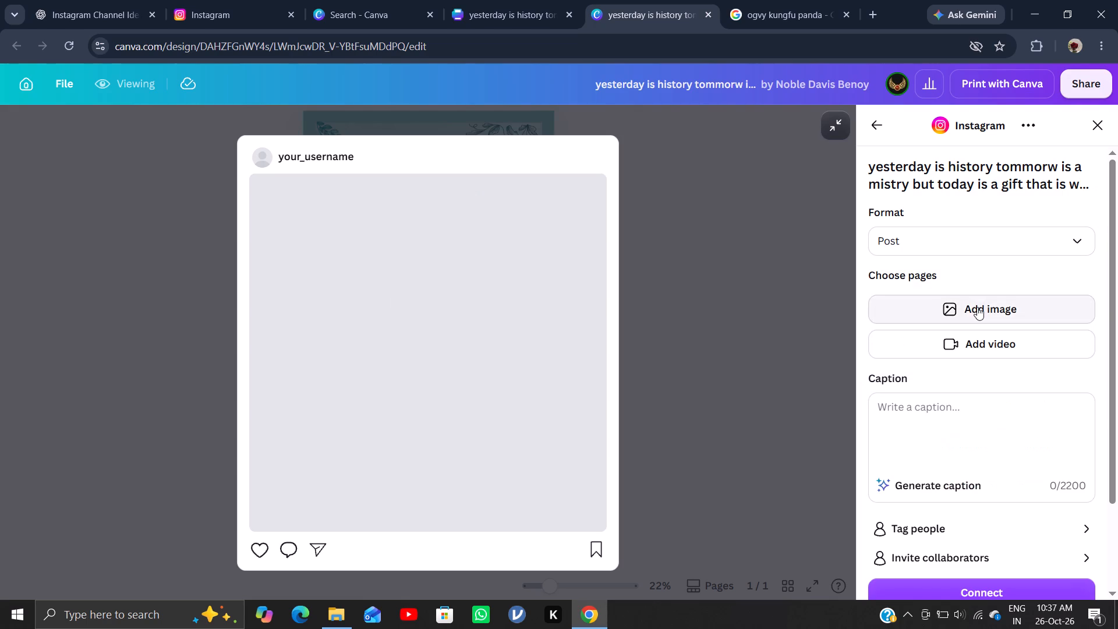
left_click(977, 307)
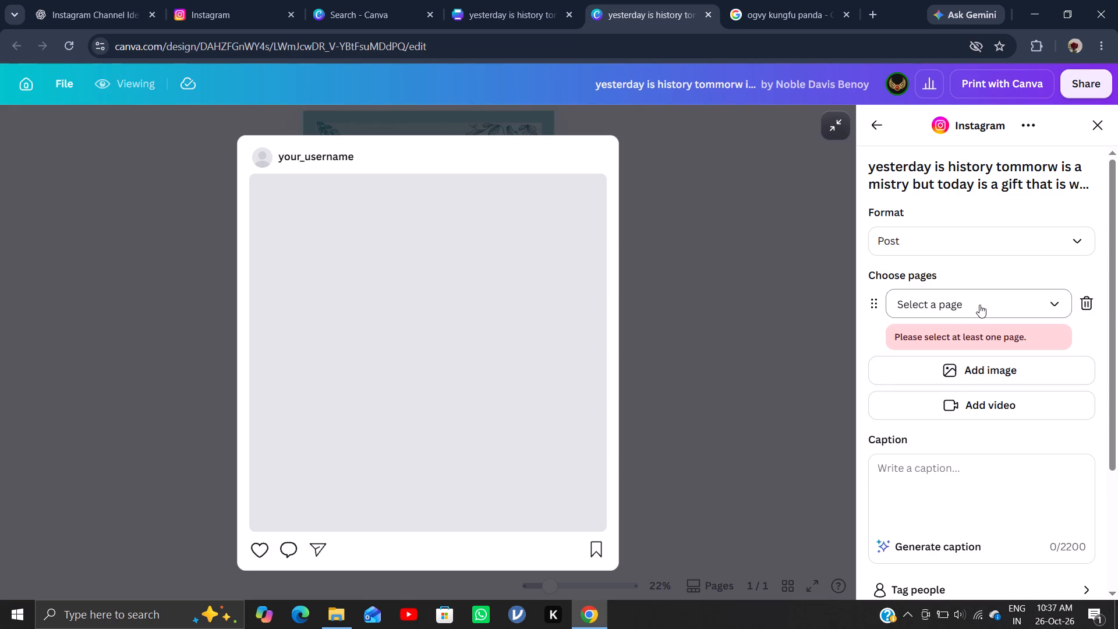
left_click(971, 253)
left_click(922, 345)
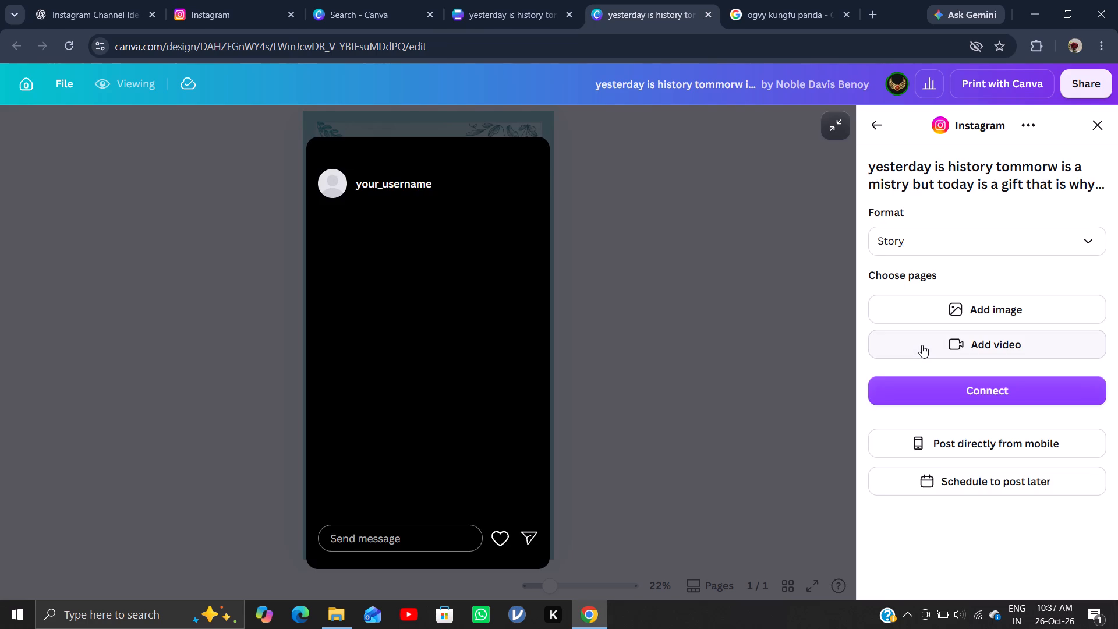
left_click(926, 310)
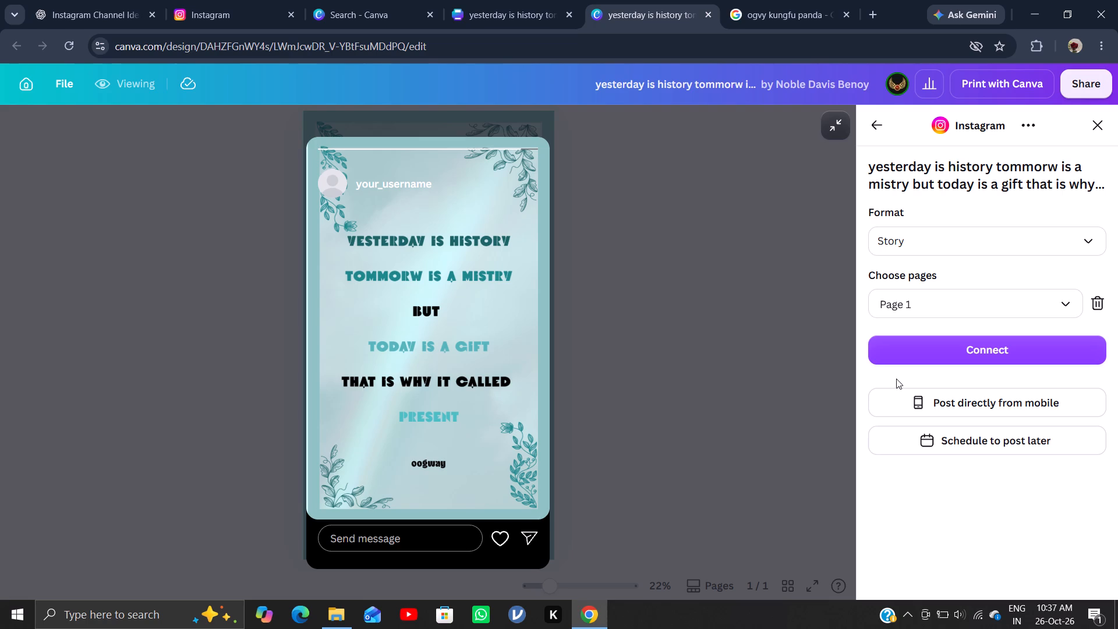
Connect the Instagram account, allow Canva I-G Integration-IG continued access, retry loading the authorization page, and close it.
left_click(907, 356)
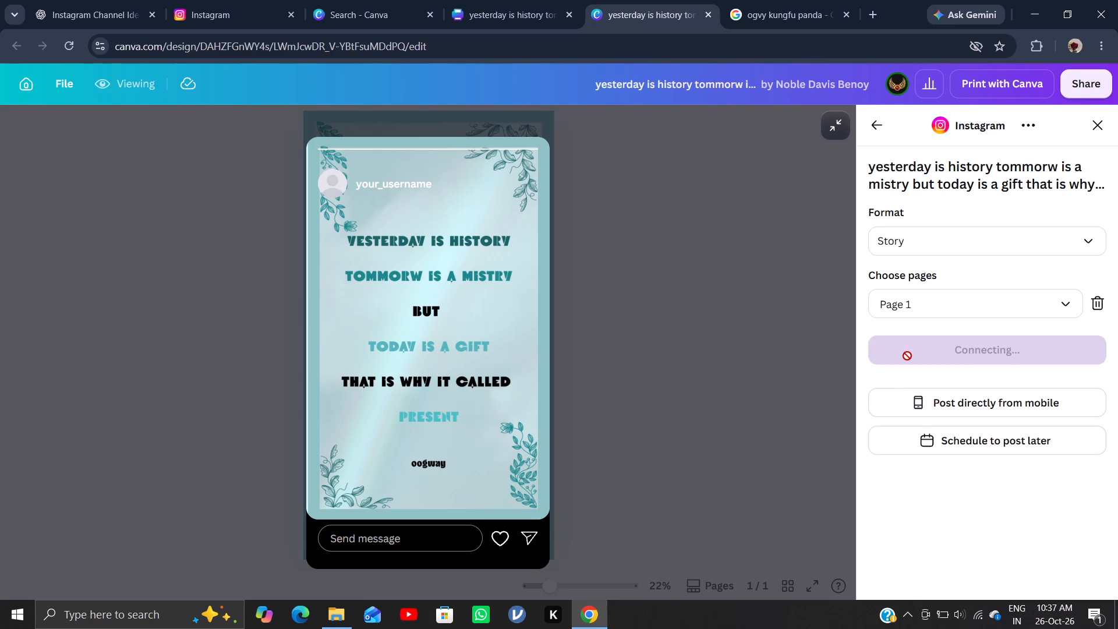
left_click(927, 388)
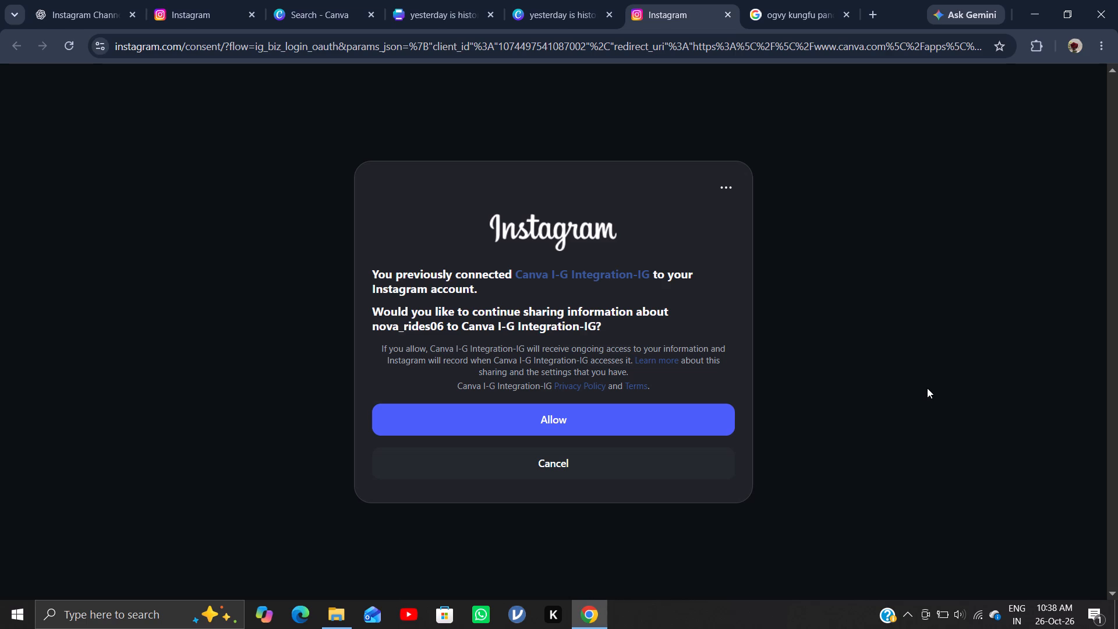
left_click(695, 415)
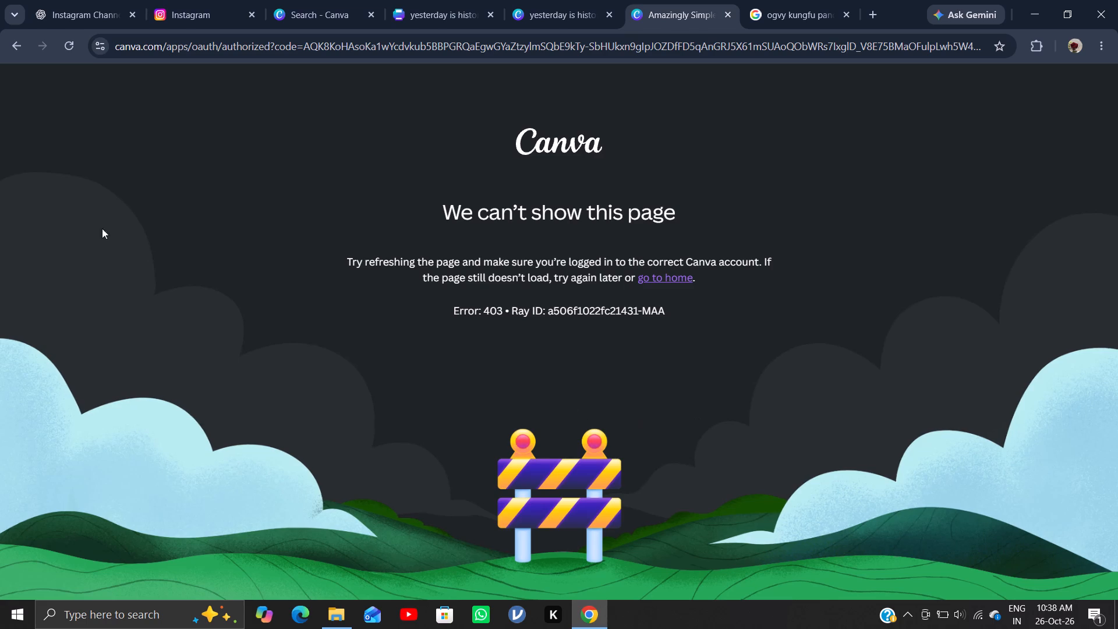
left_click(68, 45)
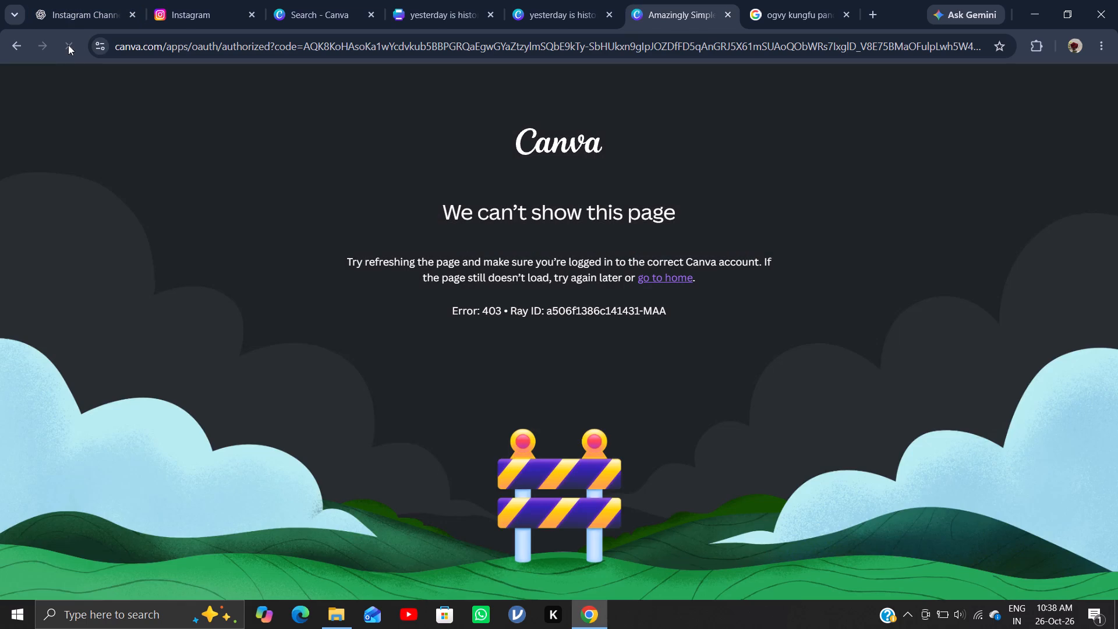
left_click(68, 45)
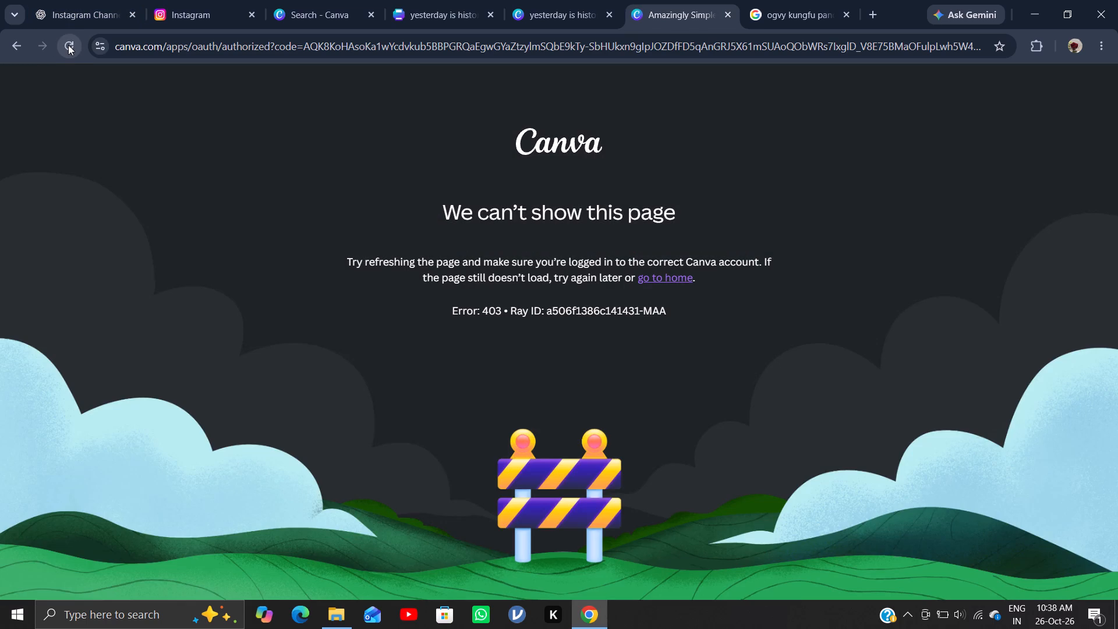
left_click(68, 45)
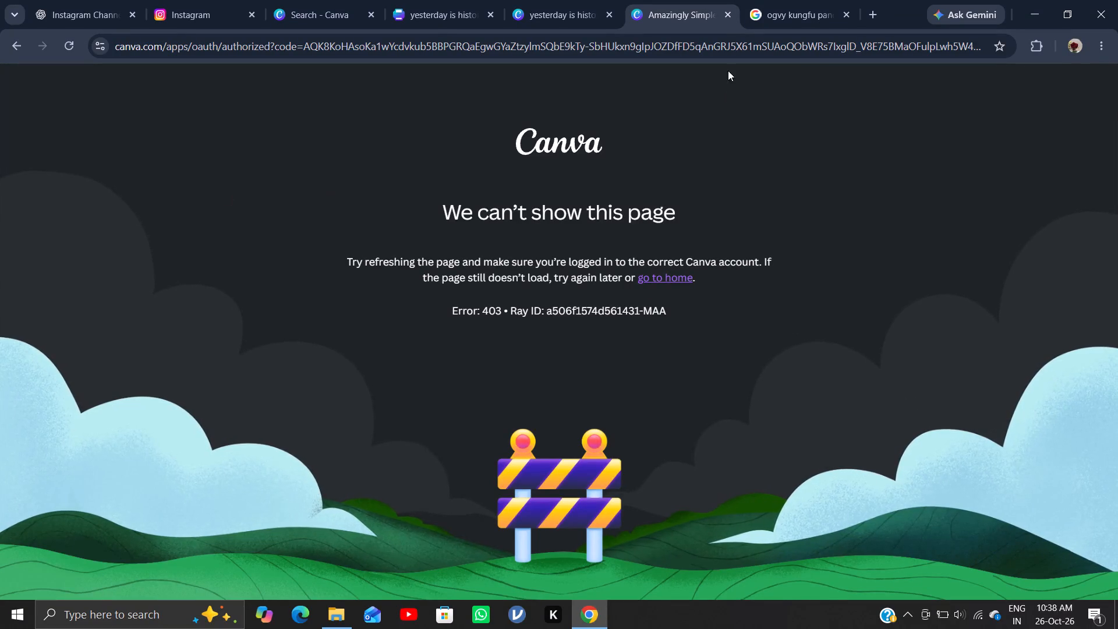
left_click(728, 20)
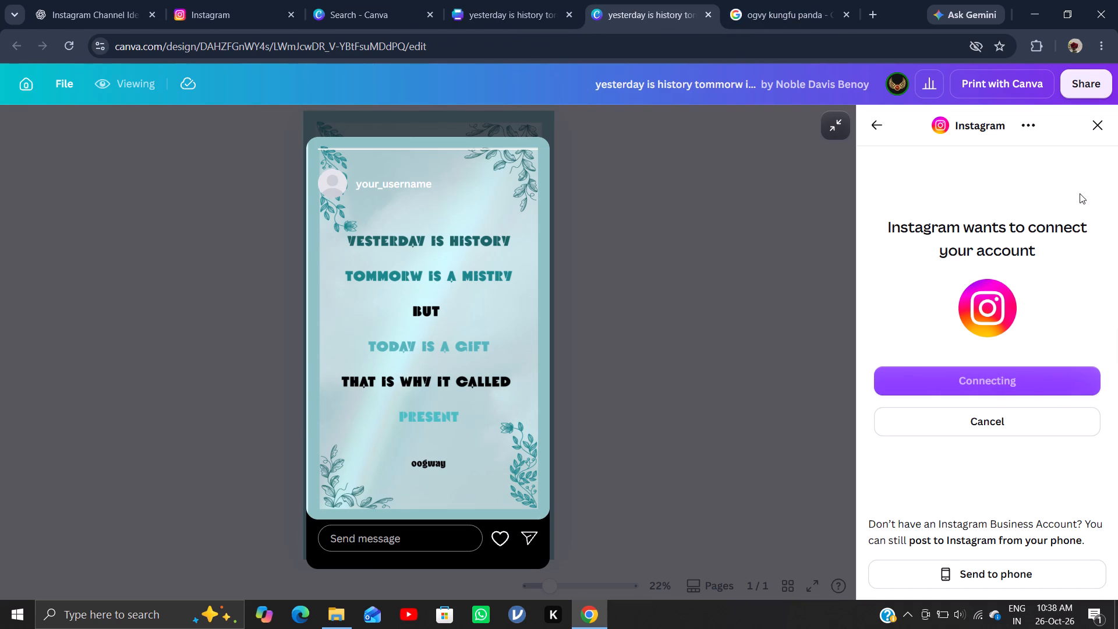
Go back to the design's sharing options and reopen Instagram publishing from the full list of publishing destinations.
left_click(872, 125)
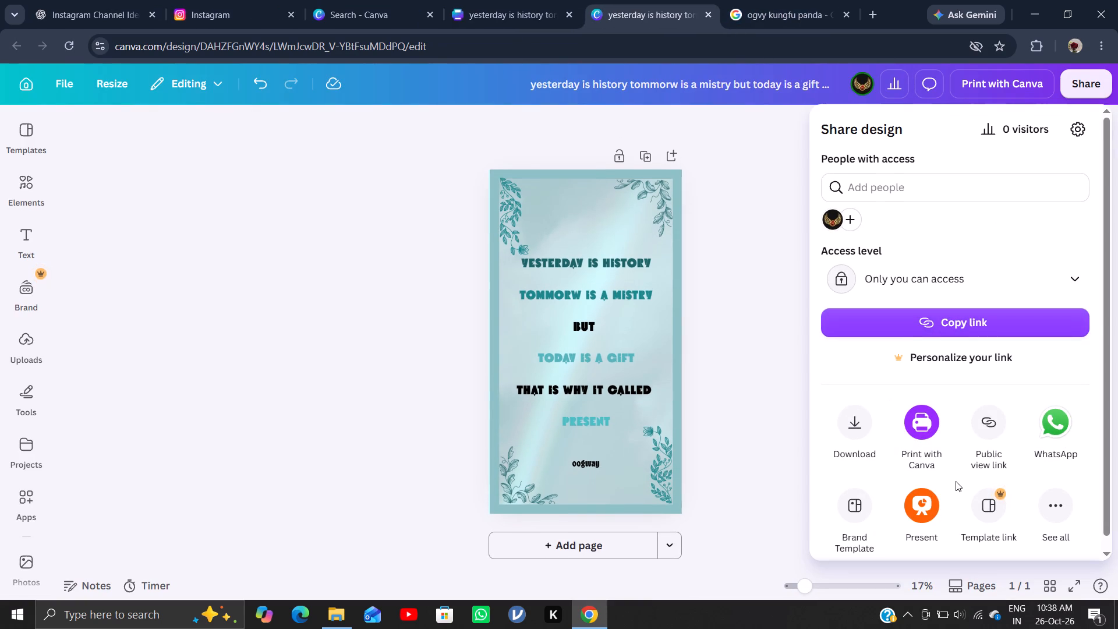
scroll(956, 481, "down", 5)
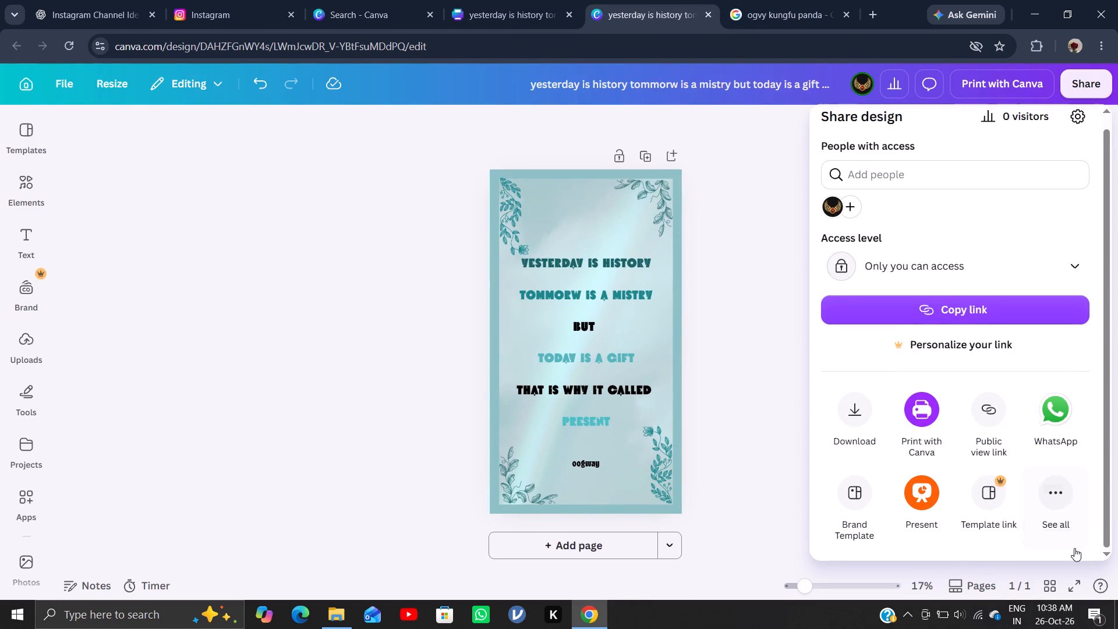
left_click(1050, 491)
scroll(1050, 491, "down", 1)
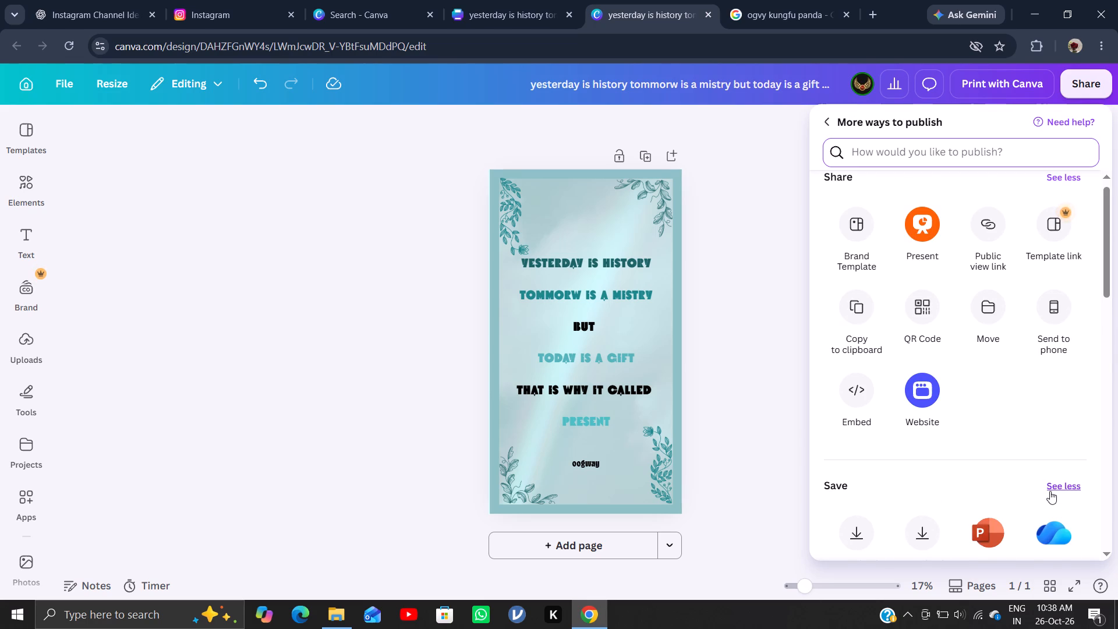
scroll(1050, 491, "down", 5)
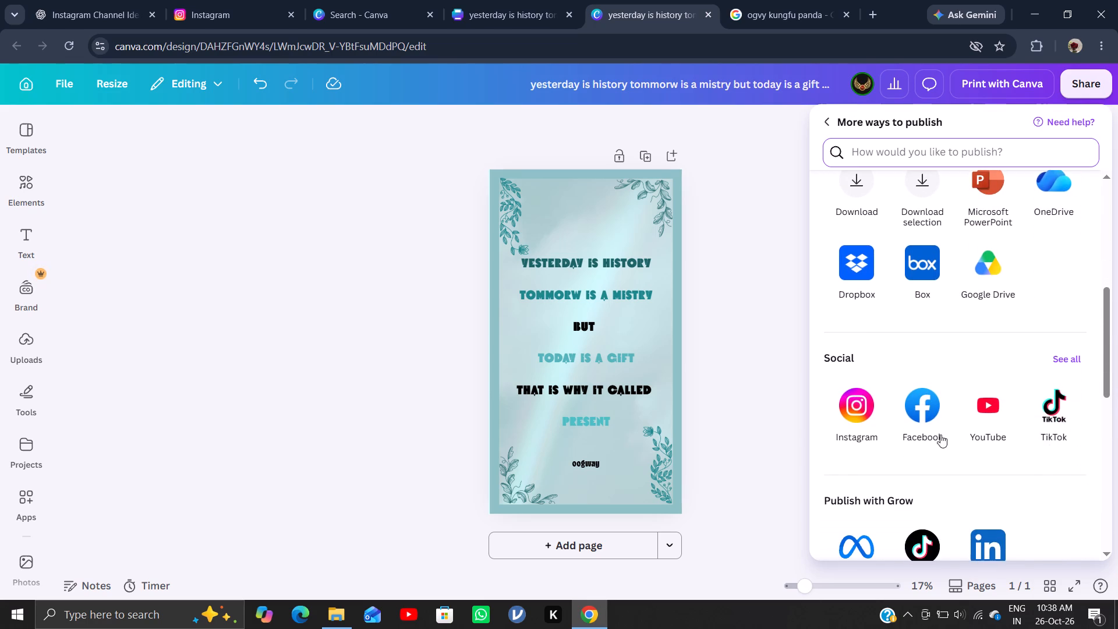
left_click(869, 405)
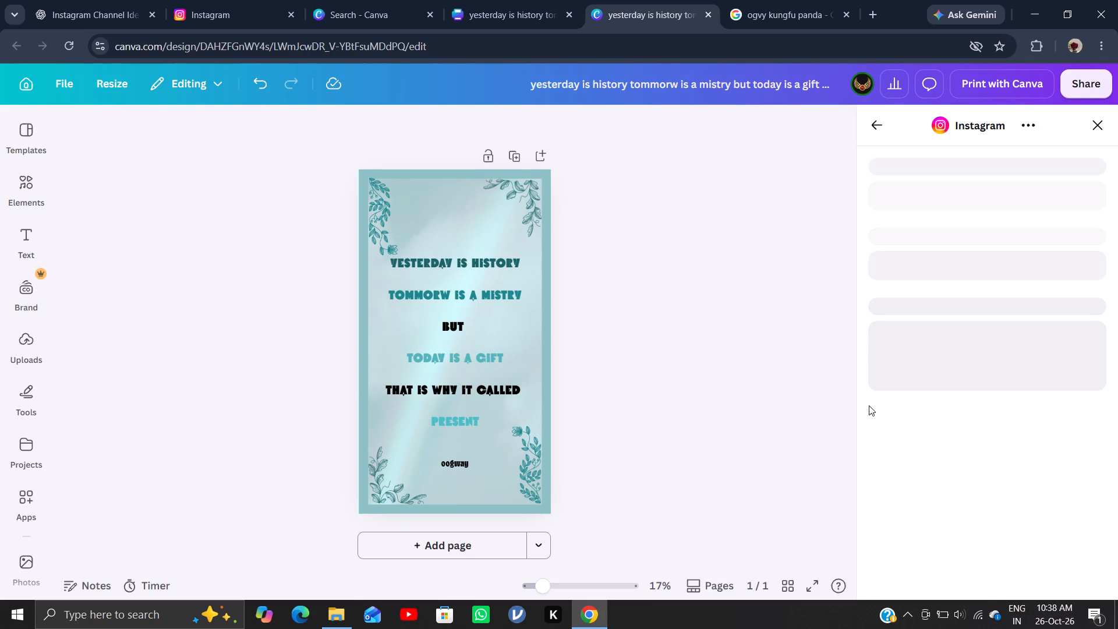
Check the linked Instagram account and publish Page 1 immediately in the Story format.
scroll(869, 405, "down", 5)
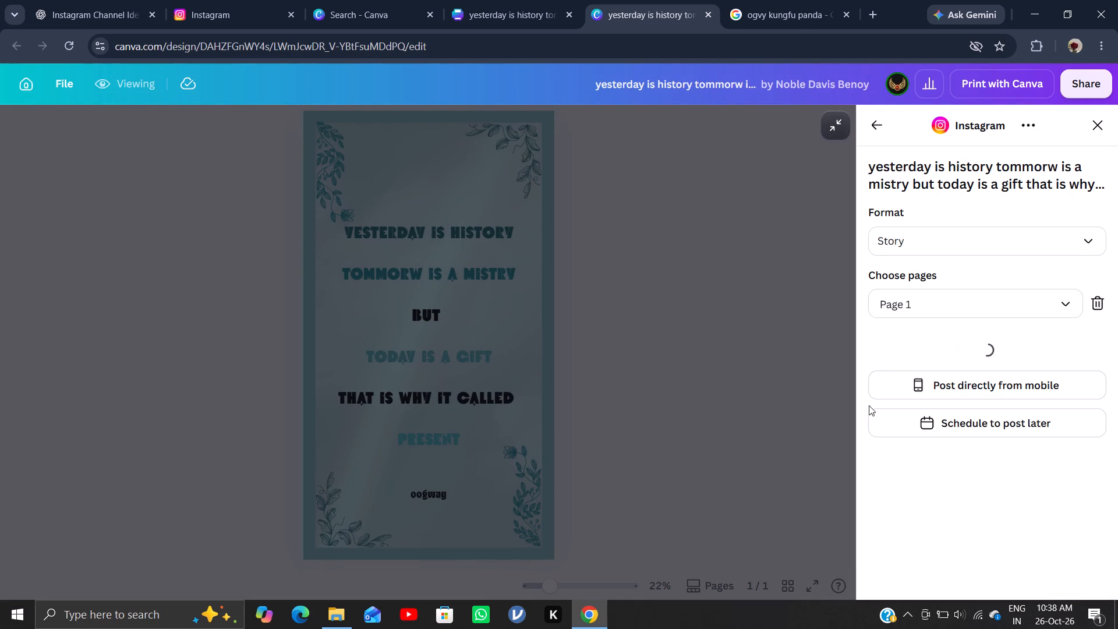
scroll(869, 405, "down", 1)
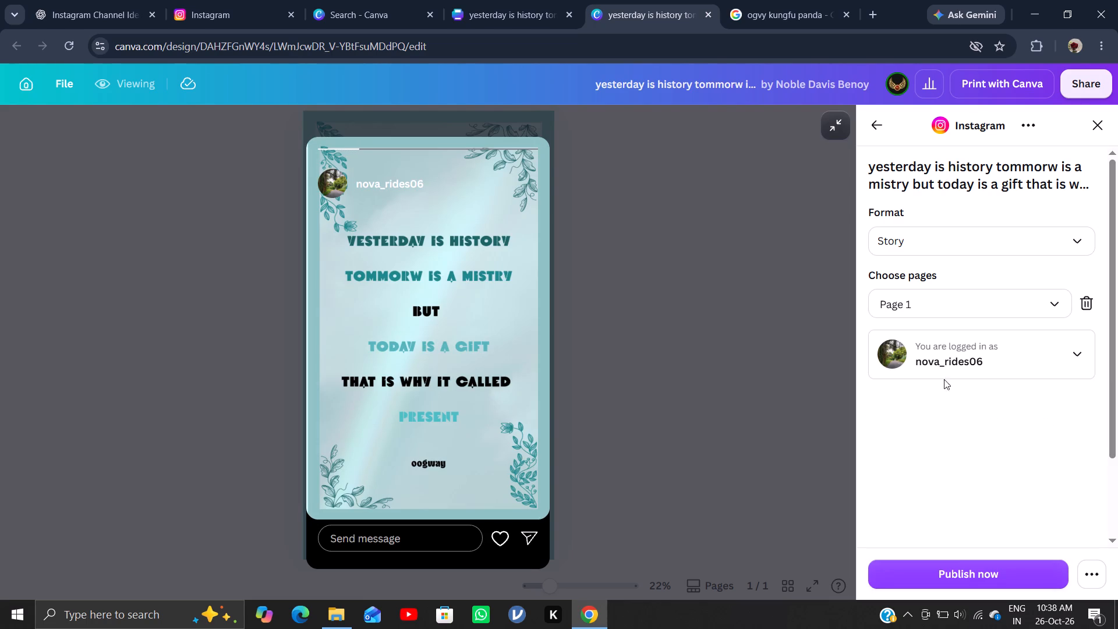
left_click(942, 365)
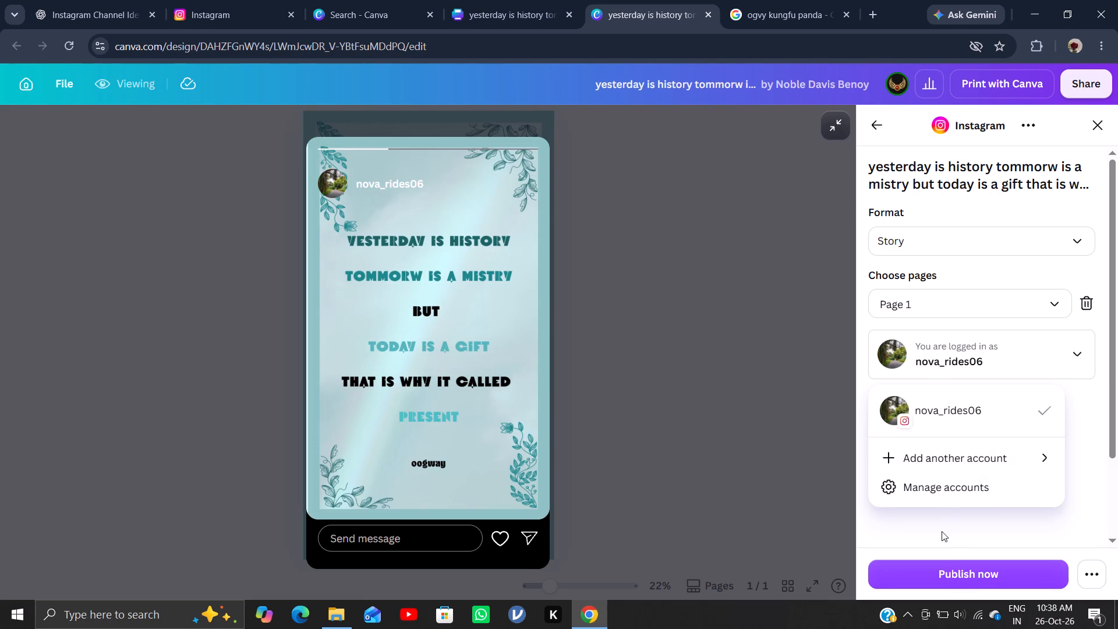
left_click(954, 578)
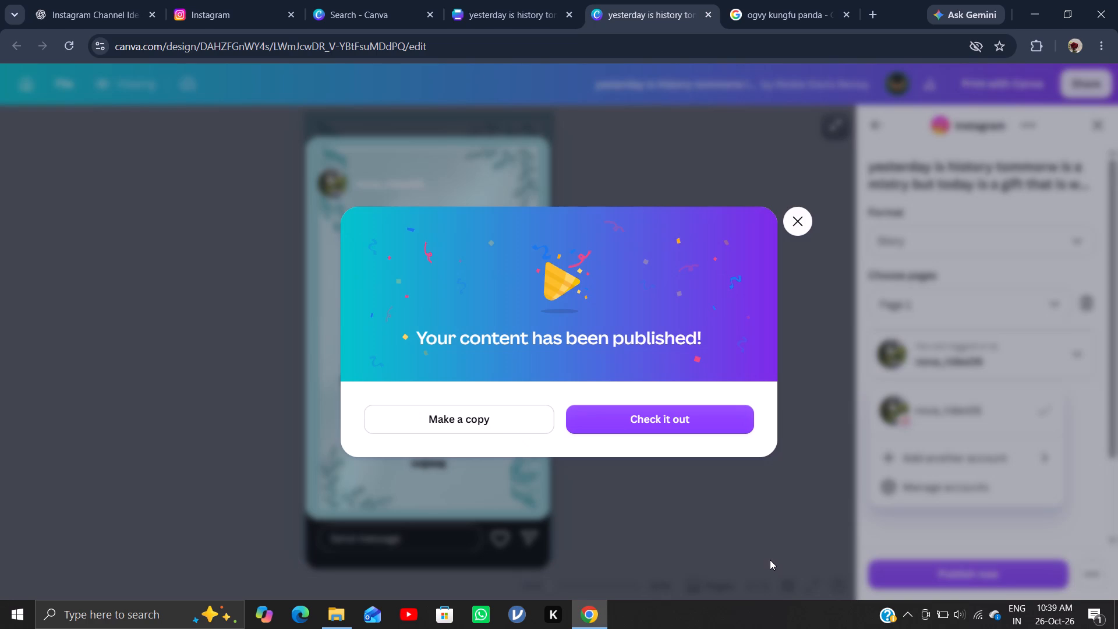
Open the published story on Instagram to check it.
left_click(670, 419)
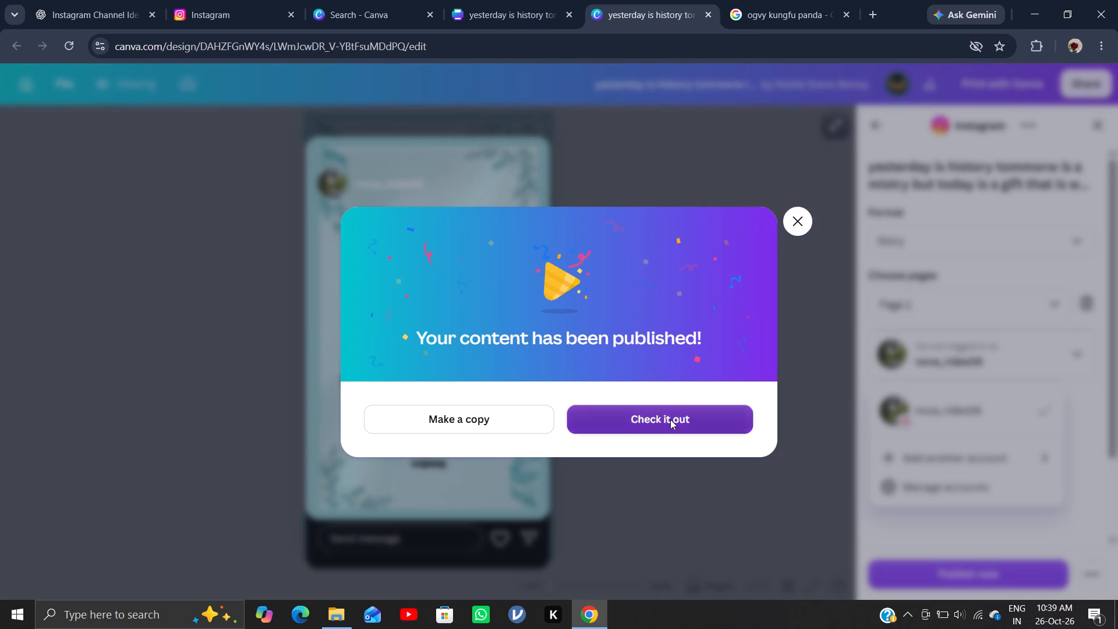
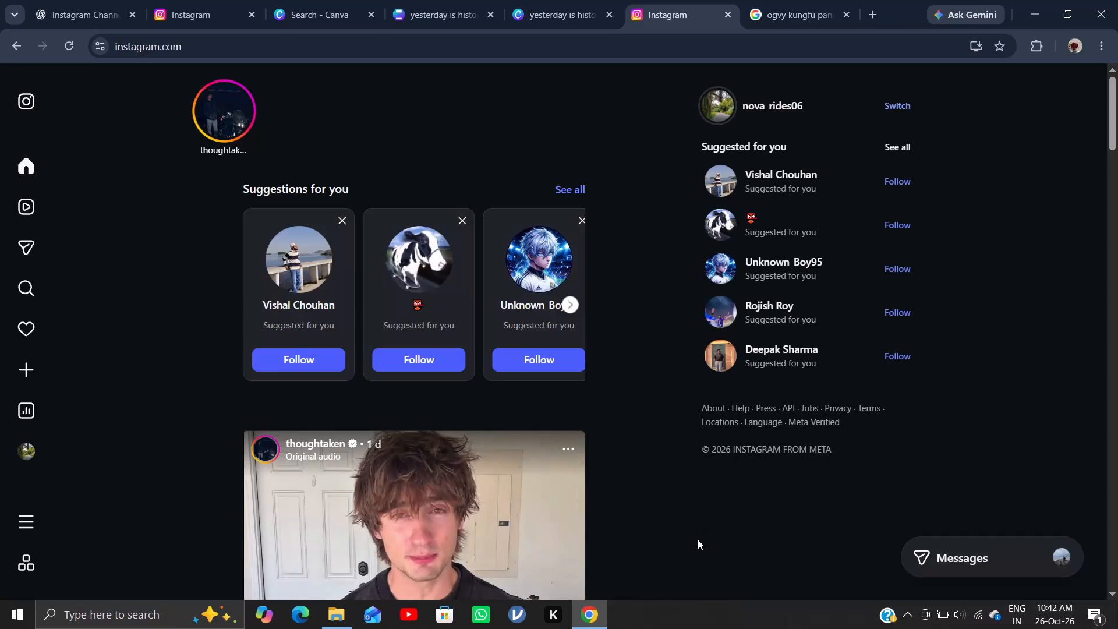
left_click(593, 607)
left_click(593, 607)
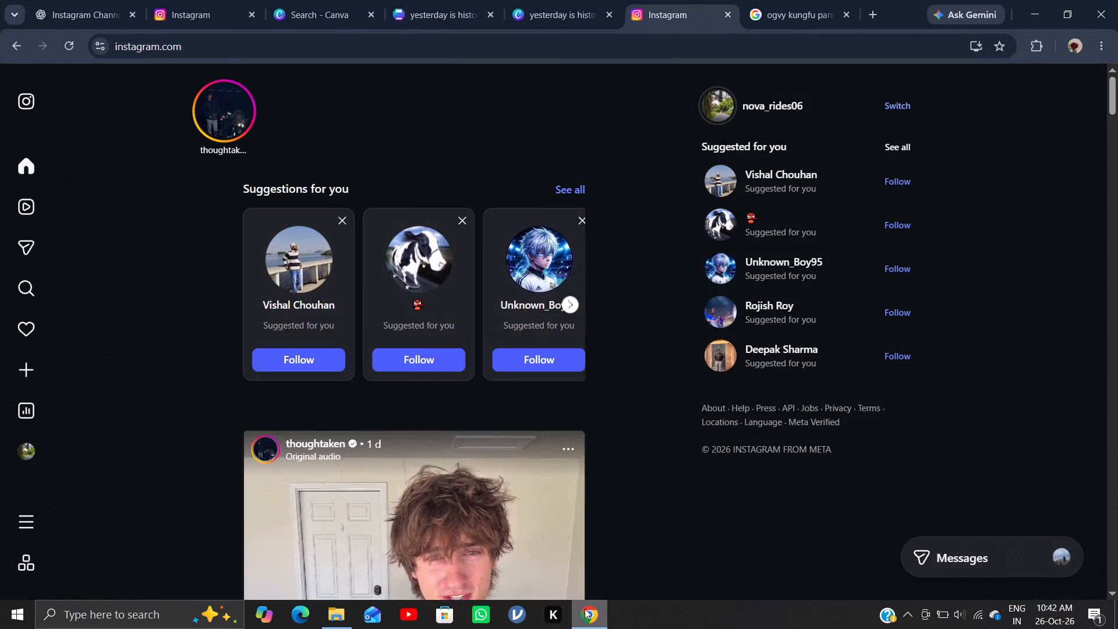
Launch the pinned desktop app marked with a white K.
left_click(560, 610)
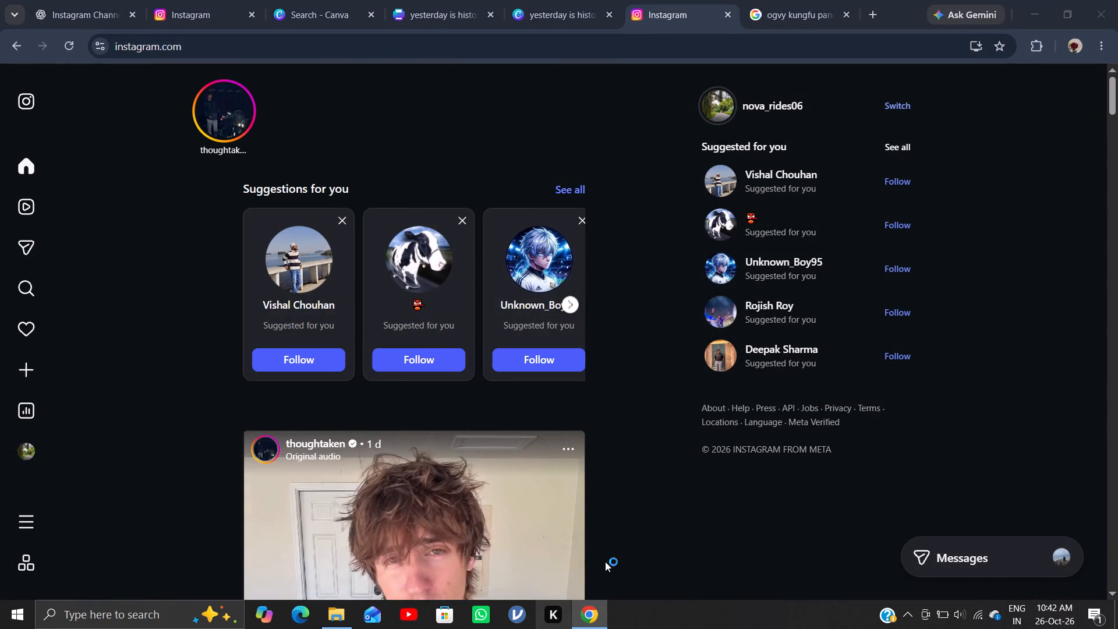
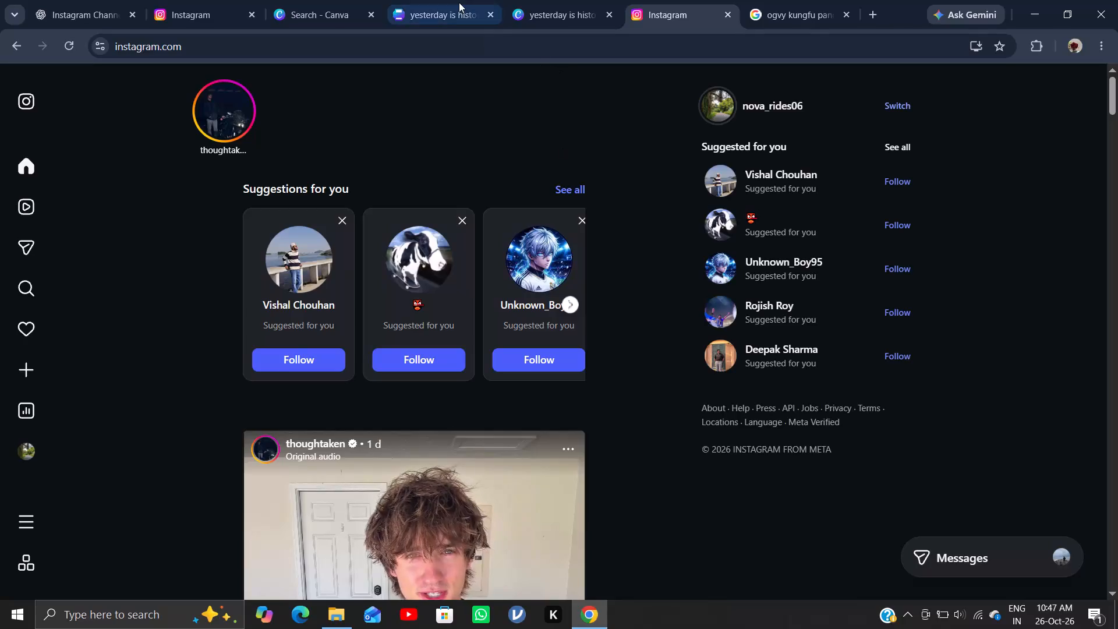
Return to the Instagram Story version of the quote design in Canva and close its publishing confirmation.
left_click(458, 1)
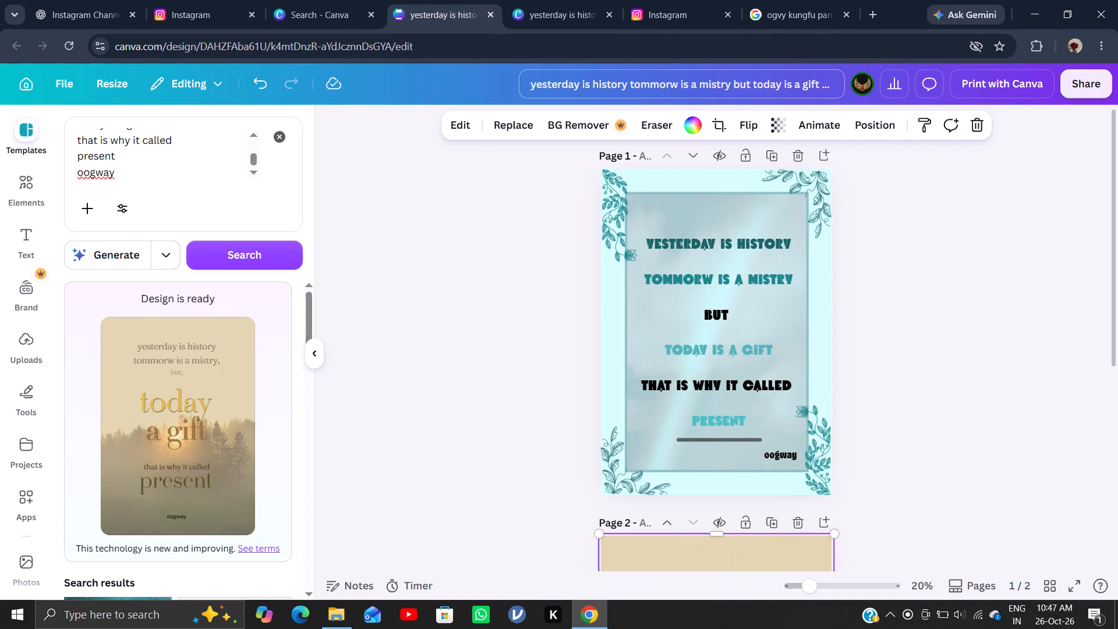
left_click(560, 15)
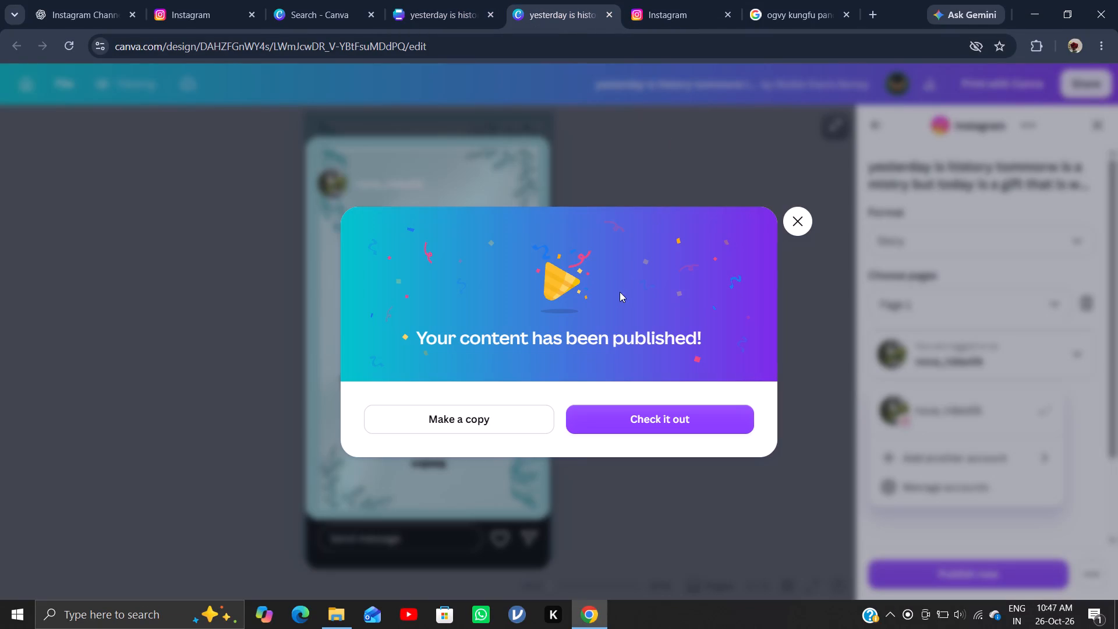
left_click(788, 229)
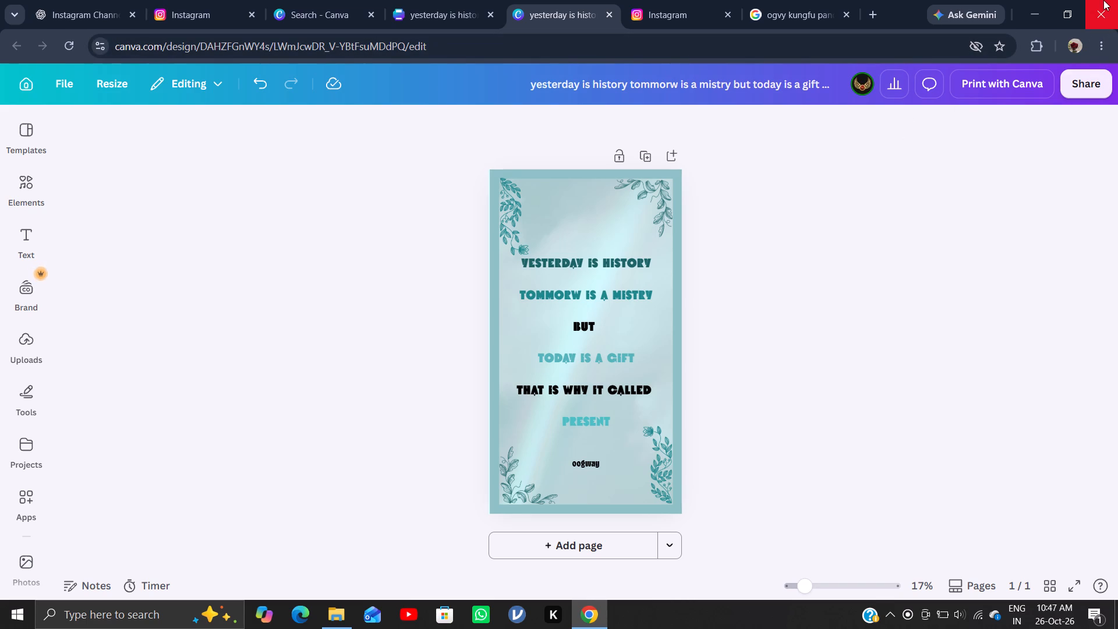
Minimize the browser window holding the poster design to show the desktop.
left_click(1049, 9)
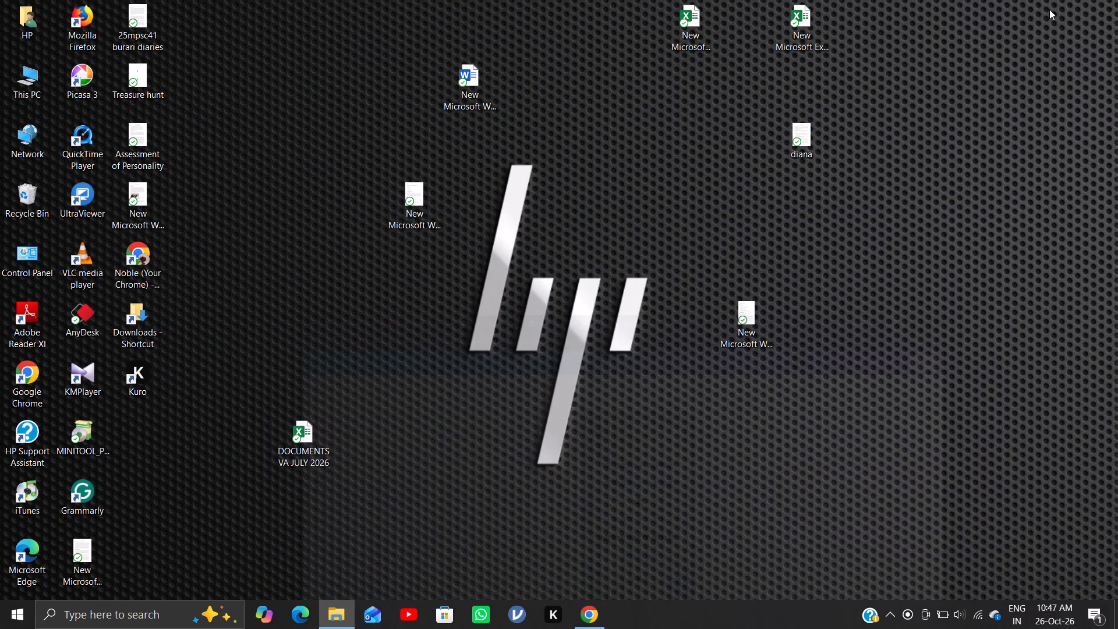